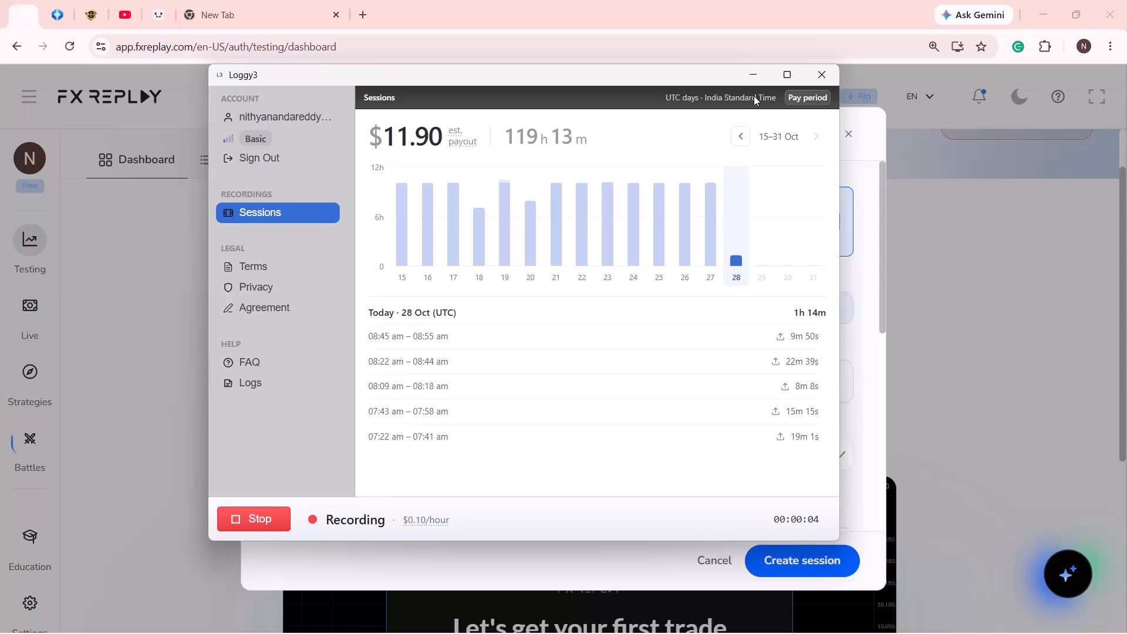
# Minimize the Loggy3 recorder window to return to the FX Replay session setup in the browser.
pyautogui.click(763, 79)
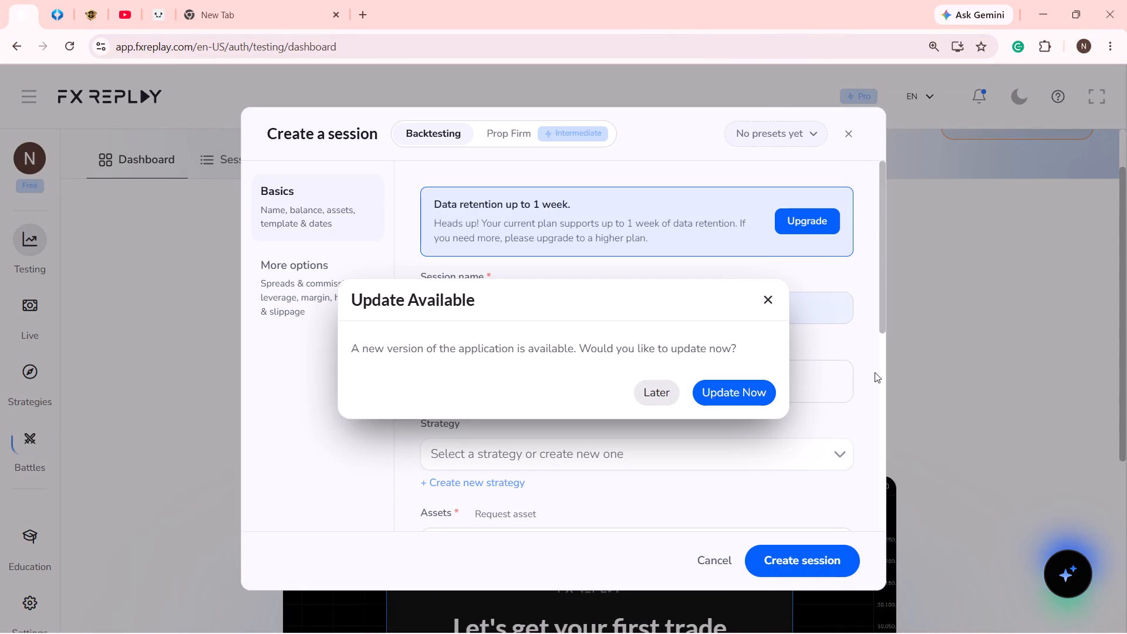
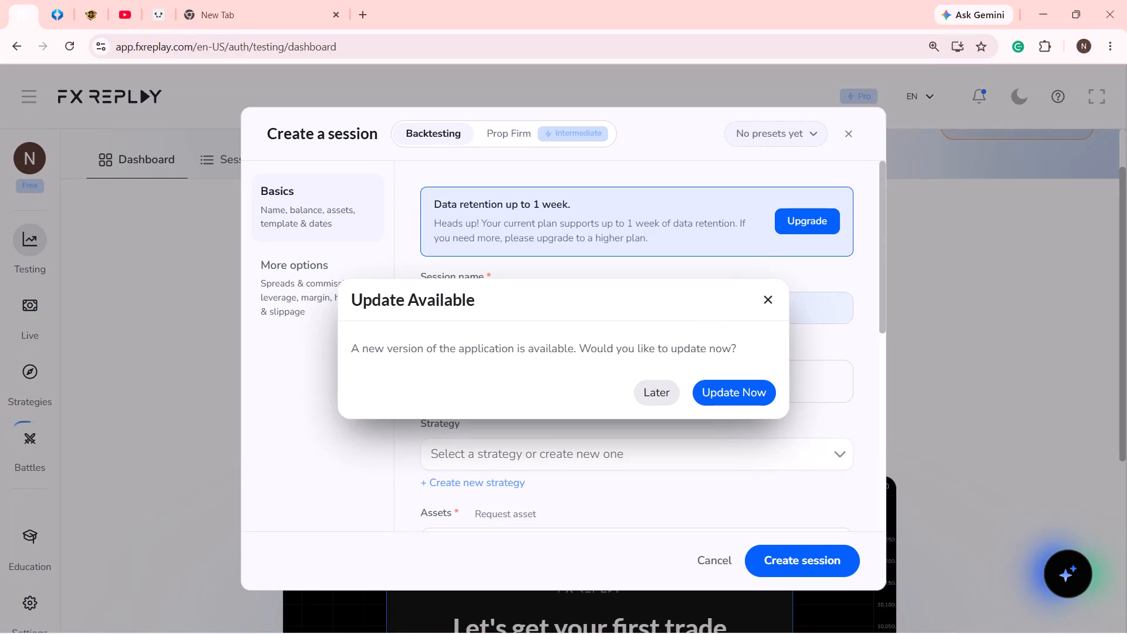
# Postpone the available application update.
pyautogui.click(667, 386)
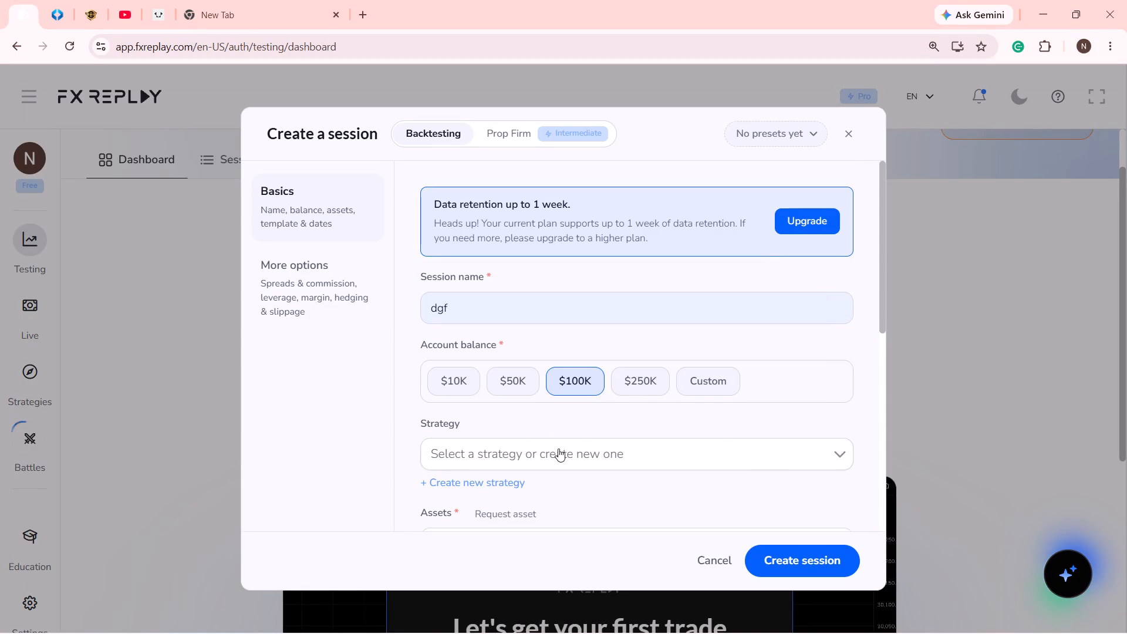
# Select AUDUSD (Australian Dollar / US Dollar) as the asset for the backtesting session.
pyautogui.scroll(-3, 558, 448)
pyautogui.click(520, 327)
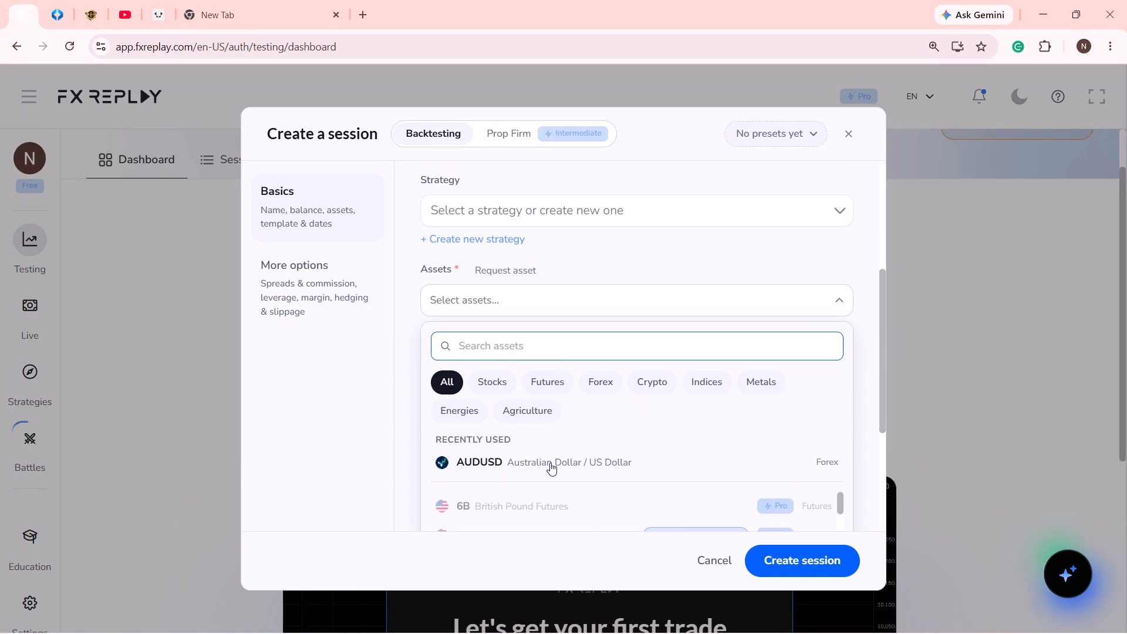
pyautogui.click(552, 468)
# Make the session period custom and set its initial date to February 1, 2025.
pyautogui.scroll(-2, 580, 420)
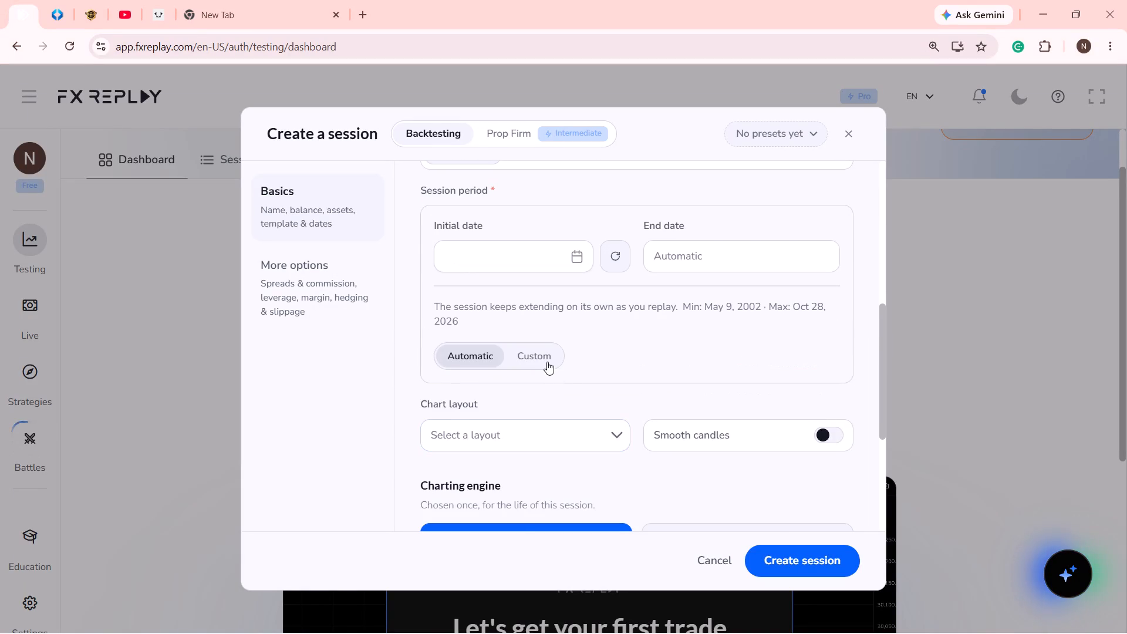
pyautogui.click(547, 362)
pyautogui.click(575, 261)
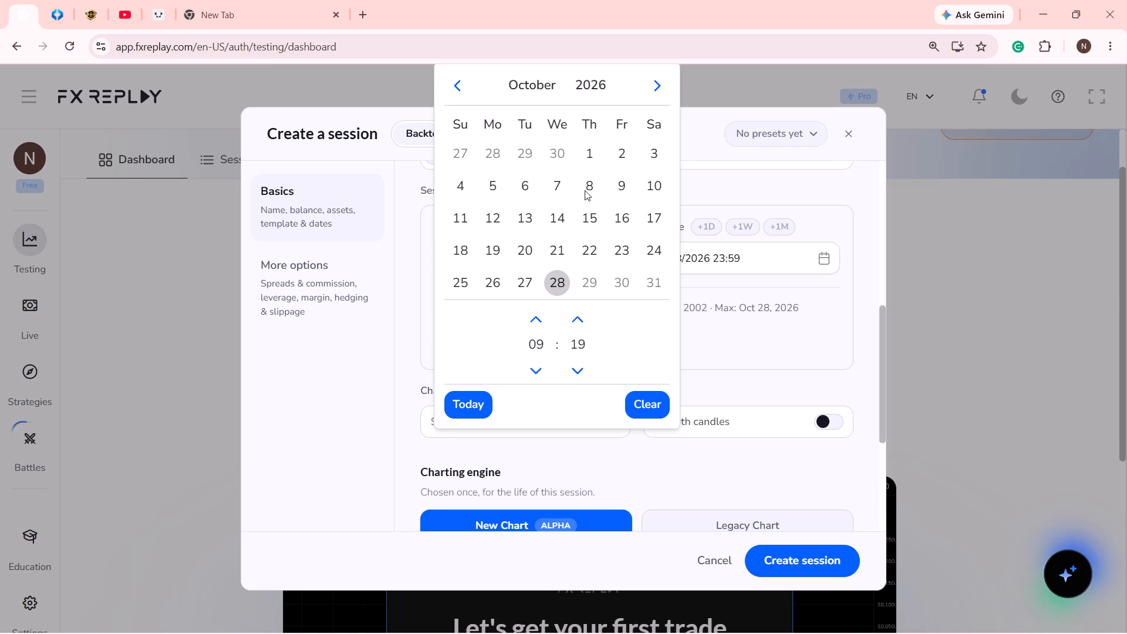
pyautogui.click(598, 89)
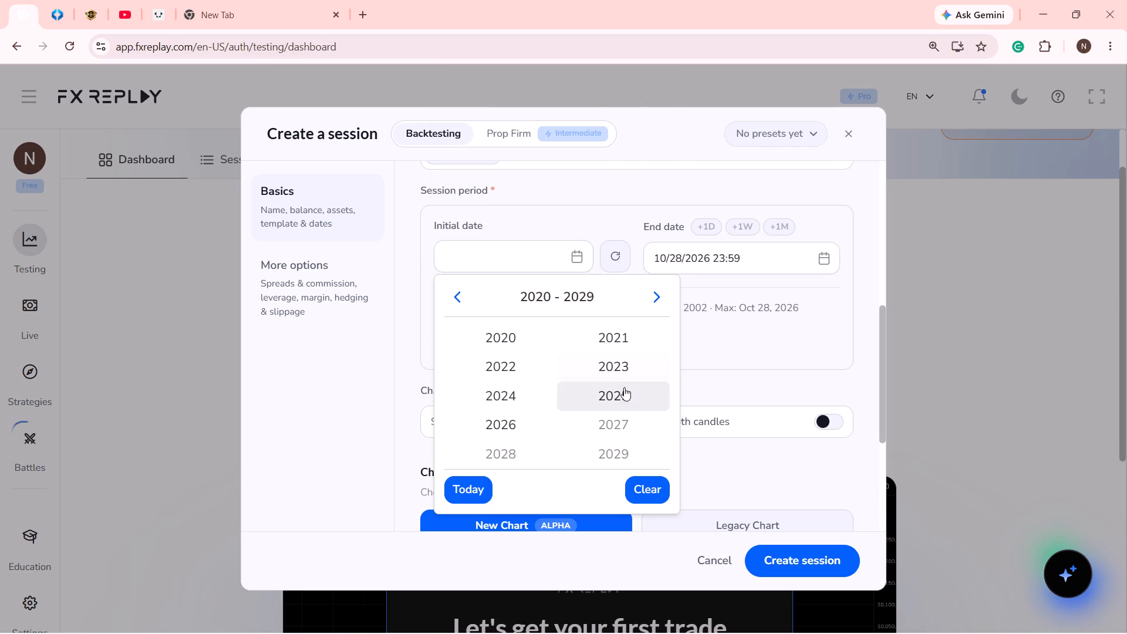
pyautogui.click(624, 387)
pyautogui.click(561, 346)
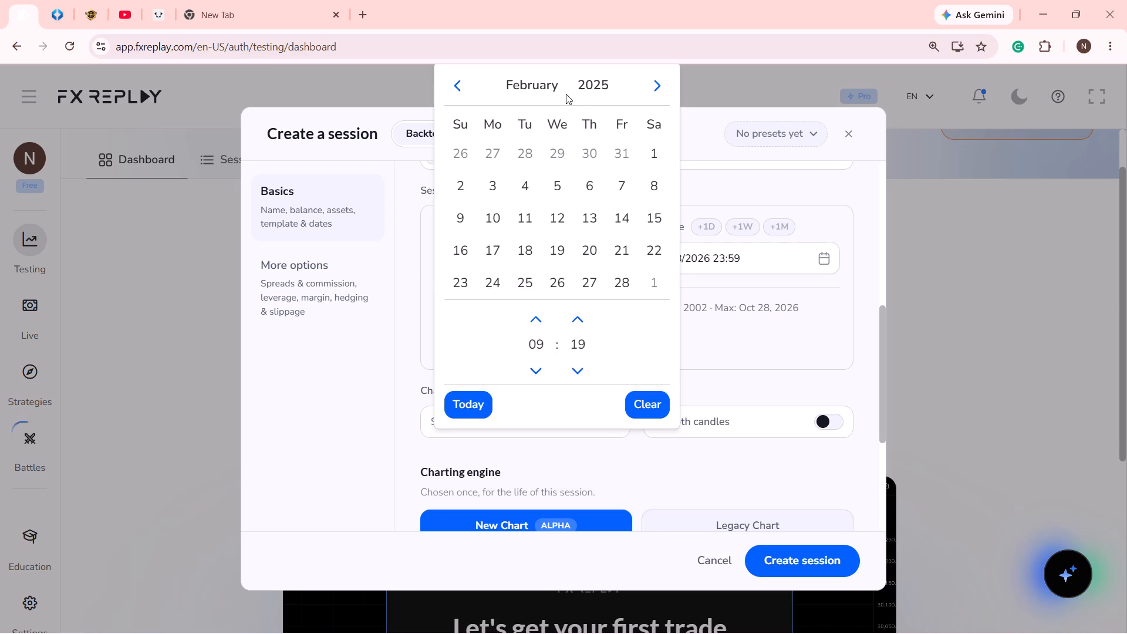
pyautogui.click(651, 149)
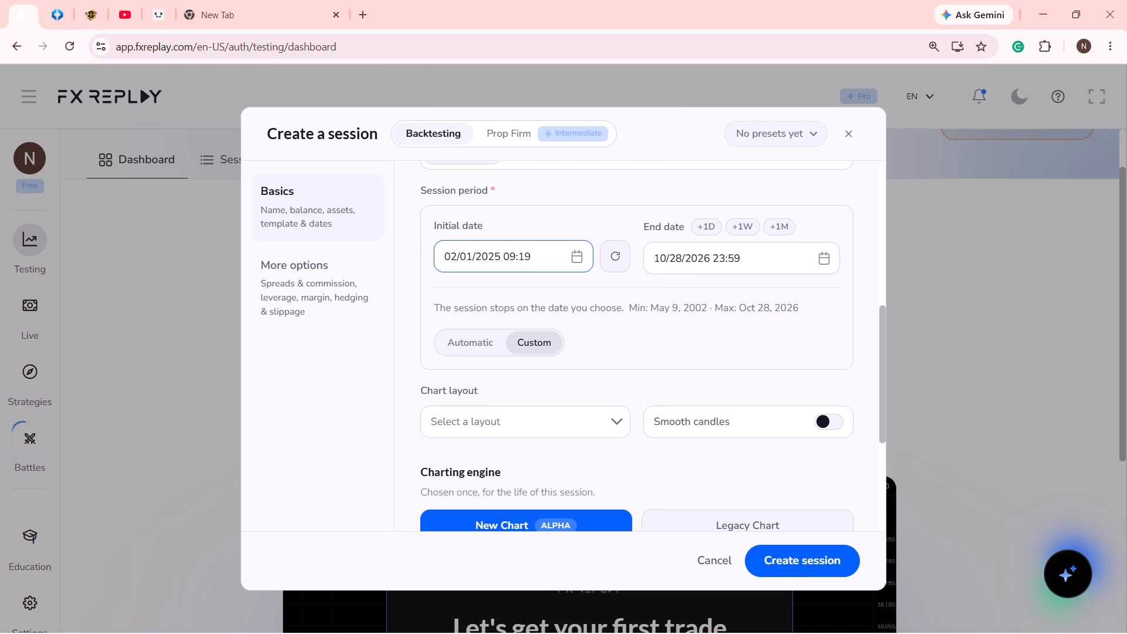
# Set the session's end date to February 28, 2025.
pyautogui.click(833, 263)
pyautogui.click(808, 89)
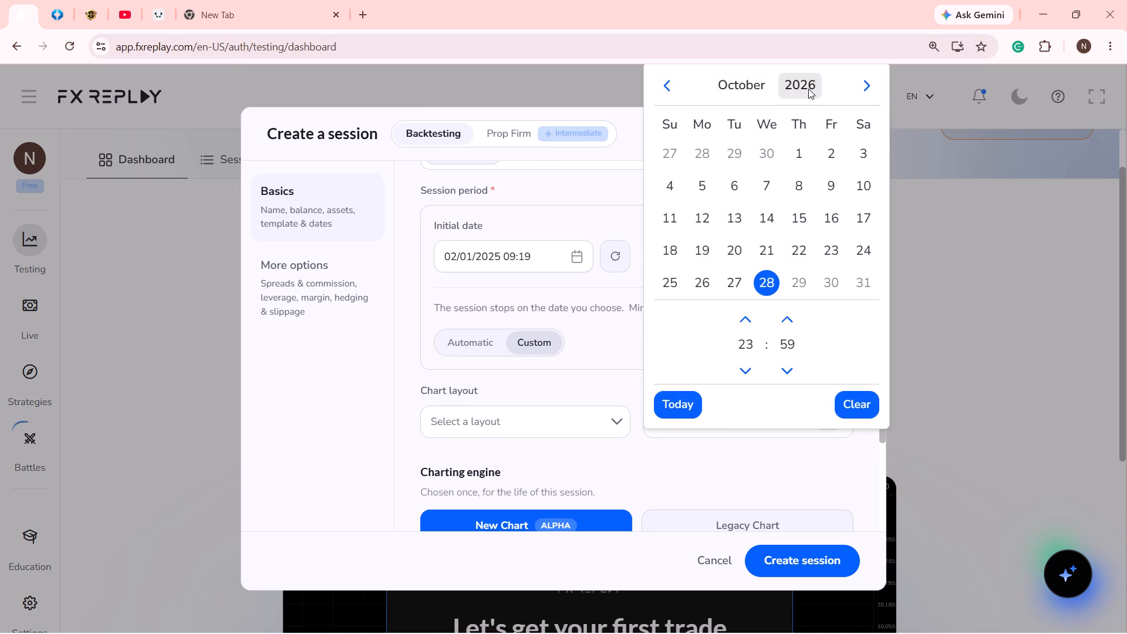
pyautogui.click(832, 394)
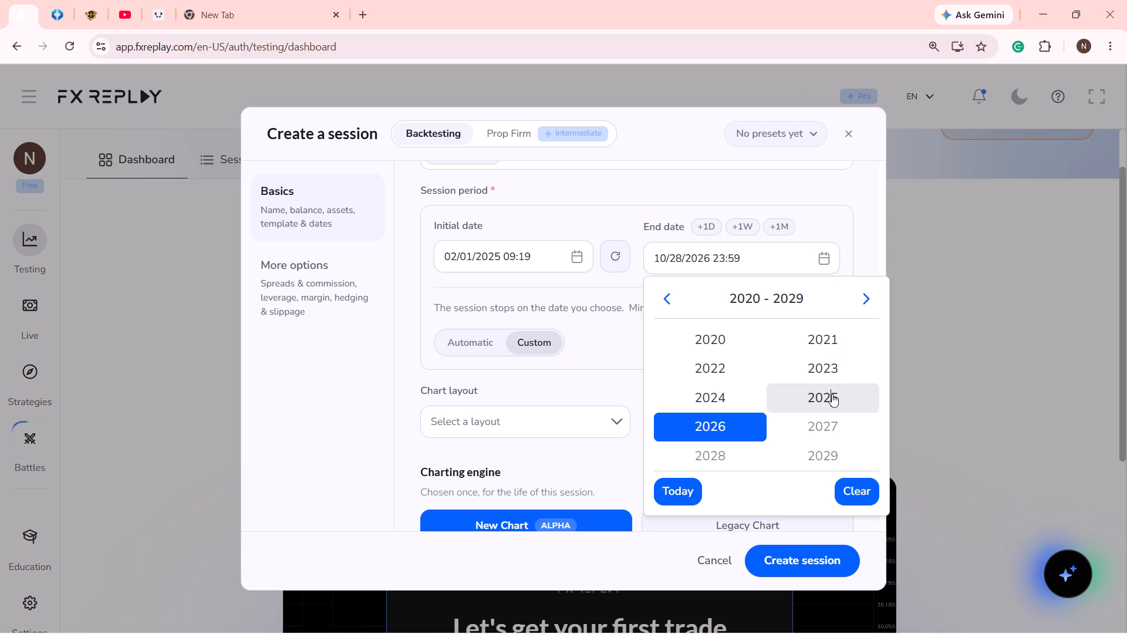
pyautogui.click(780, 340)
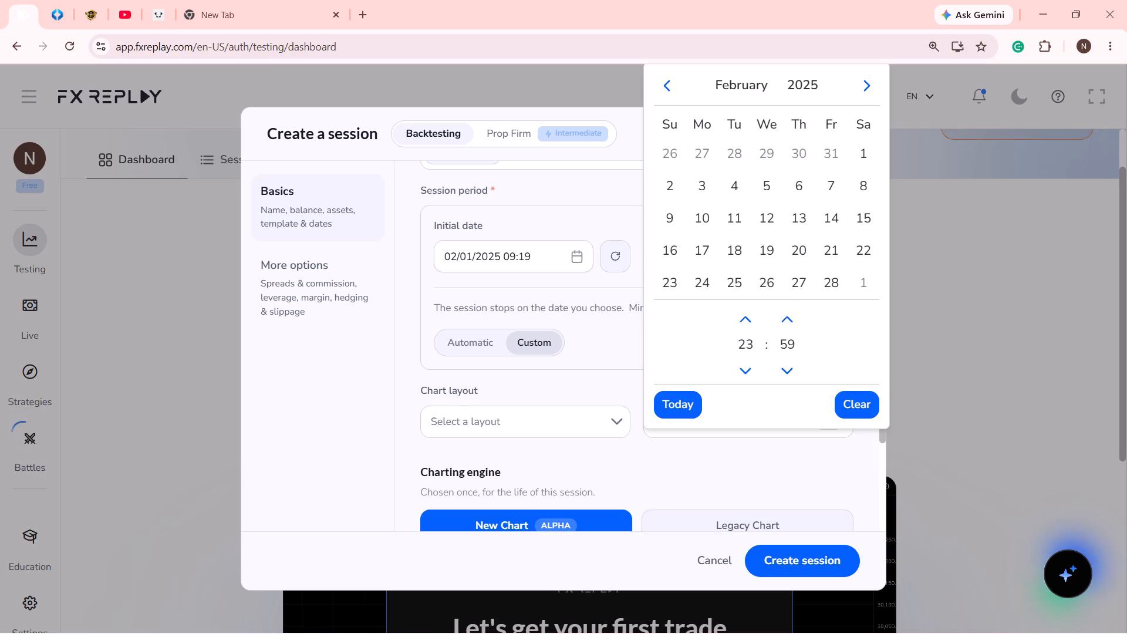
pyautogui.click(836, 287)
# Choose Legacy Chart as the charting engine and create the session.
pyautogui.scroll(-3, 780, 467)
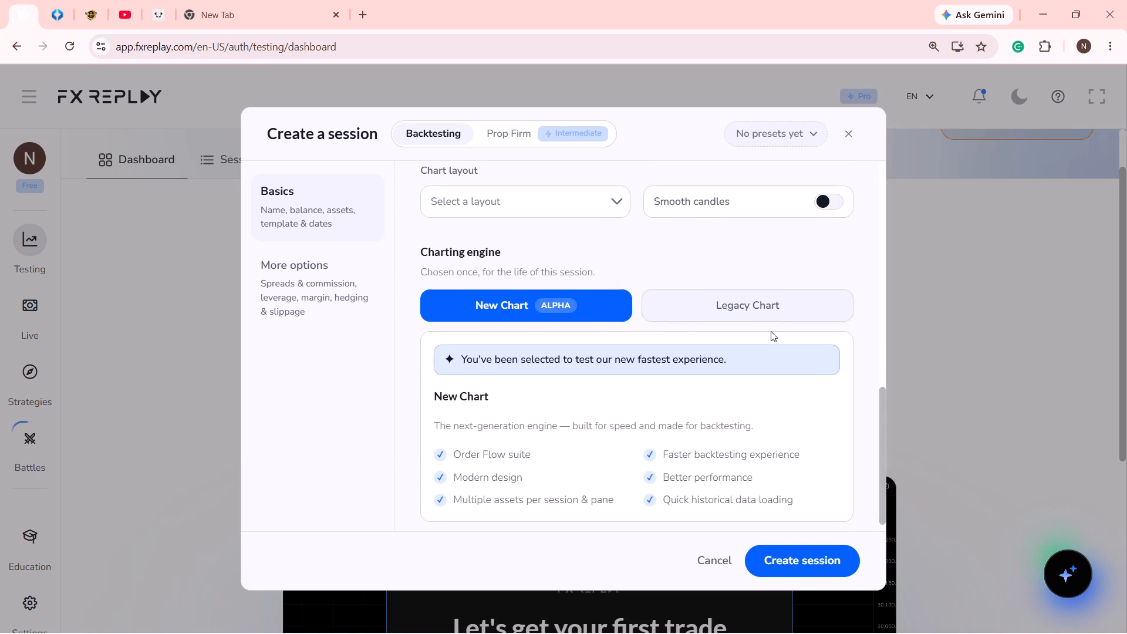
pyautogui.click(762, 309)
pyautogui.scroll(-3, 787, 504)
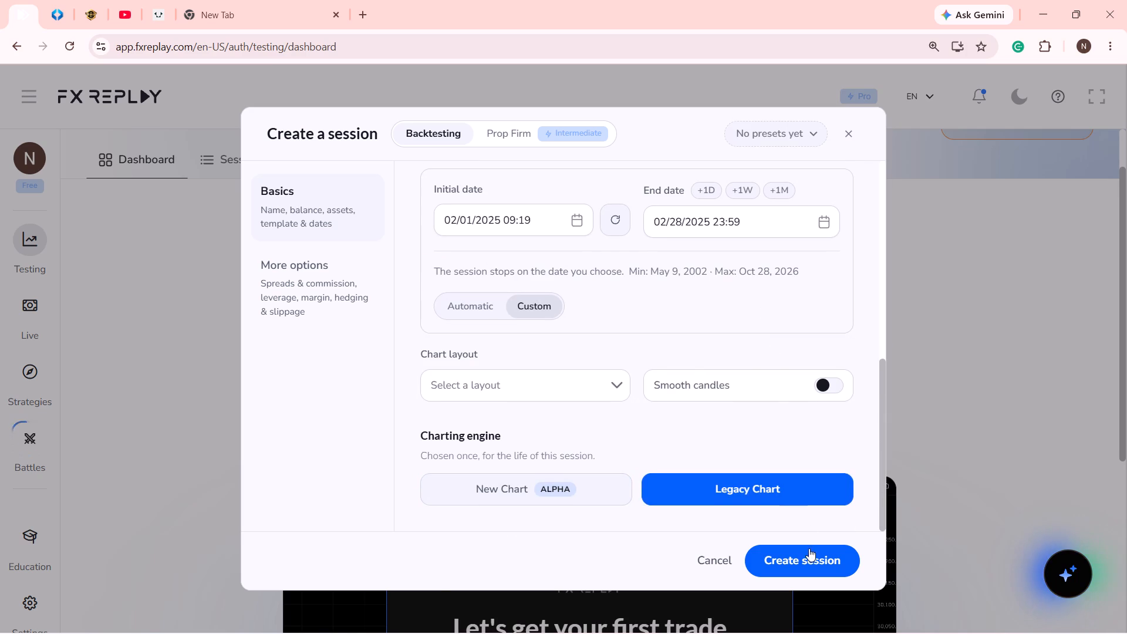
pyautogui.click(808, 557)
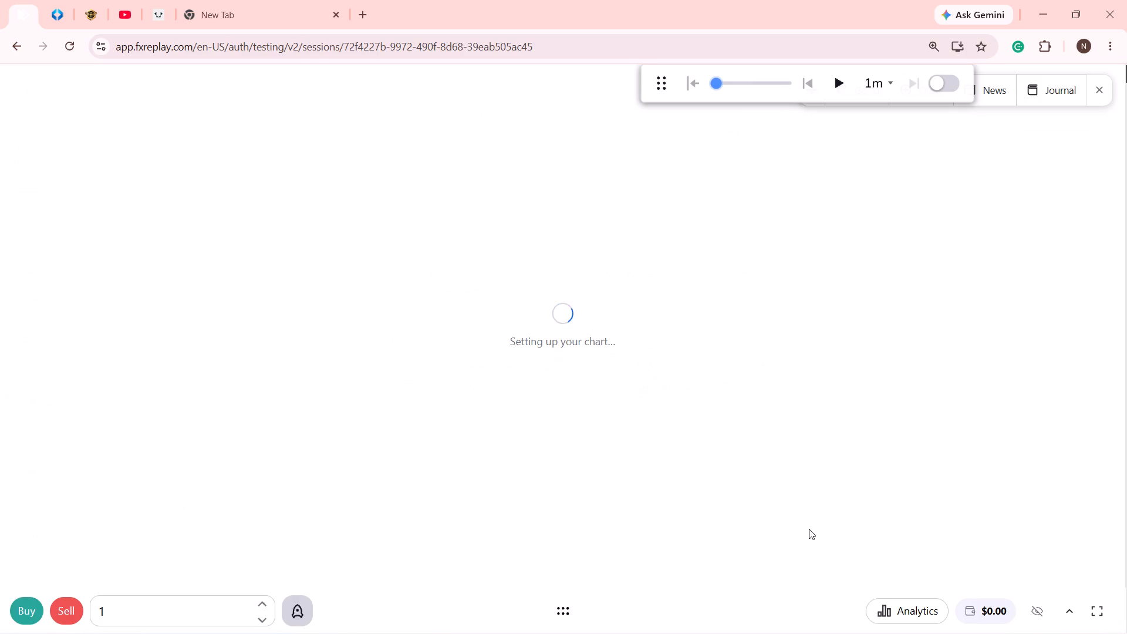
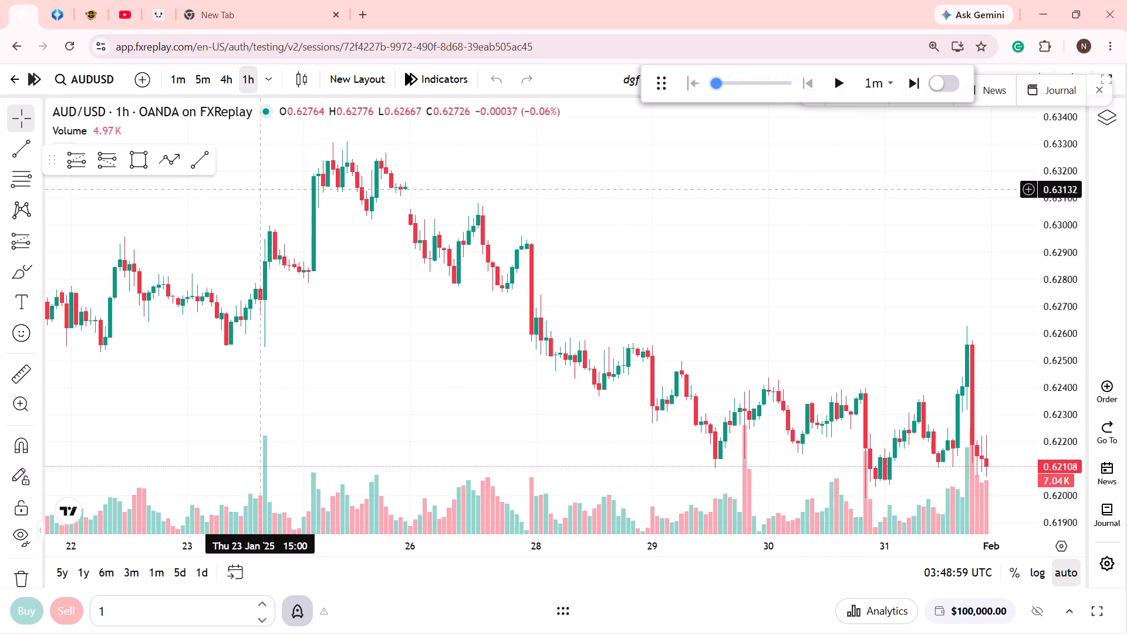
# Remove the Volume indicator from the AUD/USD chart.
pyautogui.click(138, 129)
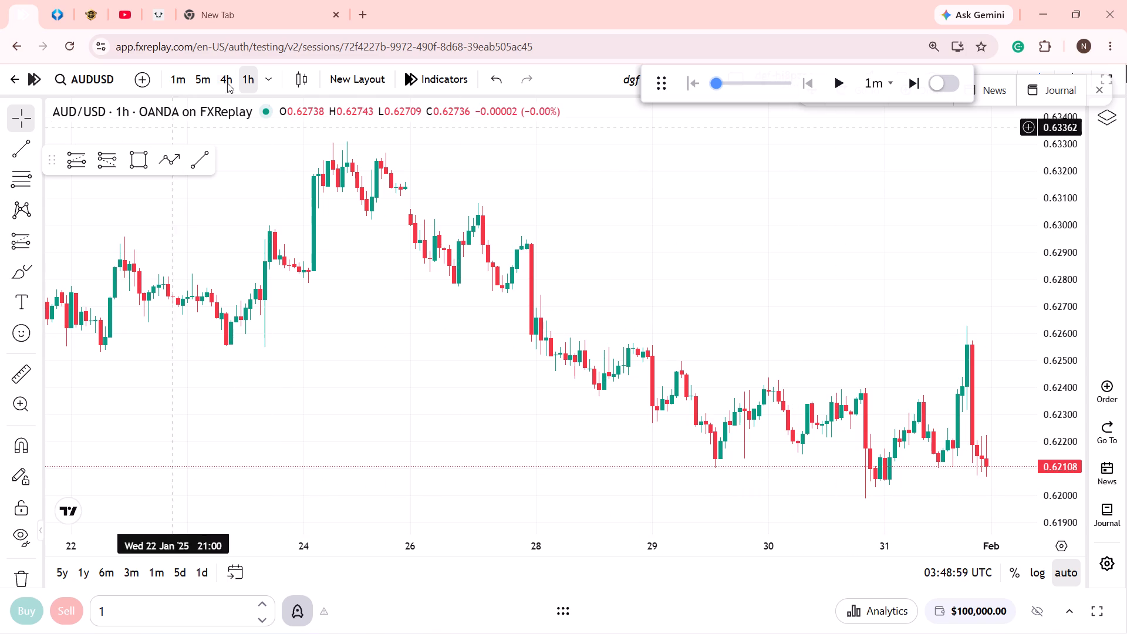
# Switch the AUD/USD chart to the 4h timeframe.
pyautogui.click(231, 72)
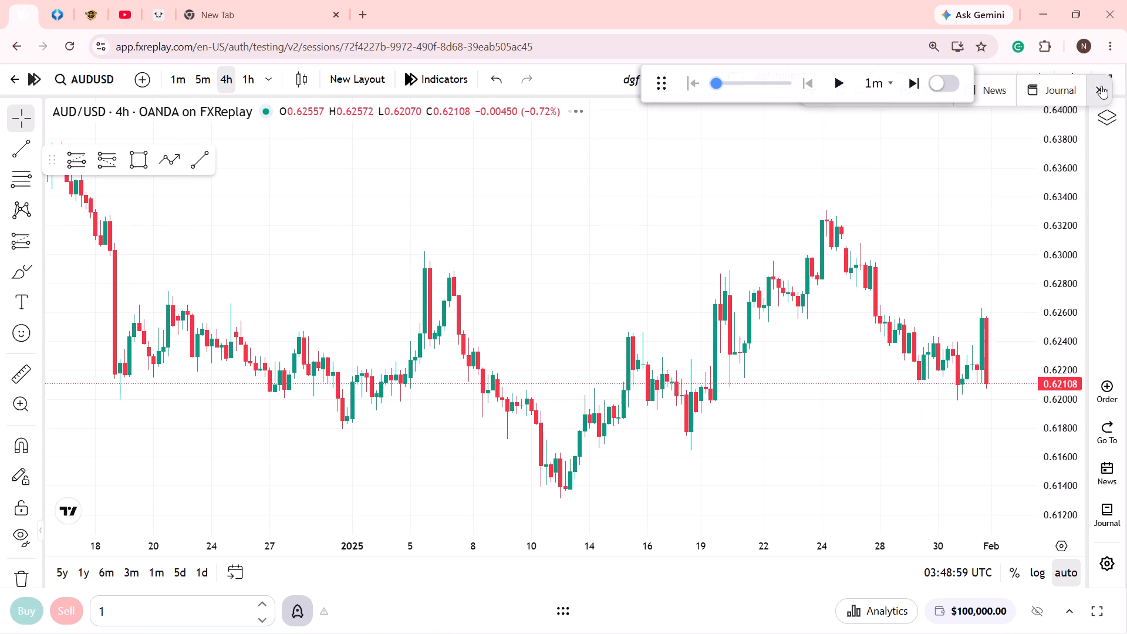
# Dismiss the floating bar with News and Journal that covers the chart header.
pyautogui.click(1101, 86)
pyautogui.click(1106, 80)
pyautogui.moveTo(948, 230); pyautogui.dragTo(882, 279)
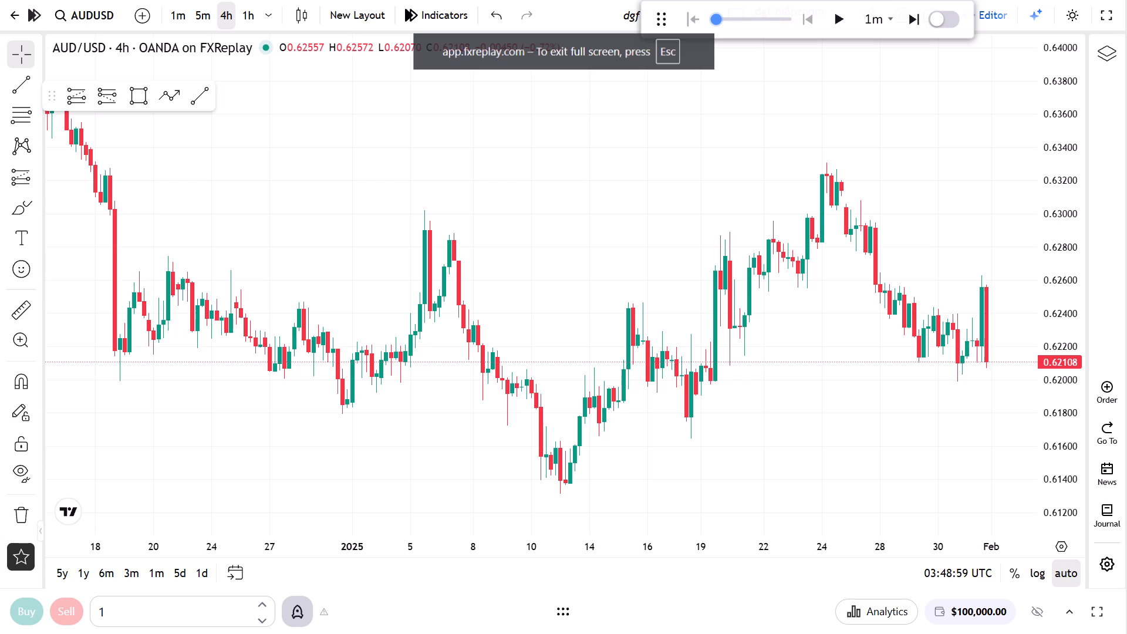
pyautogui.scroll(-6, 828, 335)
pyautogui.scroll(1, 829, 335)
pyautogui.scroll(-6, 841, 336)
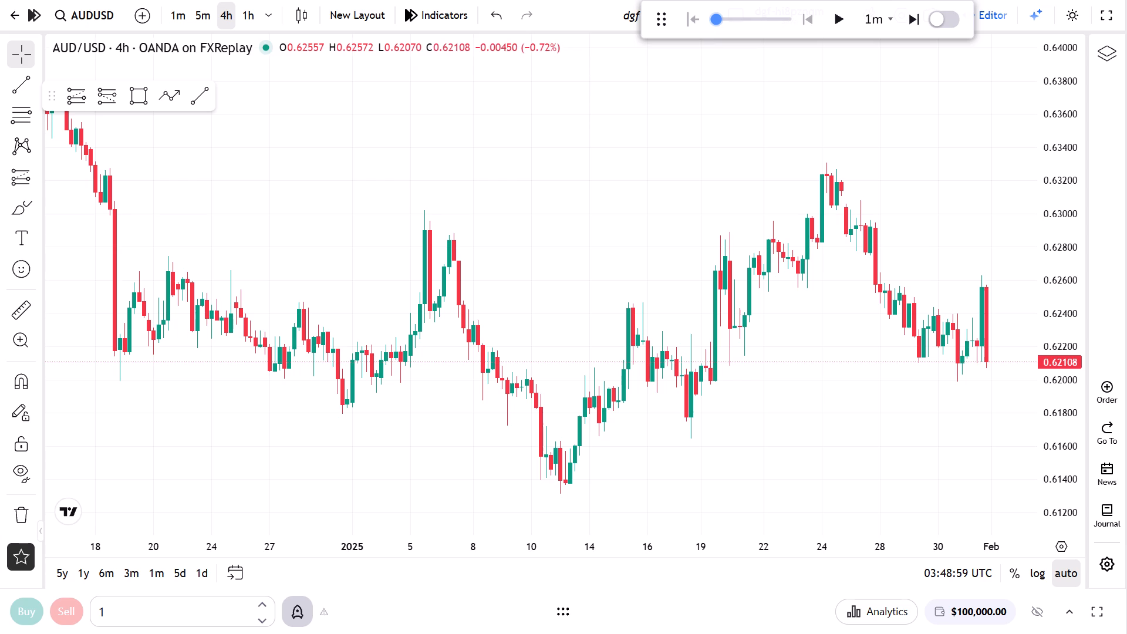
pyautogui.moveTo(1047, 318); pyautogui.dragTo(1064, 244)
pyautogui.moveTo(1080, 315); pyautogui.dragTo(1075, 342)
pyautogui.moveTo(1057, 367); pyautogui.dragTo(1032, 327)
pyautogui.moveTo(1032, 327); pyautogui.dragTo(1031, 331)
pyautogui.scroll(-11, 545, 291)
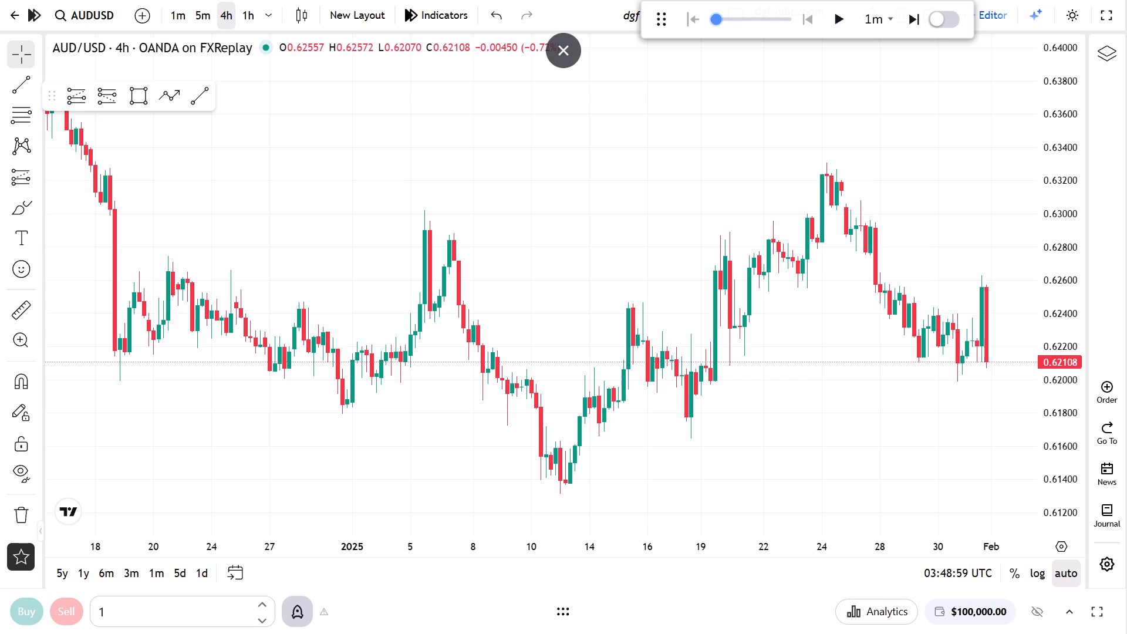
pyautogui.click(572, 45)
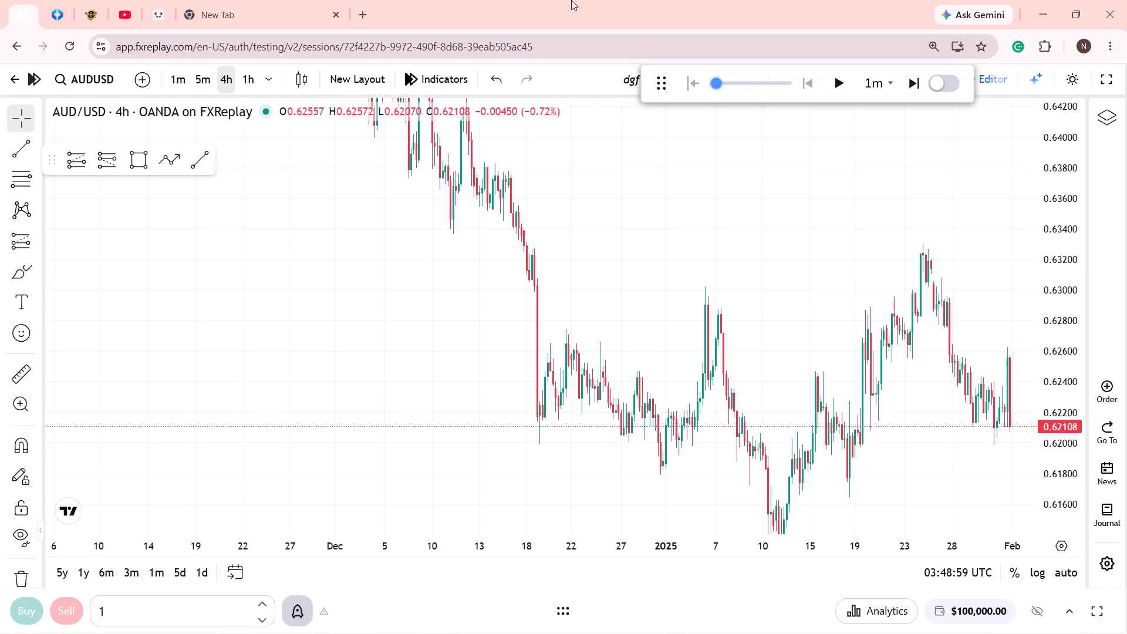
# Show the AUD/USD 4h chart in full screen.
pyautogui.moveTo(657, 312); pyautogui.dragTo(487, 265)
pyautogui.click(763, 309)
pyautogui.scroll(6, 749, 325)
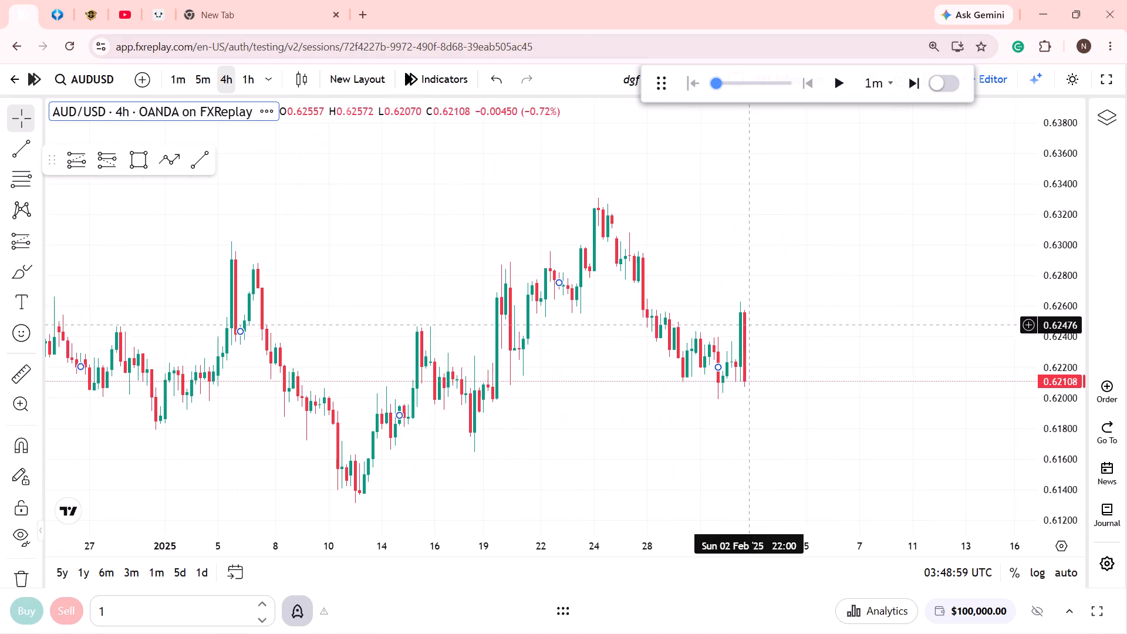
pyautogui.click(1109, 85)
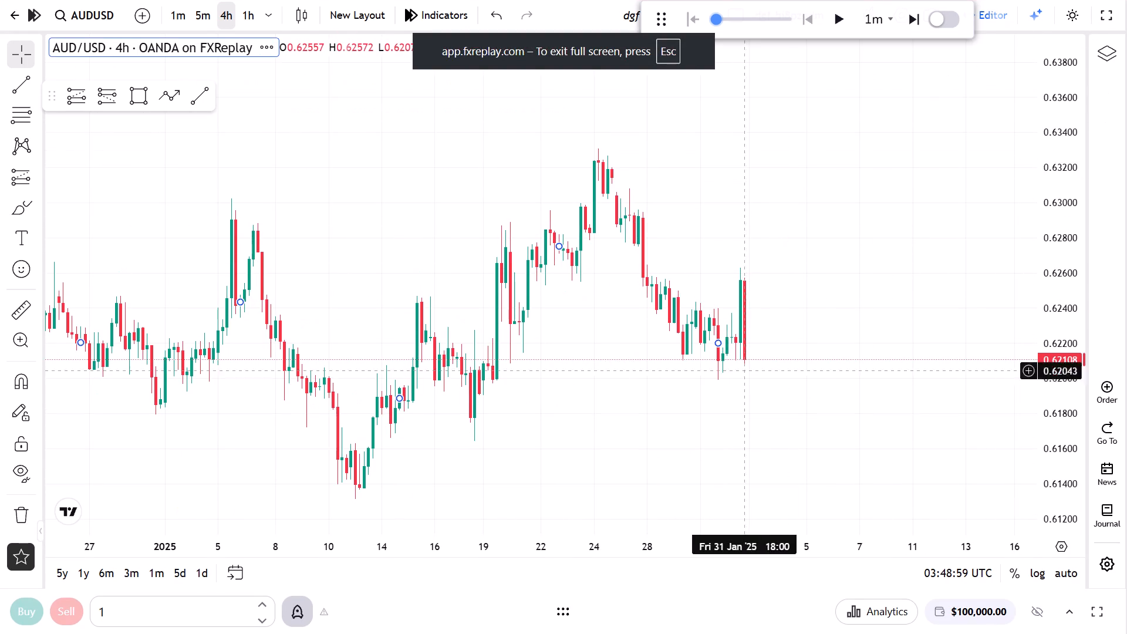
# Set the replay step interval to 4h.
pyautogui.moveTo(689, 298); pyautogui.dragTo(845, 279)
pyautogui.moveTo(824, 285); pyautogui.dragTo(795, 319)
pyautogui.scroll(-3, 687, 316)
pyautogui.click(807, 346)
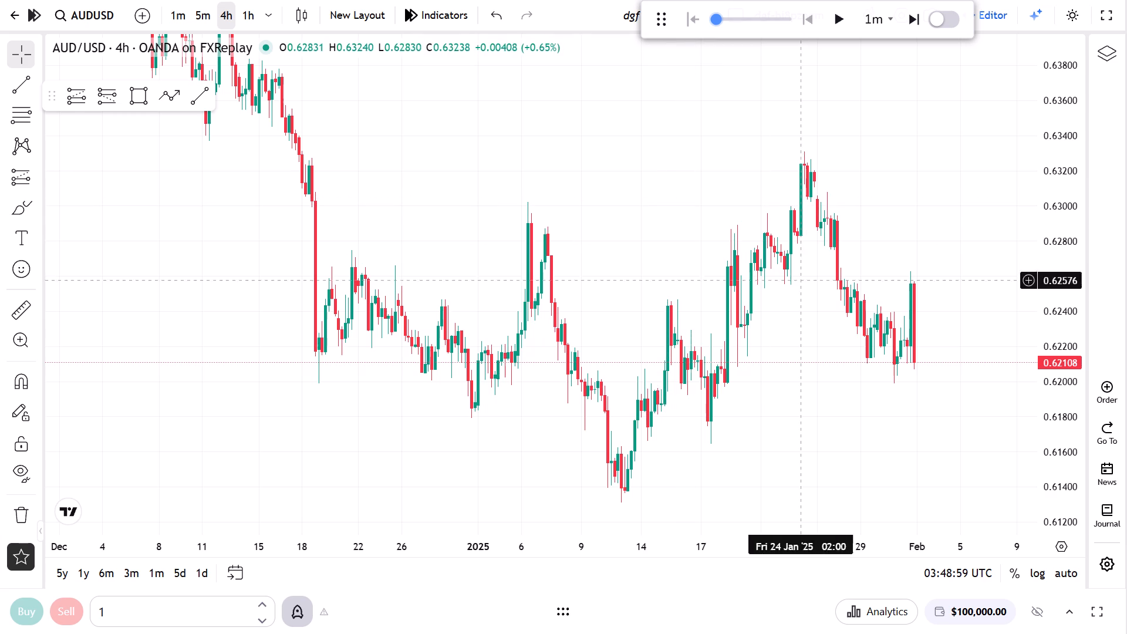
pyautogui.scroll(2, 770, 356)
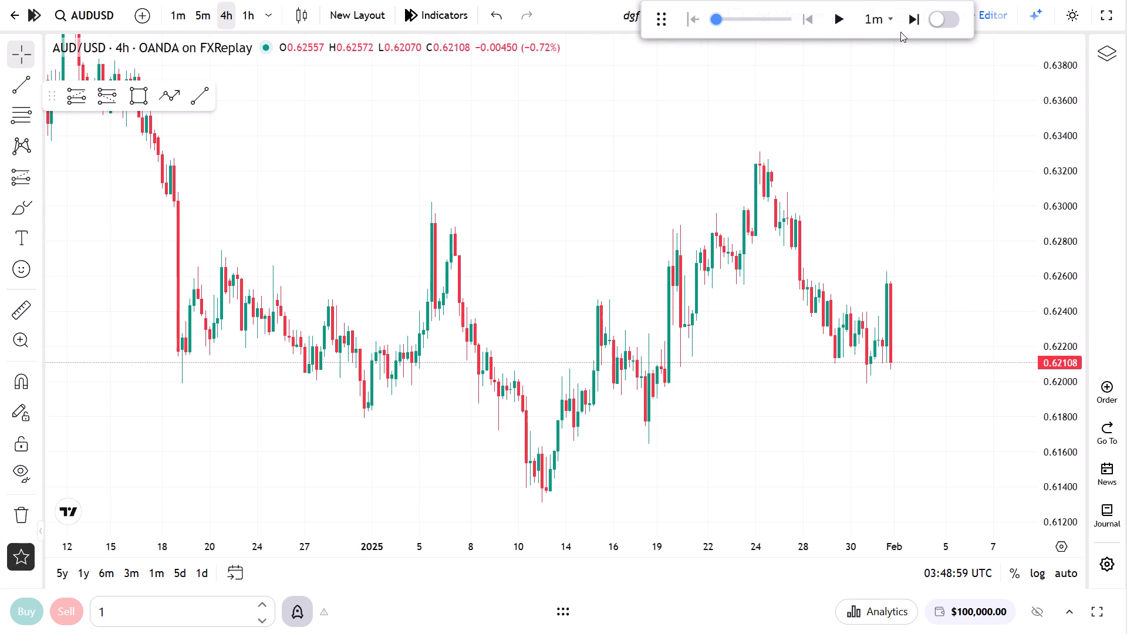
pyautogui.click(889, 25)
pyautogui.scroll(-2, 887, 184)
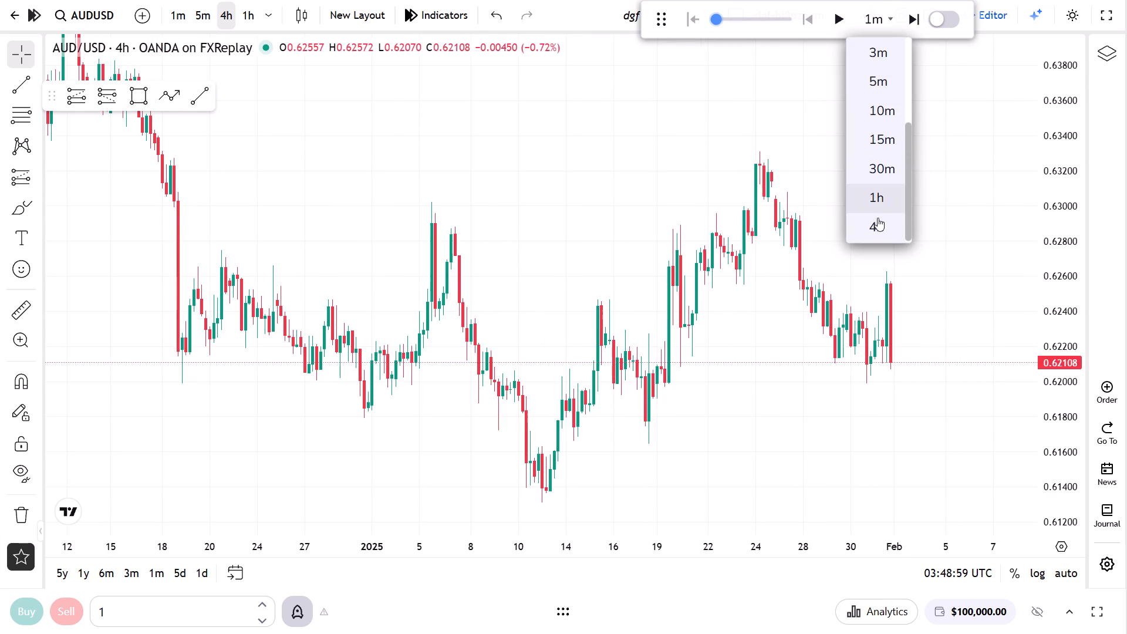
pyautogui.click(875, 222)
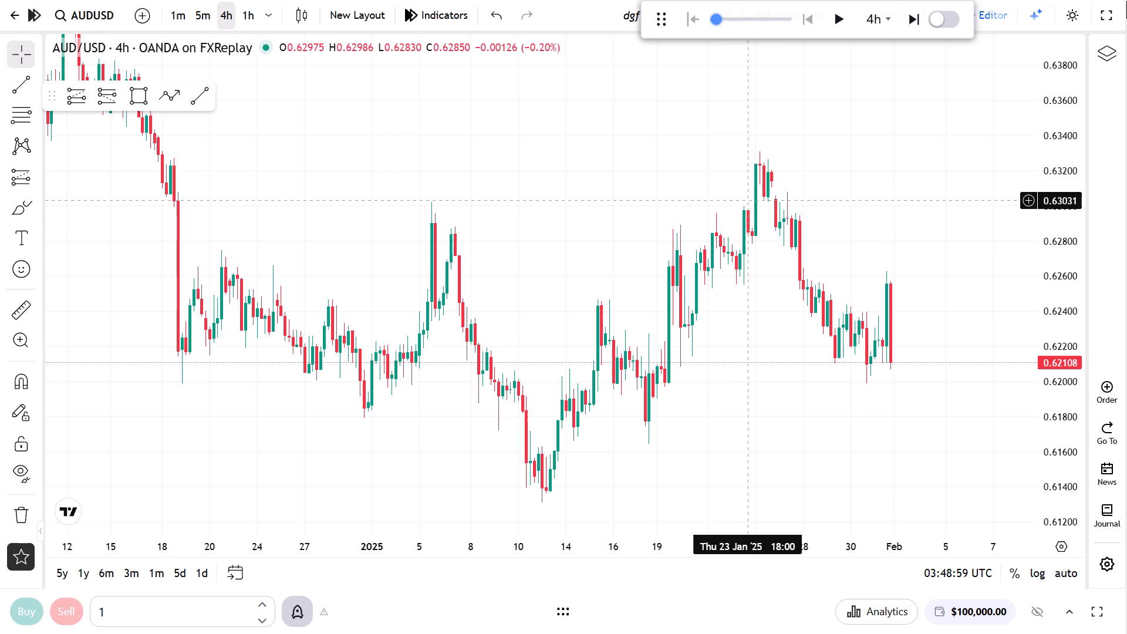
# Draw a rectangle zone from the 31 Dec '24 low to 5 Feb '25, between about 0.61845 and 0.61795.
pyautogui.click(129, 106)
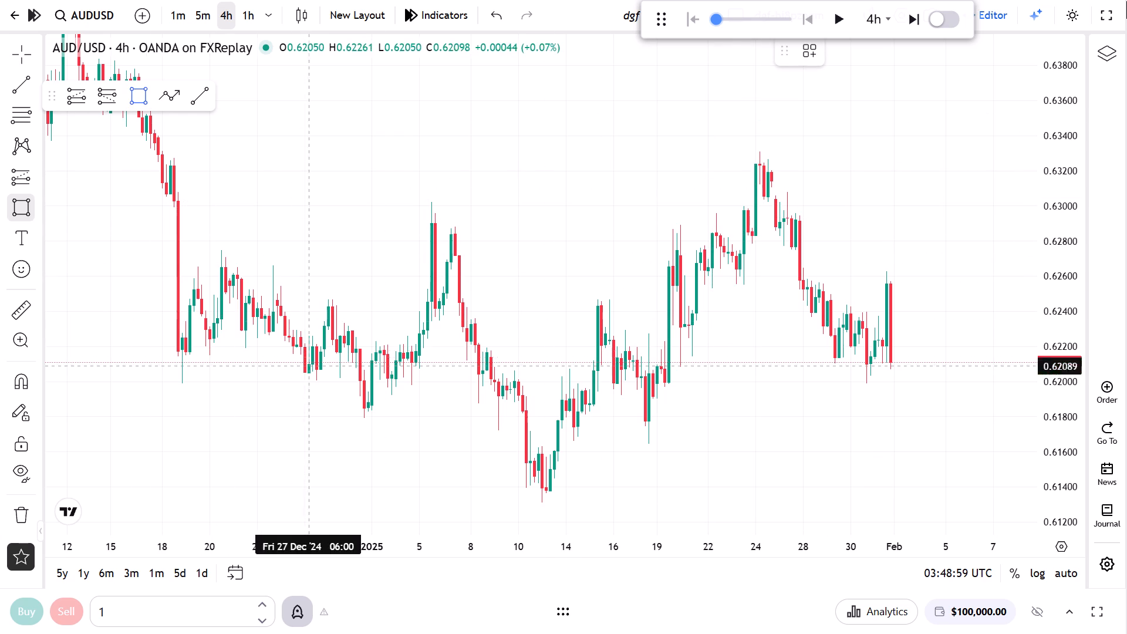
pyautogui.click(354, 409)
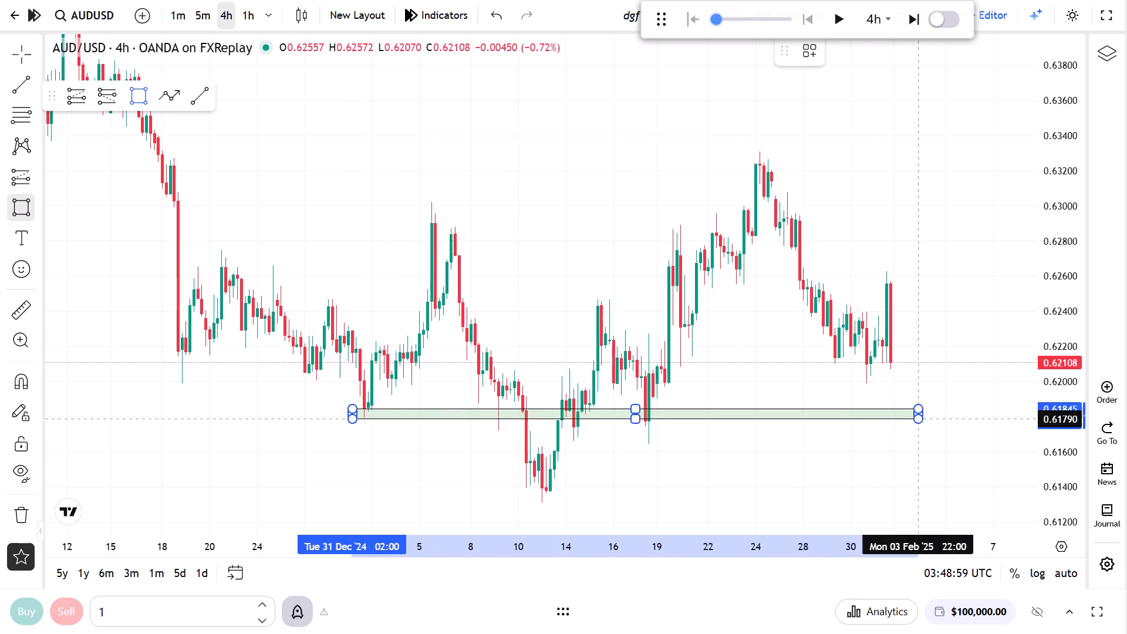
pyautogui.click(953, 418)
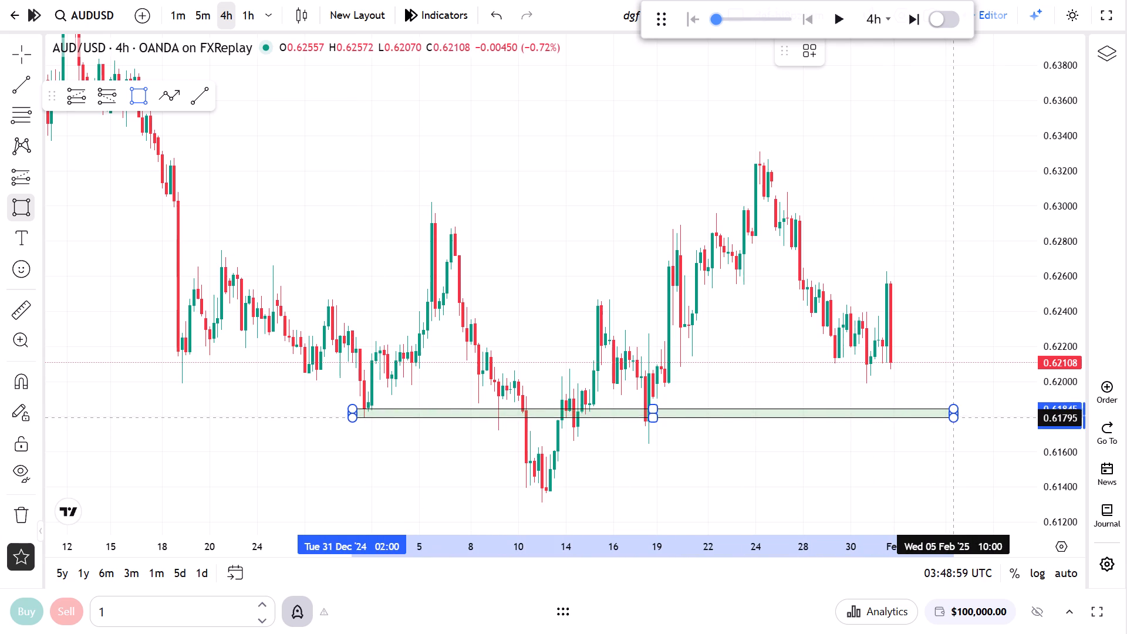
pyautogui.click(922, 468)
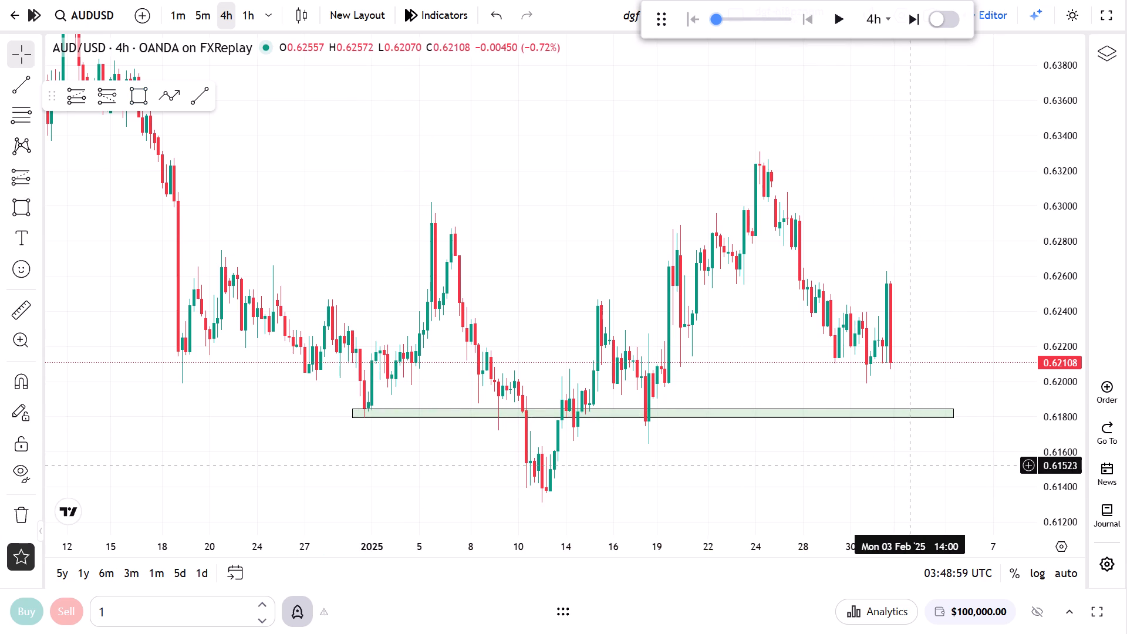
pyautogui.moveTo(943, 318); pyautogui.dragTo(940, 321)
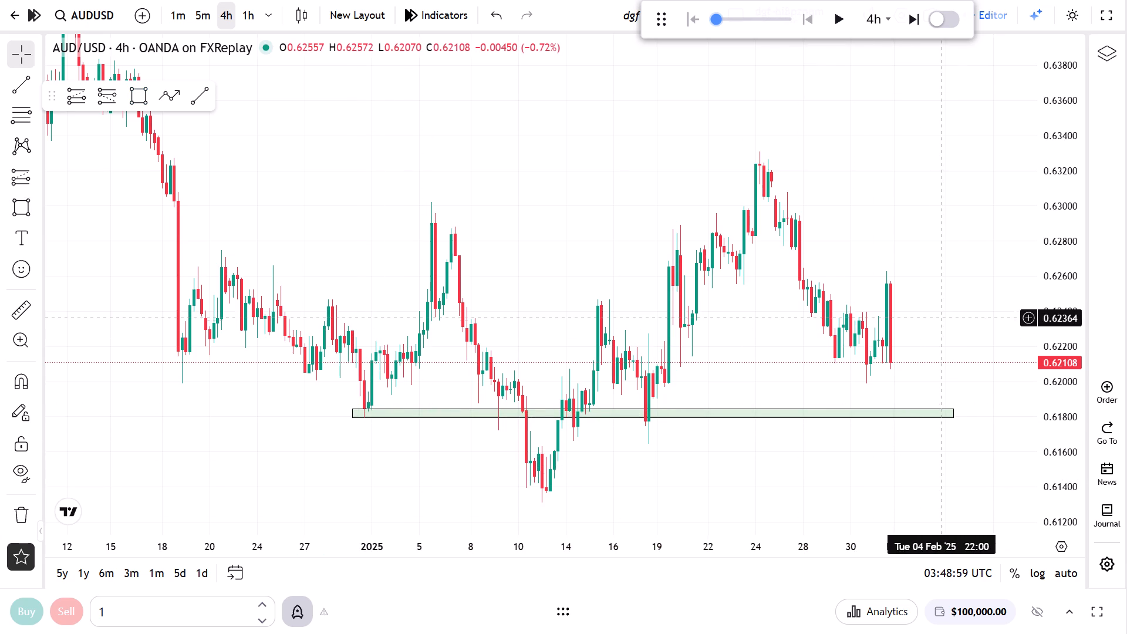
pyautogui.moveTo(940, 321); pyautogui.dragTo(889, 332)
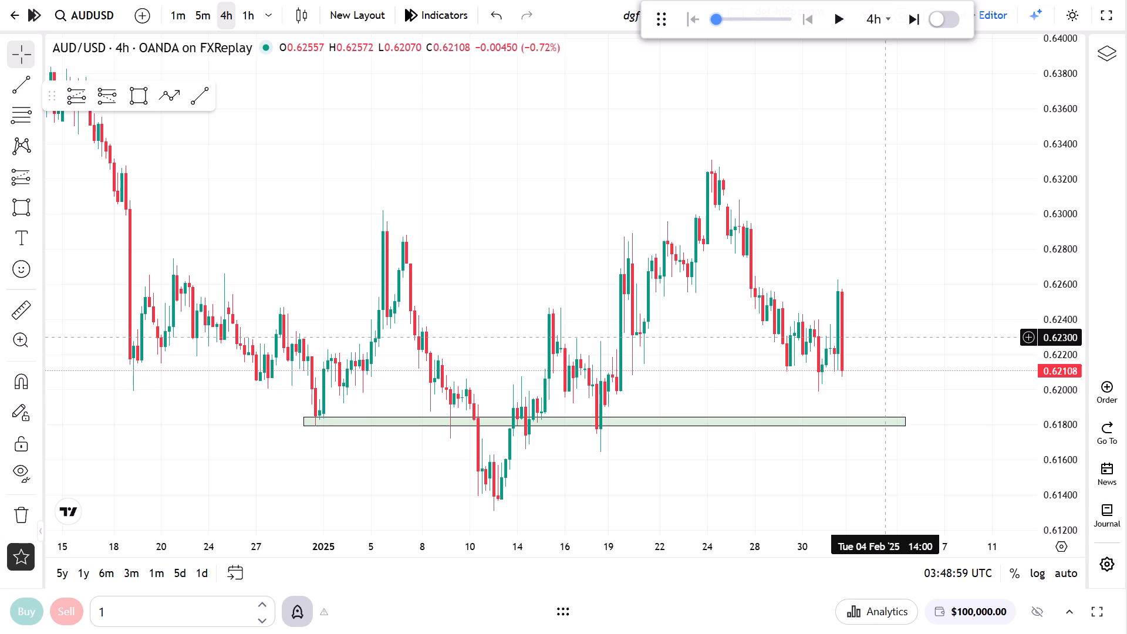
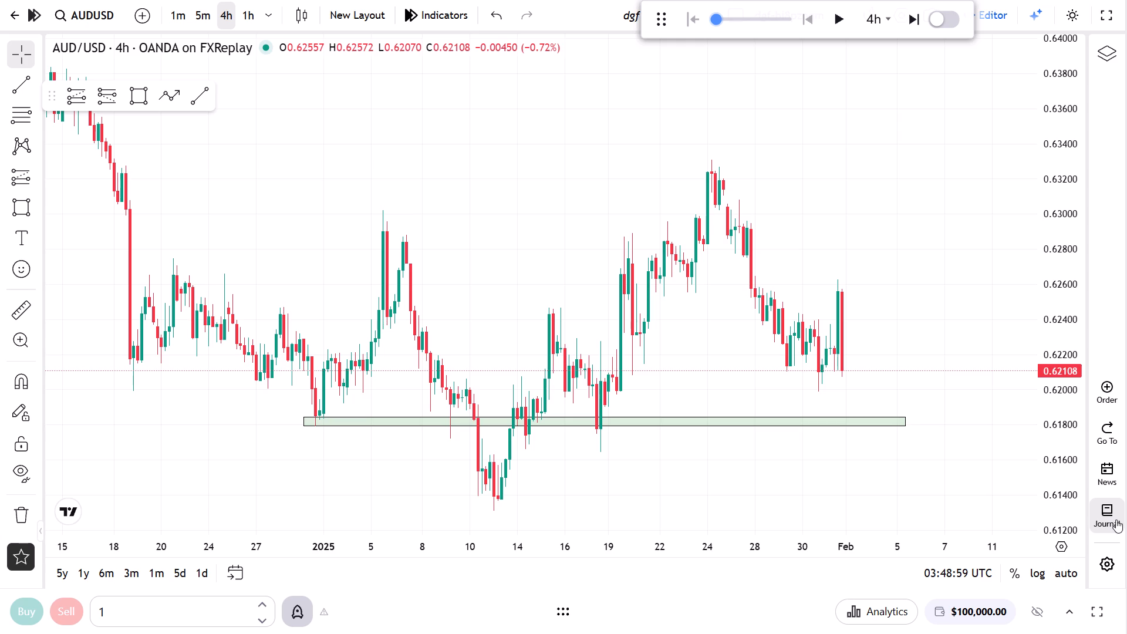
# Play the AUD/USD replay forward by two 4h candles, pausing after each one.
pyautogui.click(827, 28)
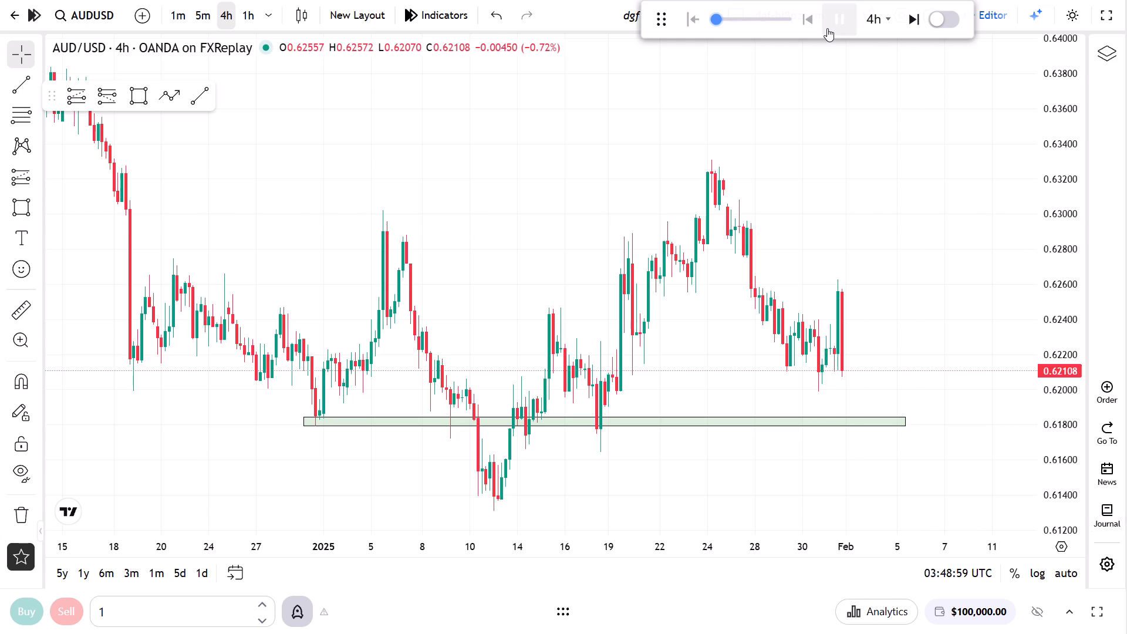
pyautogui.click(829, 27)
pyautogui.moveTo(973, 353); pyautogui.dragTo(974, 300)
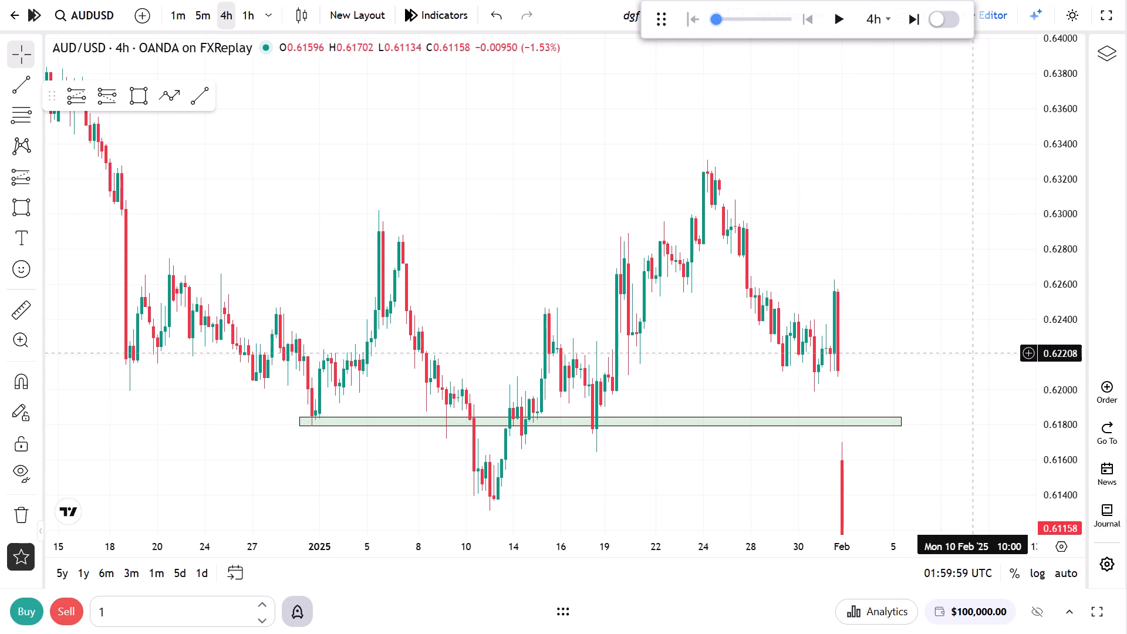
pyautogui.moveTo(974, 300); pyautogui.dragTo(950, 135)
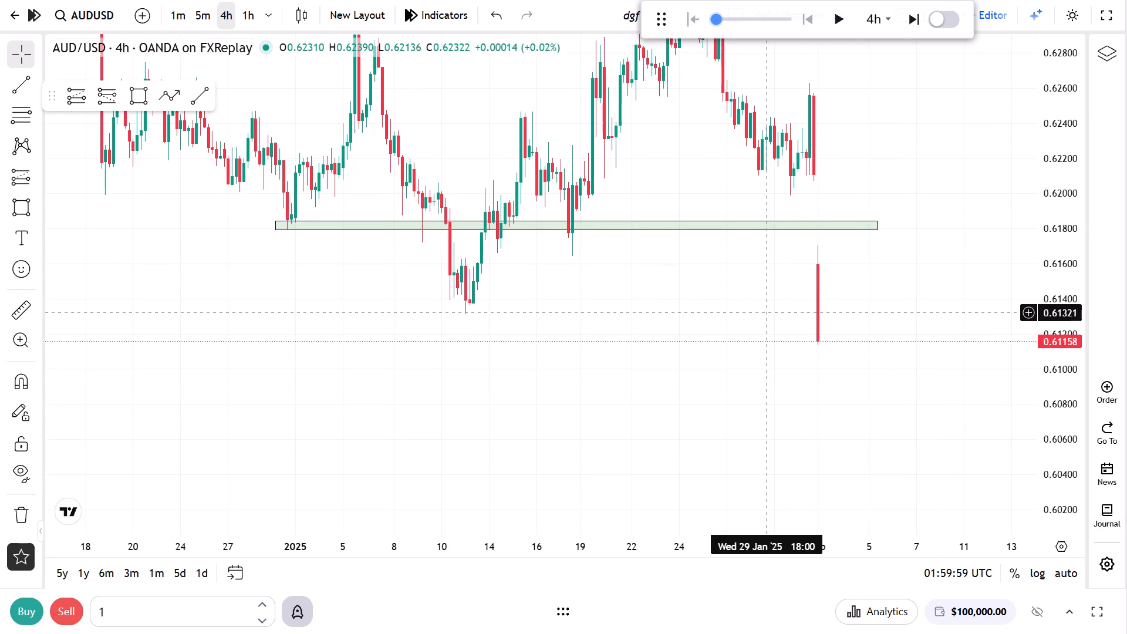
pyautogui.click(843, 29)
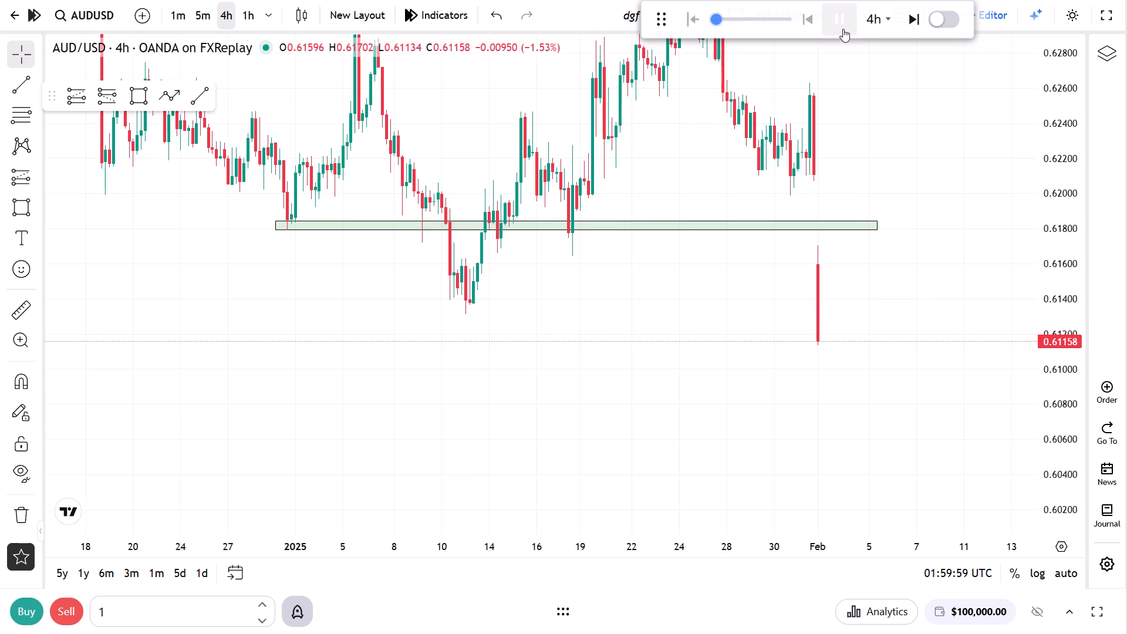
pyautogui.click(843, 29)
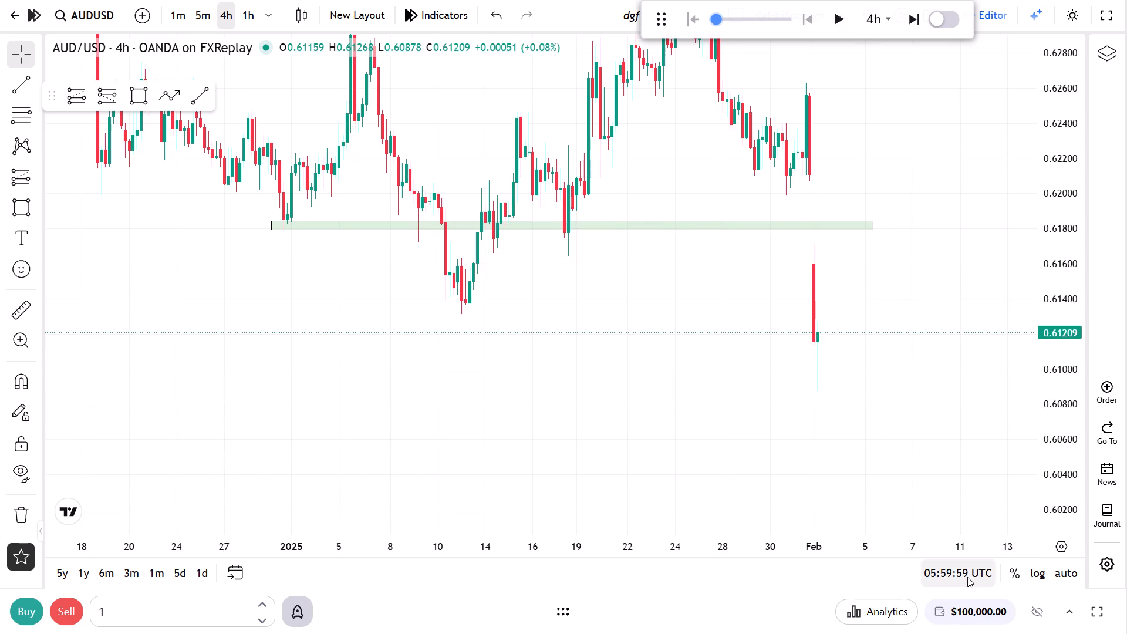
# Set the chart's time zone to (UTC+5:30) Kolkata.
pyautogui.click(967, 577)
pyautogui.scroll(-8, 1059, 358)
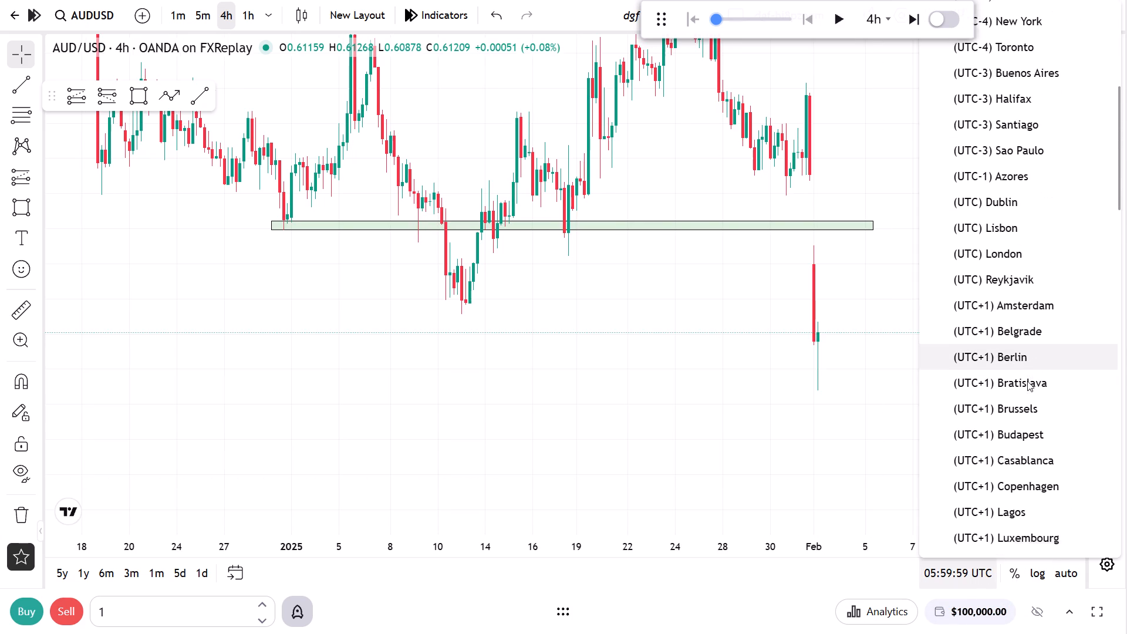
pyautogui.scroll(-12, 1027, 381)
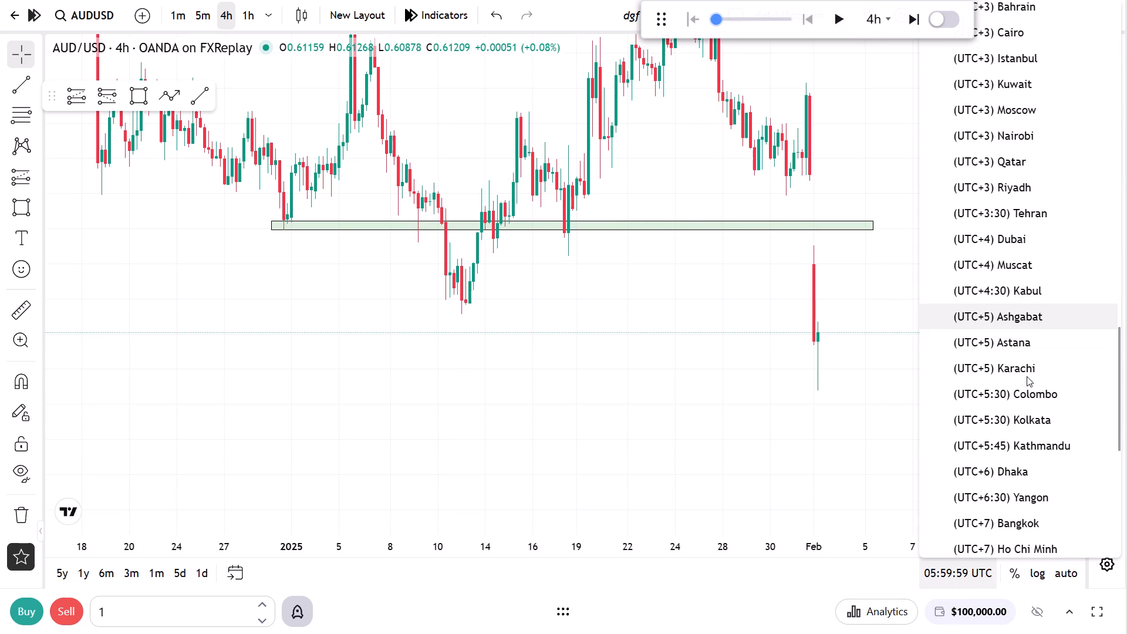
pyautogui.scroll(-1, 1027, 376)
pyautogui.click(1035, 329)
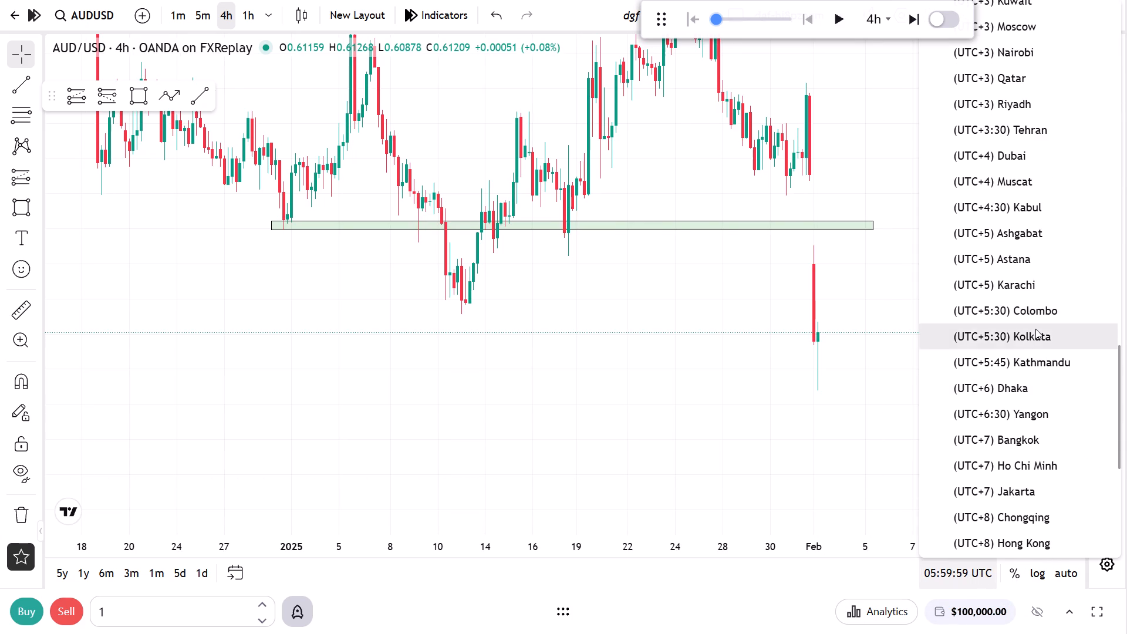
# Check the 3 Feb '25 price action on the 1m timeframe and return to the 4h chart.
pyautogui.moveTo(937, 275); pyautogui.dragTo(942, 303)
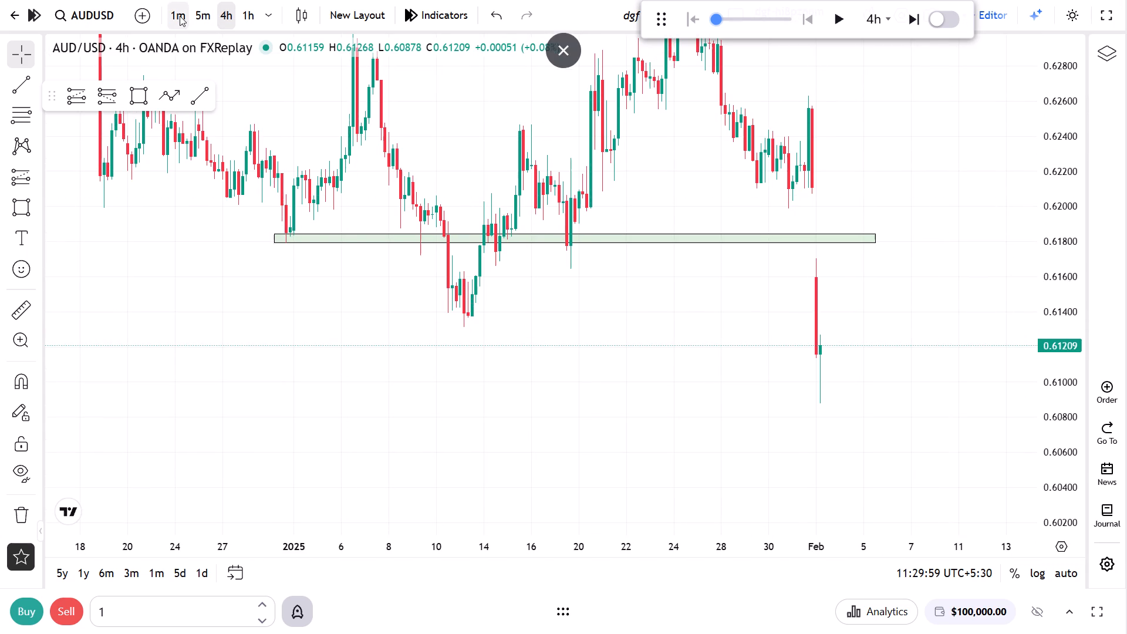
pyautogui.click(180, 16)
pyautogui.scroll(-6, 724, 390)
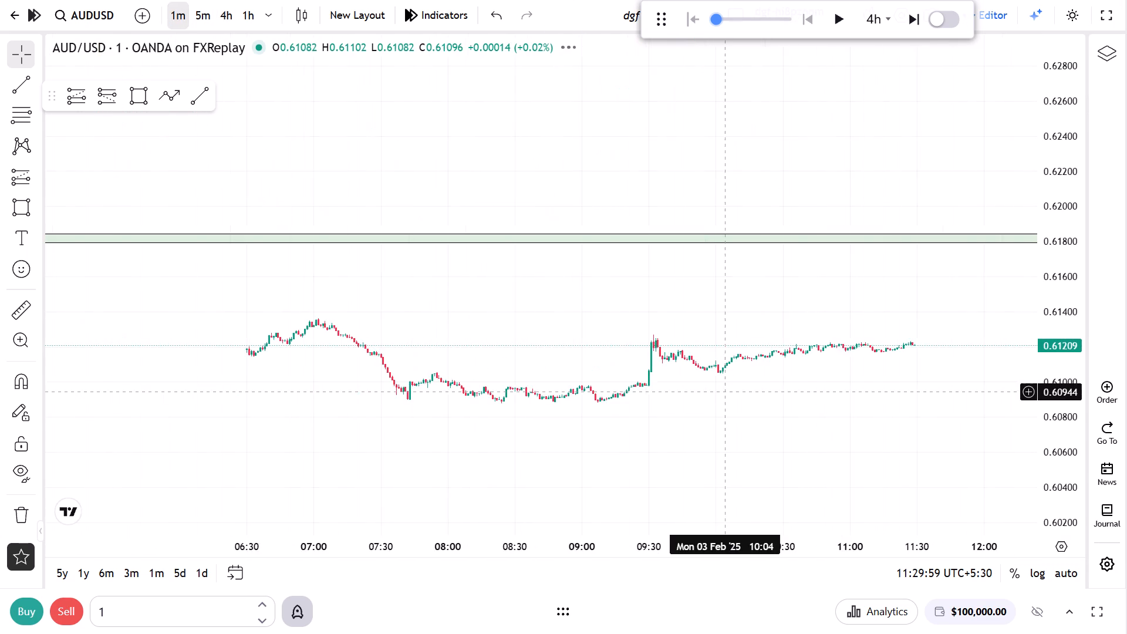
pyautogui.scroll(-11, 724, 392)
pyautogui.click(221, 16)
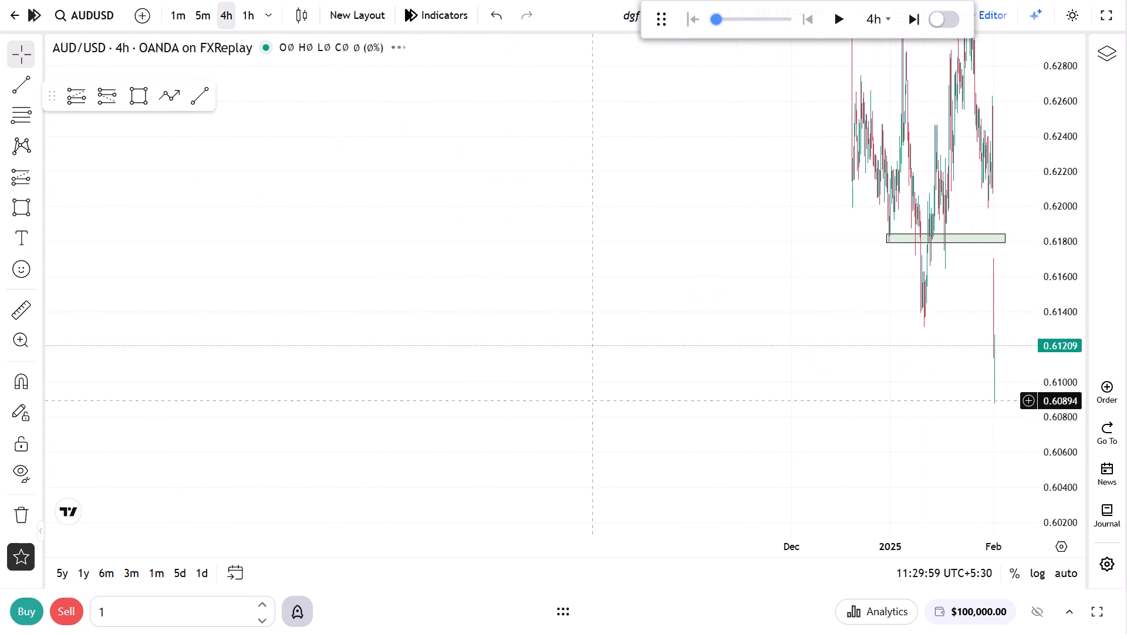
# Draw a horizontal line at 0.61312, along the mid-January low on the 4h chart.
pyautogui.scroll(20, 757, 433)
pyautogui.scroll(1, 757, 433)
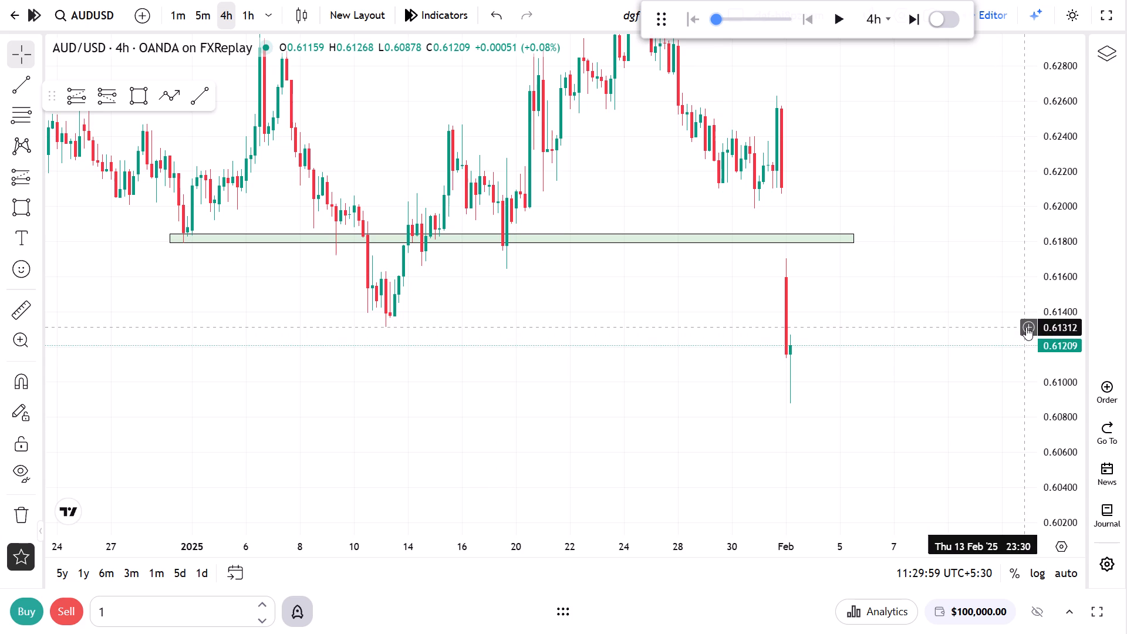
pyautogui.click(1026, 327)
pyautogui.click(996, 350)
# Switch the chart to the 1m timeframe and deselect the horizontal line.
pyautogui.moveTo(962, 249); pyautogui.dragTo(961, 255)
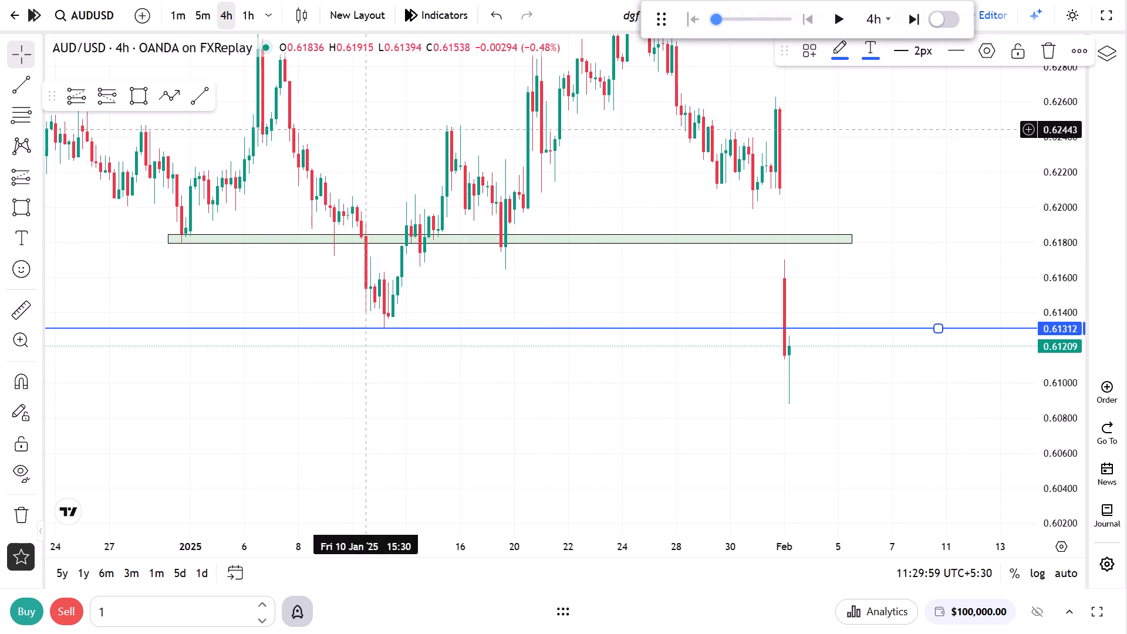
pyautogui.click(187, 13)
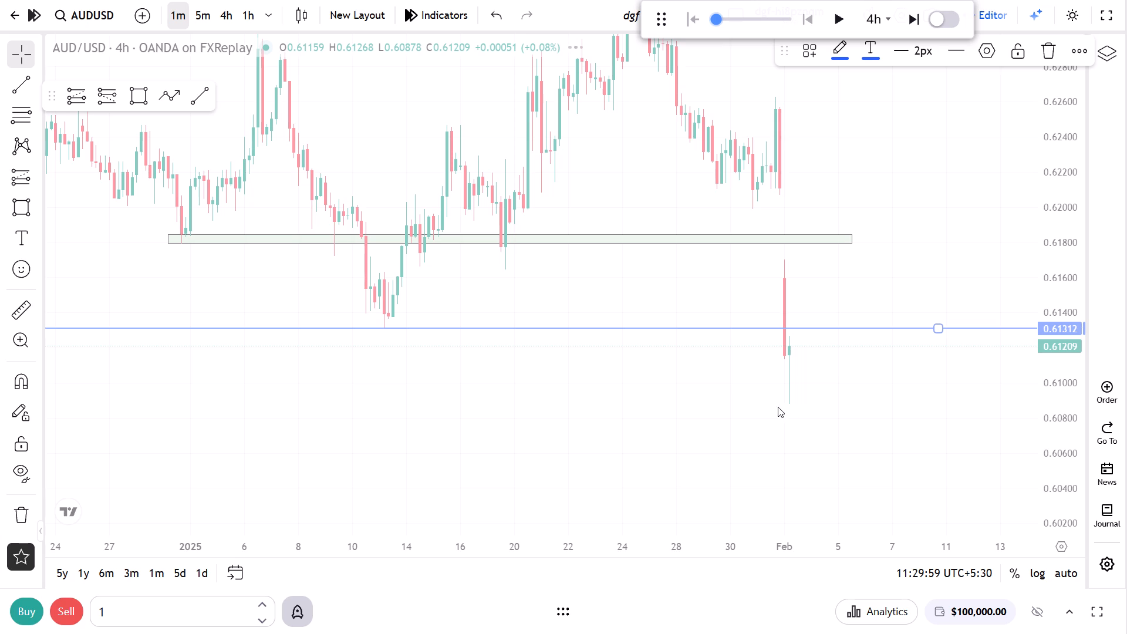
pyautogui.click(802, 404)
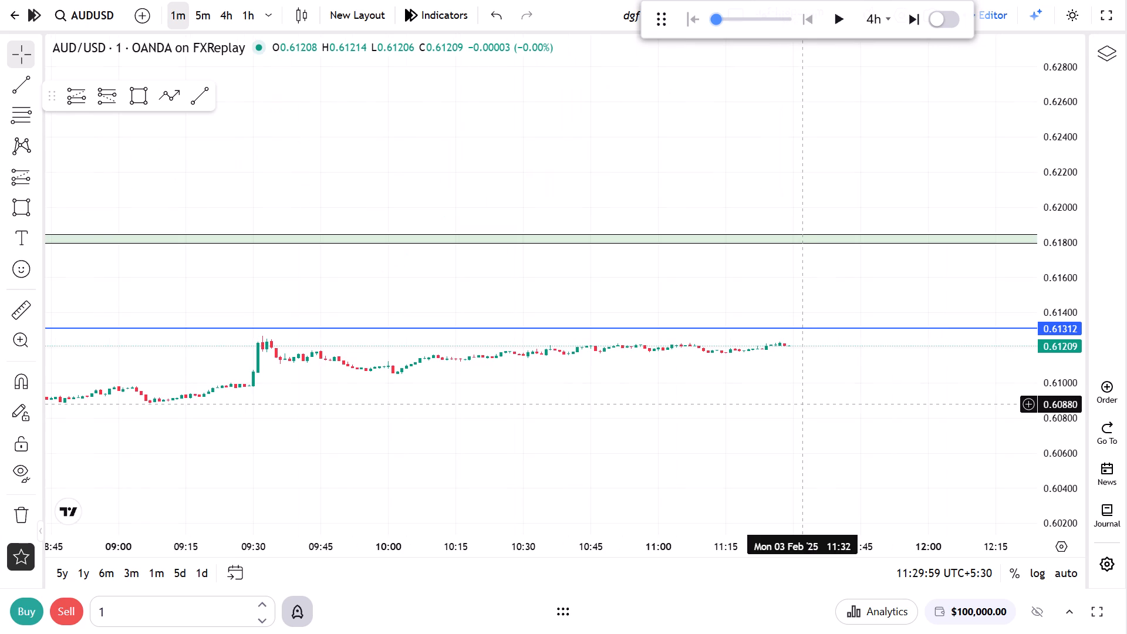
# Examine how the 1m price on 3 Feb '25 behaves around the 0.61312 line.
pyautogui.scroll(-11, 809, 409)
pyautogui.moveTo(822, 412); pyautogui.dragTo(977, 365)
pyautogui.moveTo(1077, 470); pyautogui.dragTo(1078, 463)
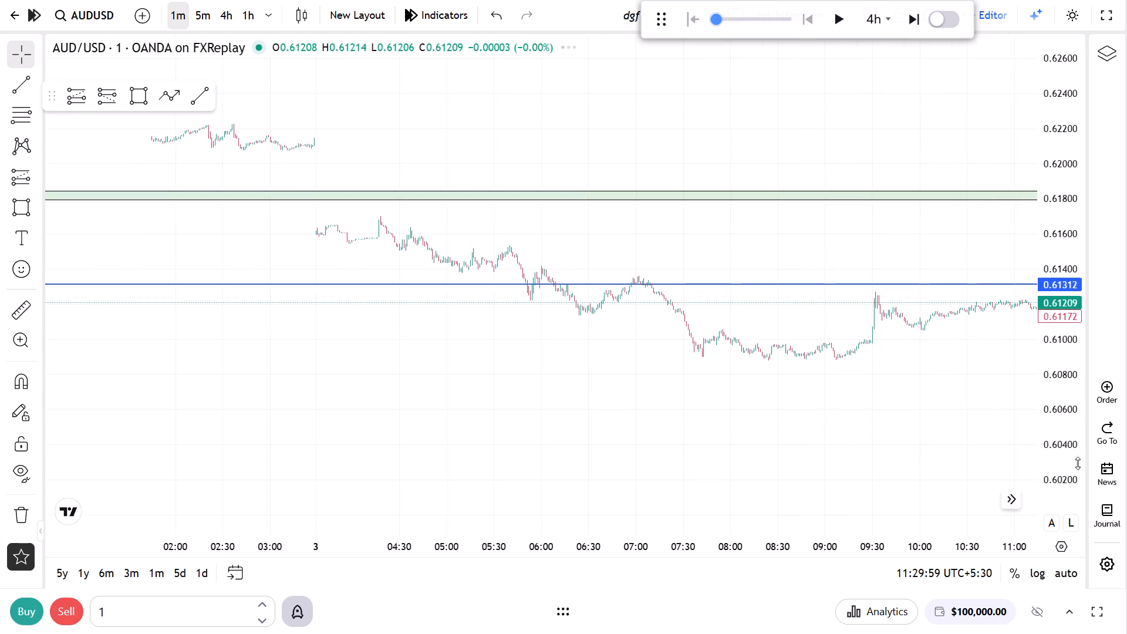
pyautogui.moveTo(1078, 463); pyautogui.dragTo(1084, 93)
pyautogui.moveTo(641, 336); pyautogui.dragTo(946, 251)
pyautogui.scroll(8, 829, 456)
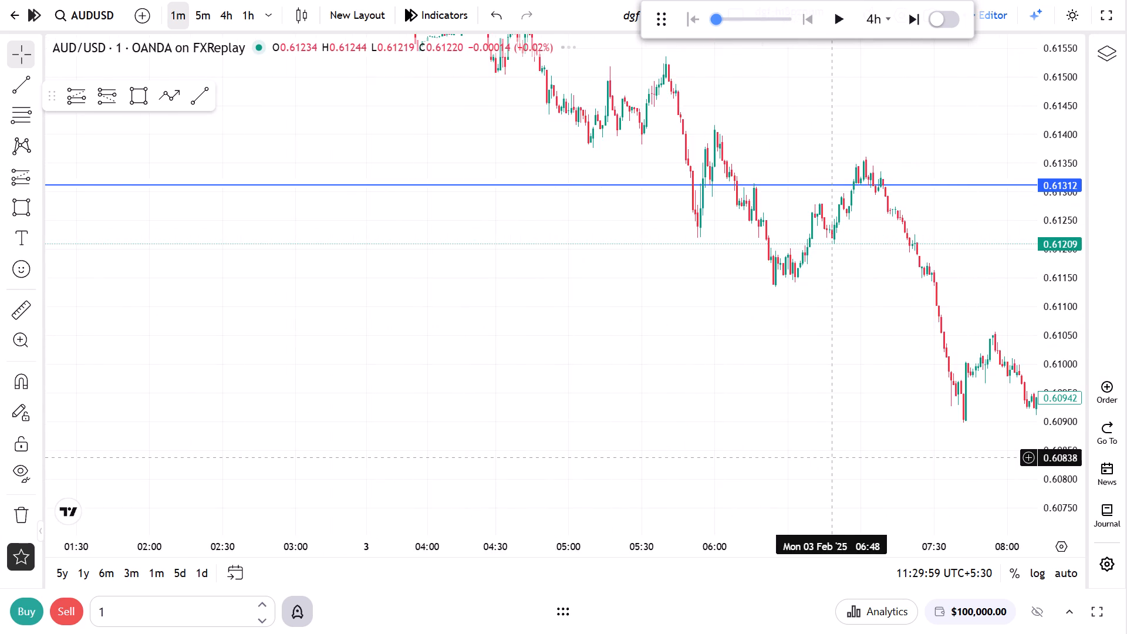
pyautogui.scroll(2, 831, 457)
pyautogui.moveTo(828, 366); pyautogui.dragTo(622, 382)
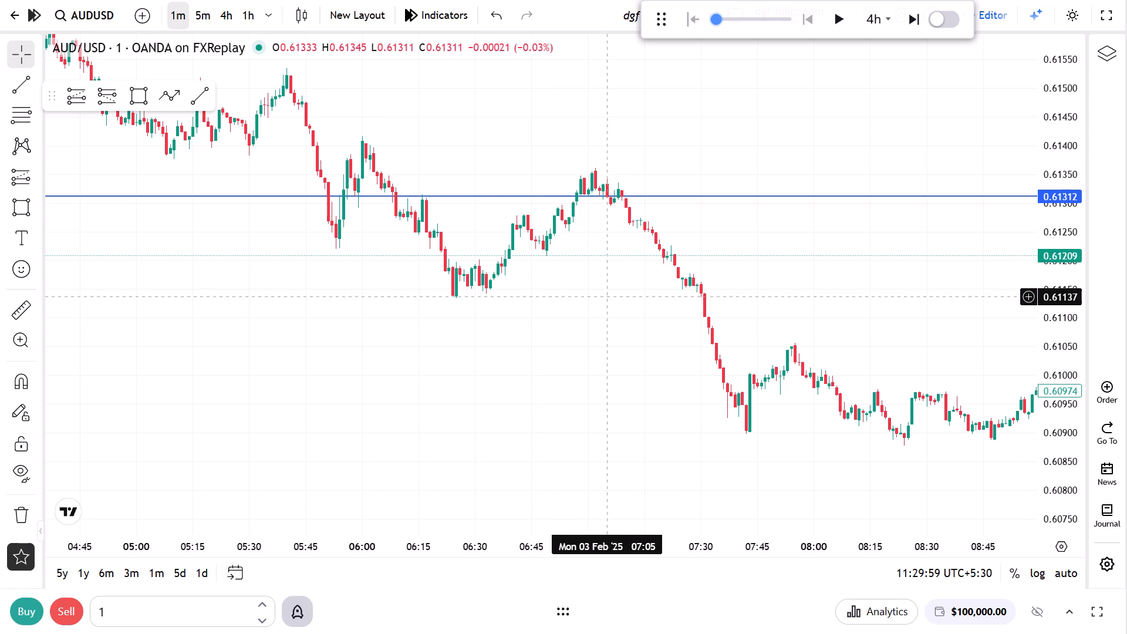
pyautogui.moveTo(614, 306); pyautogui.dragTo(501, 279)
pyautogui.scroll(3, 600, 419)
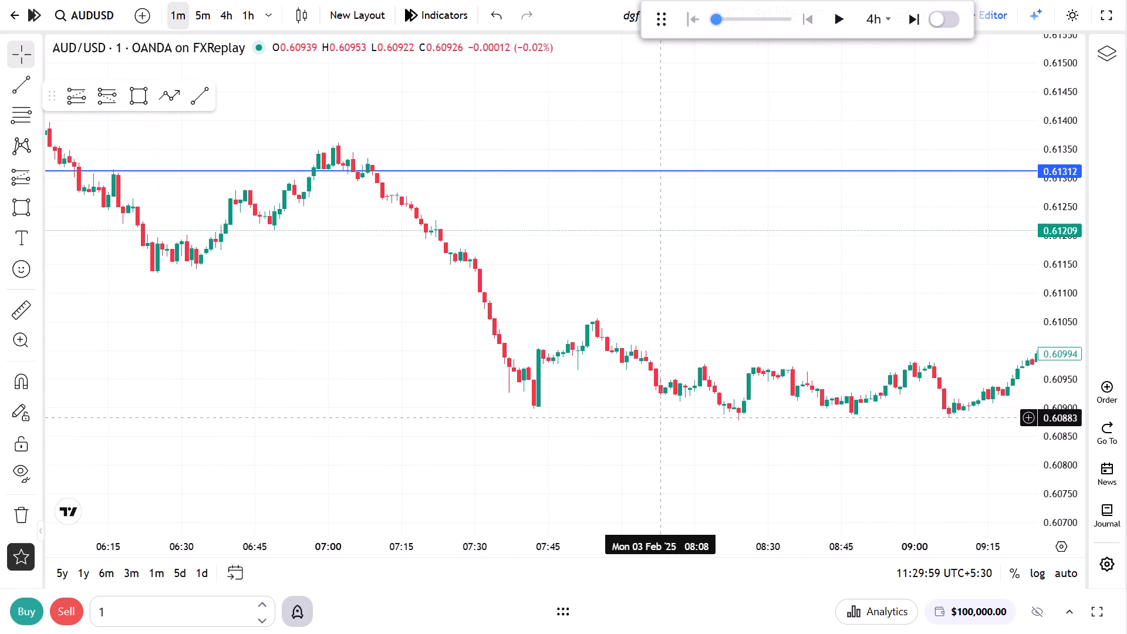
pyautogui.moveTo(666, 405); pyautogui.dragTo(485, 439)
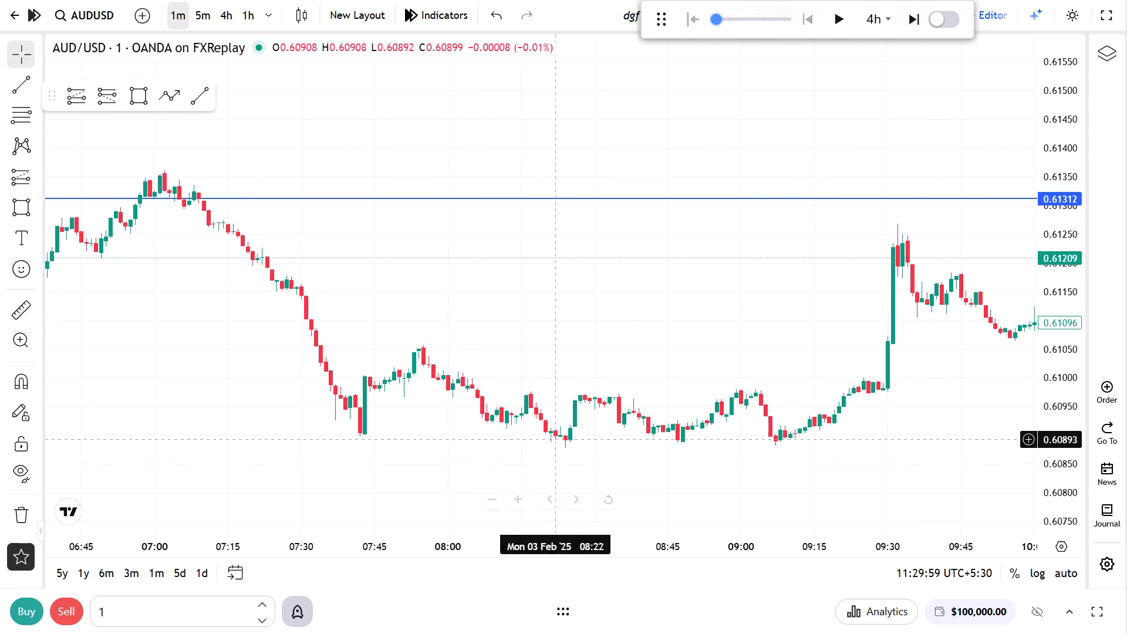
# Examine the 1m swing highs and lows below the line between about 07:30 and 09:30 on 3 Feb '25.
pyautogui.moveTo(1073, 470); pyautogui.dragTo(1050, 123)
pyautogui.scroll(-4, 663, 413)
pyautogui.moveTo(725, 456); pyautogui.dragTo(663, 178)
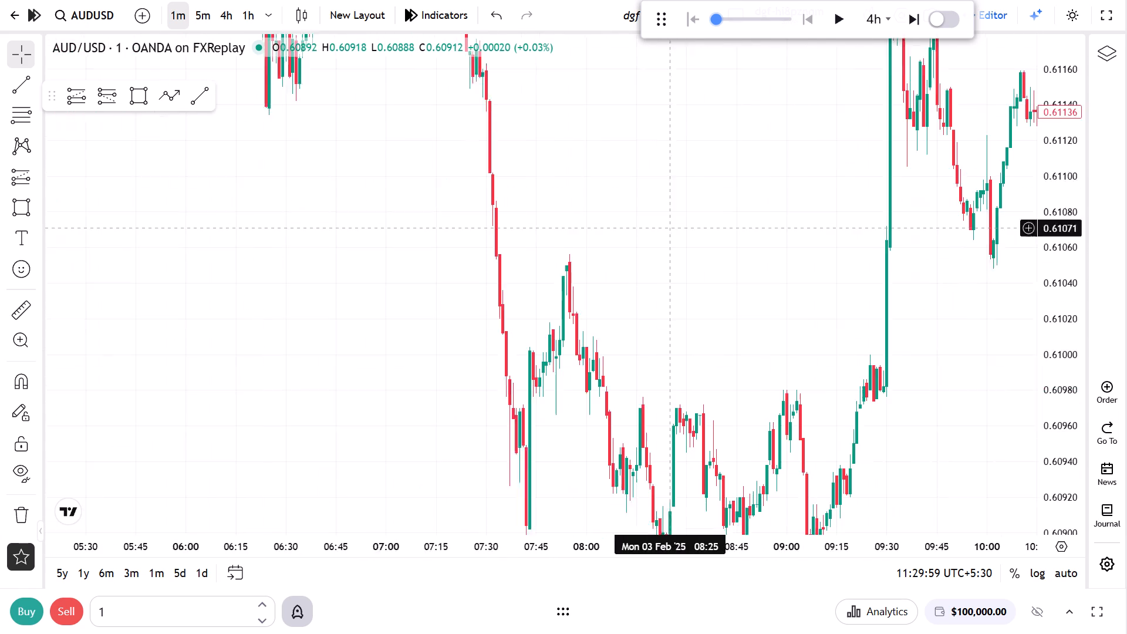
pyautogui.moveTo(663, 178); pyautogui.dragTo(663, 178)
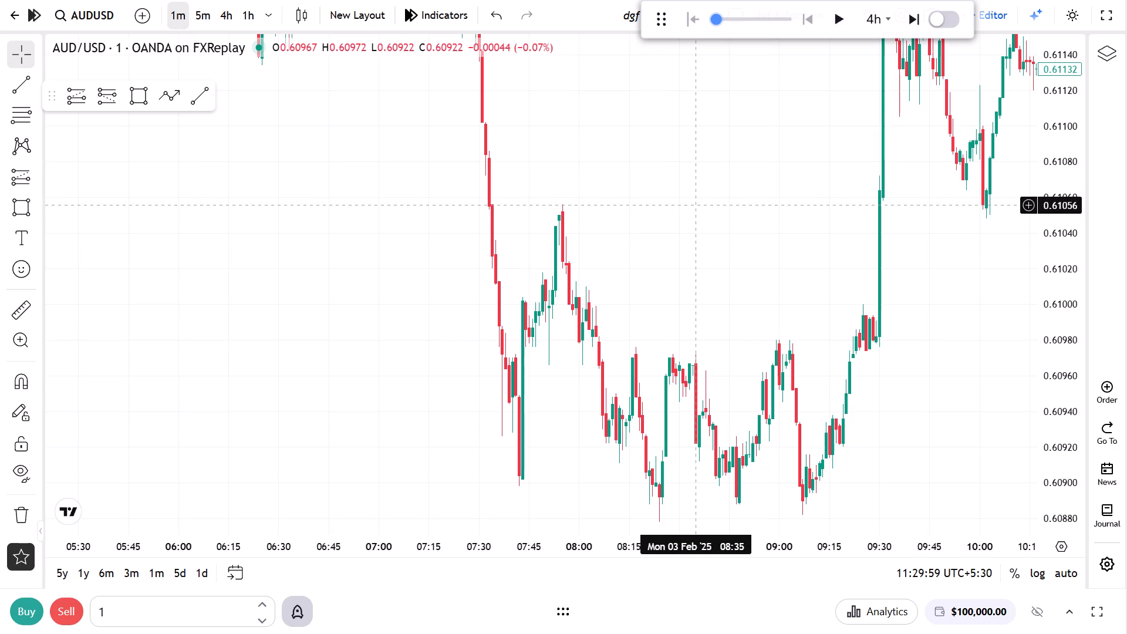
pyautogui.click(1090, 186)
pyautogui.moveTo(1058, 181); pyautogui.dragTo(1063, 267)
pyautogui.moveTo(701, 294); pyautogui.dragTo(674, 228)
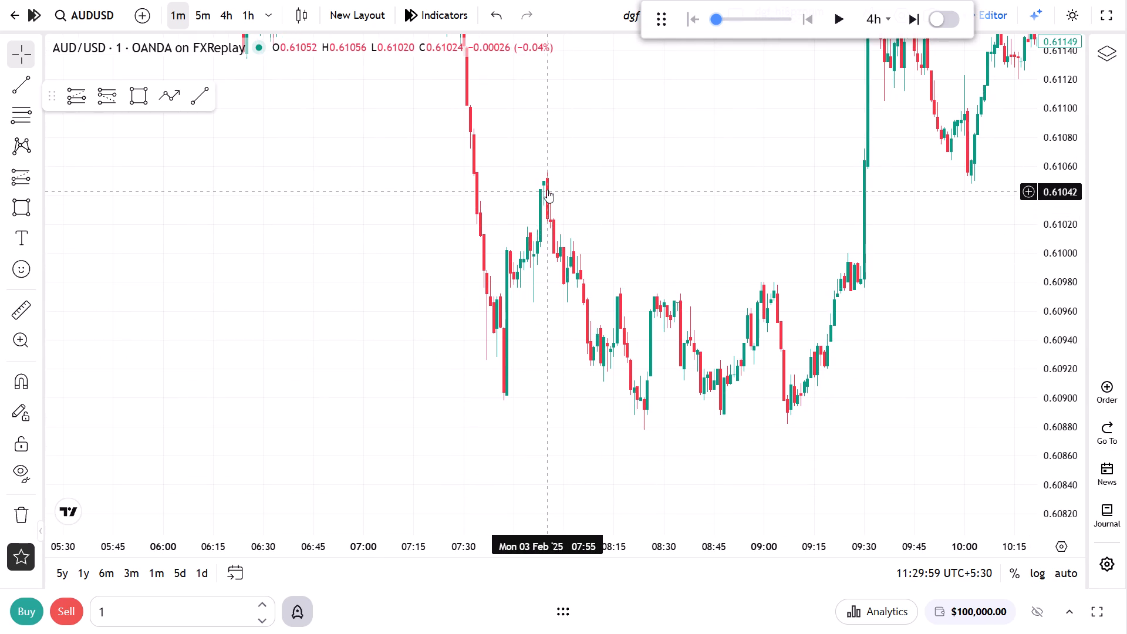
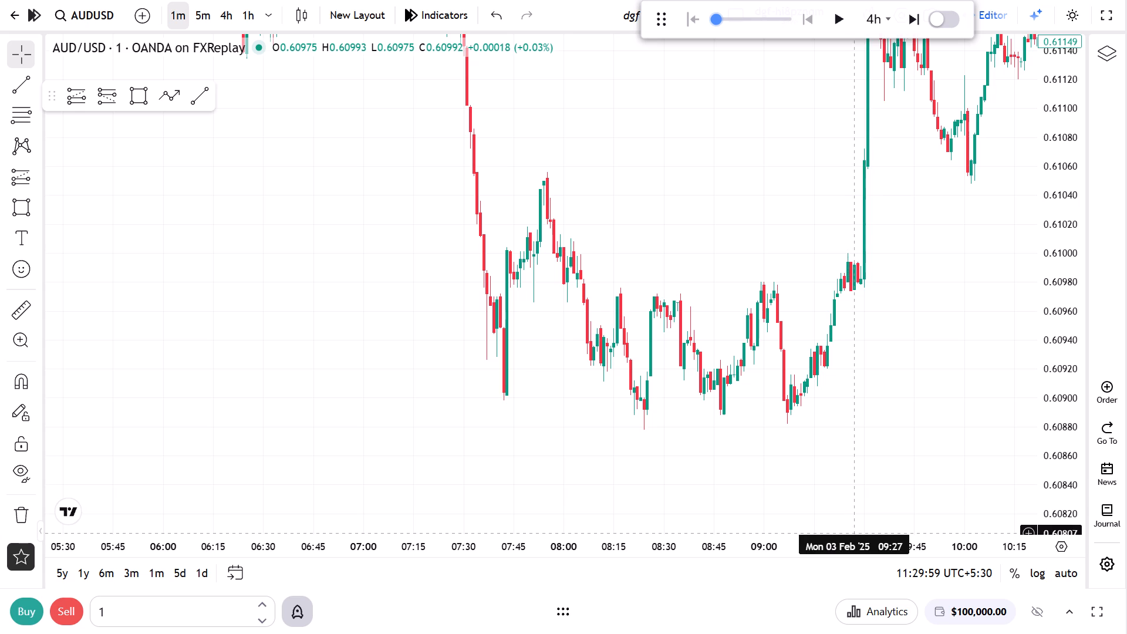
# Examine the 1m price action on 3 Feb '25 from the morning lows through the recovery up to 11:30.
pyautogui.moveTo(835, 406); pyautogui.dragTo(731, 490)
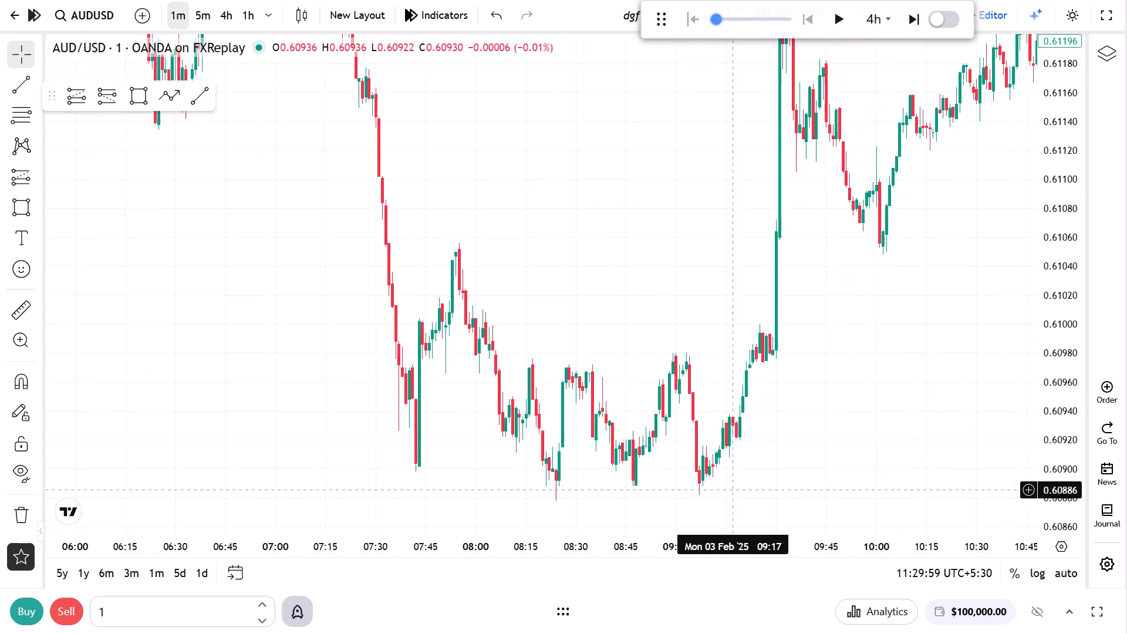
pyautogui.moveTo(731, 490); pyautogui.dragTo(728, 490)
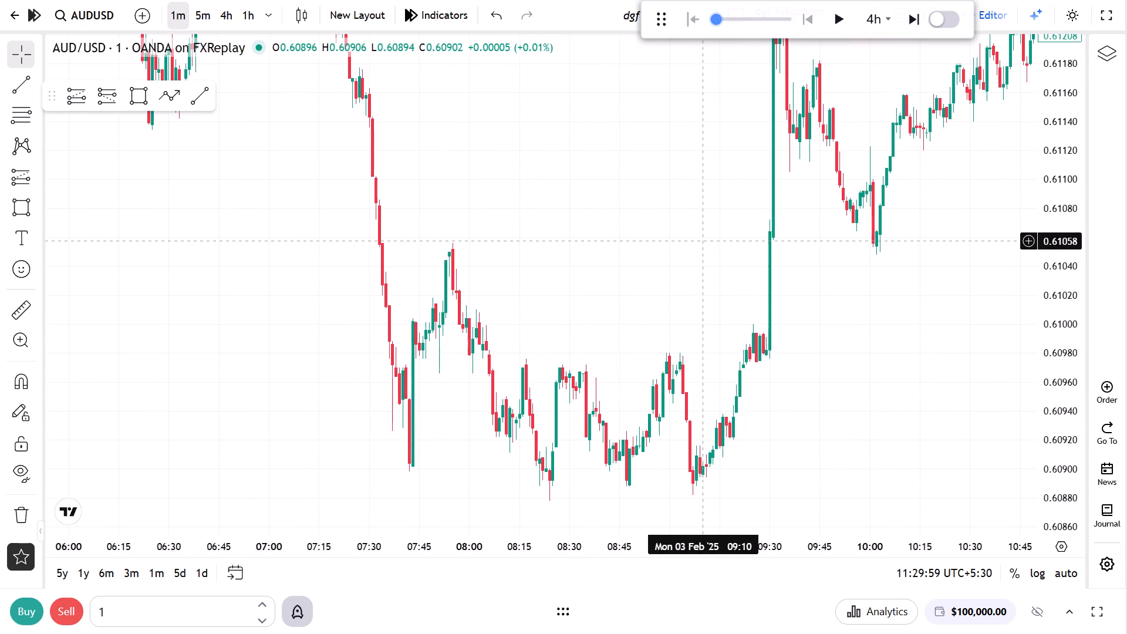
pyautogui.moveTo(703, 241); pyautogui.dragTo(652, 394)
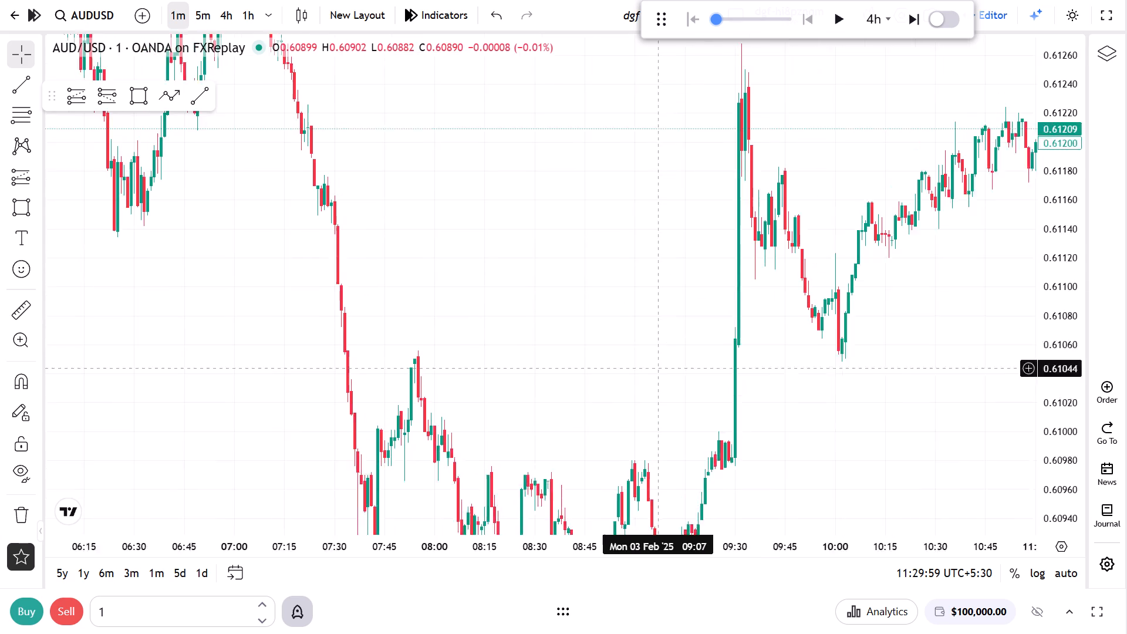
pyautogui.moveTo(652, 394); pyautogui.dragTo(638, 325)
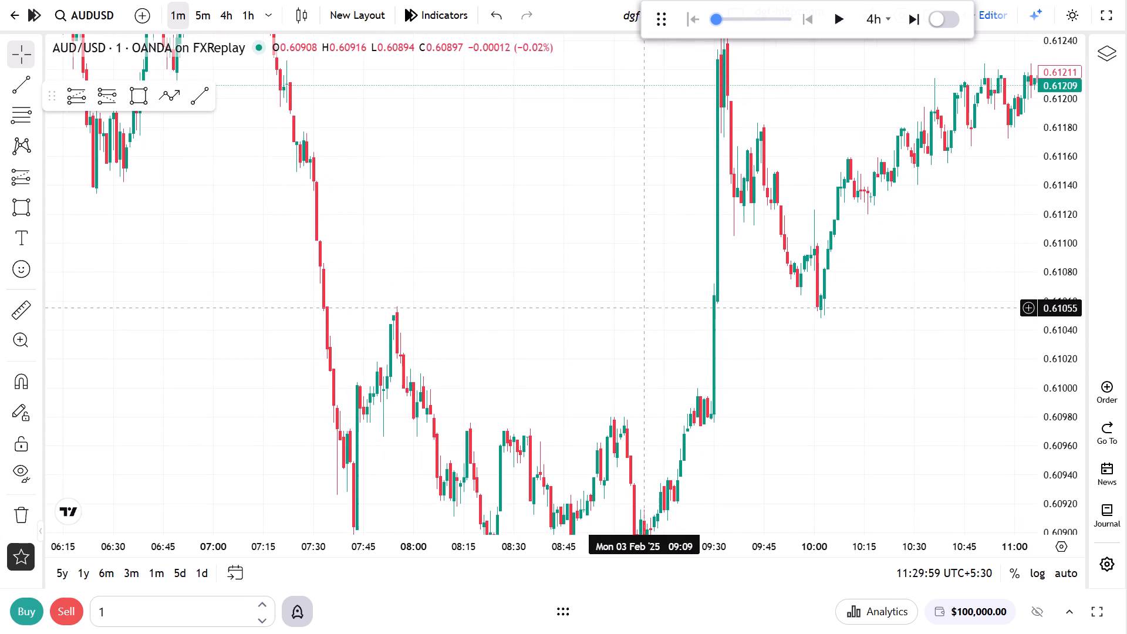
pyautogui.moveTo(652, 310); pyautogui.dragTo(651, 241)
pyautogui.scroll(-4, 737, 358)
pyautogui.moveTo(1057, 256); pyautogui.dragTo(1020, 384)
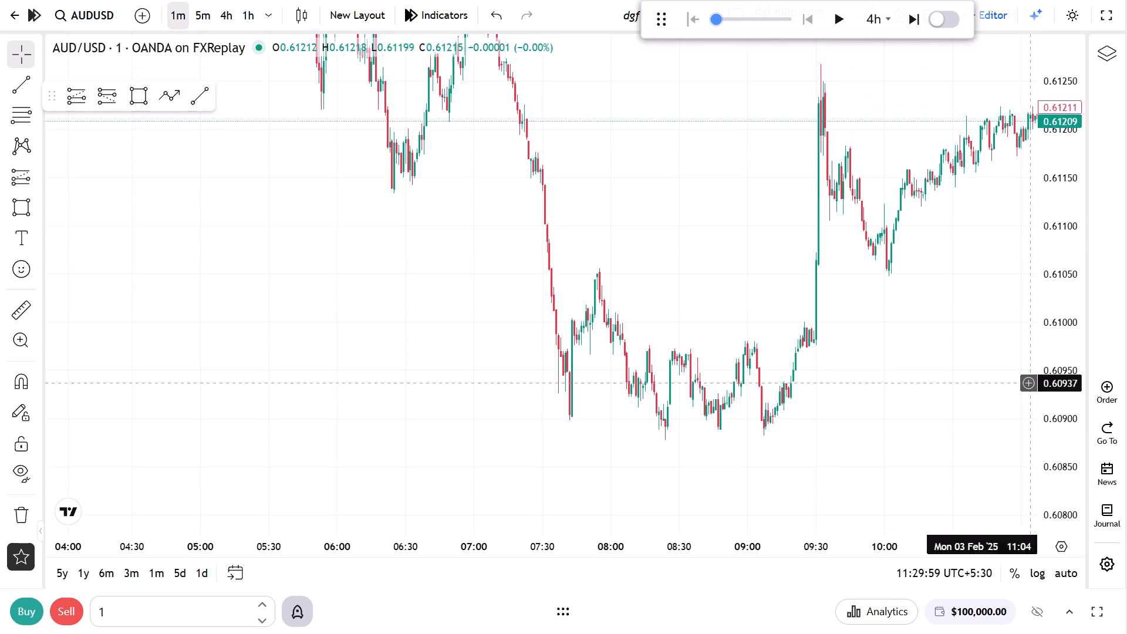
pyautogui.moveTo(881, 393); pyautogui.dragTo(767, 394)
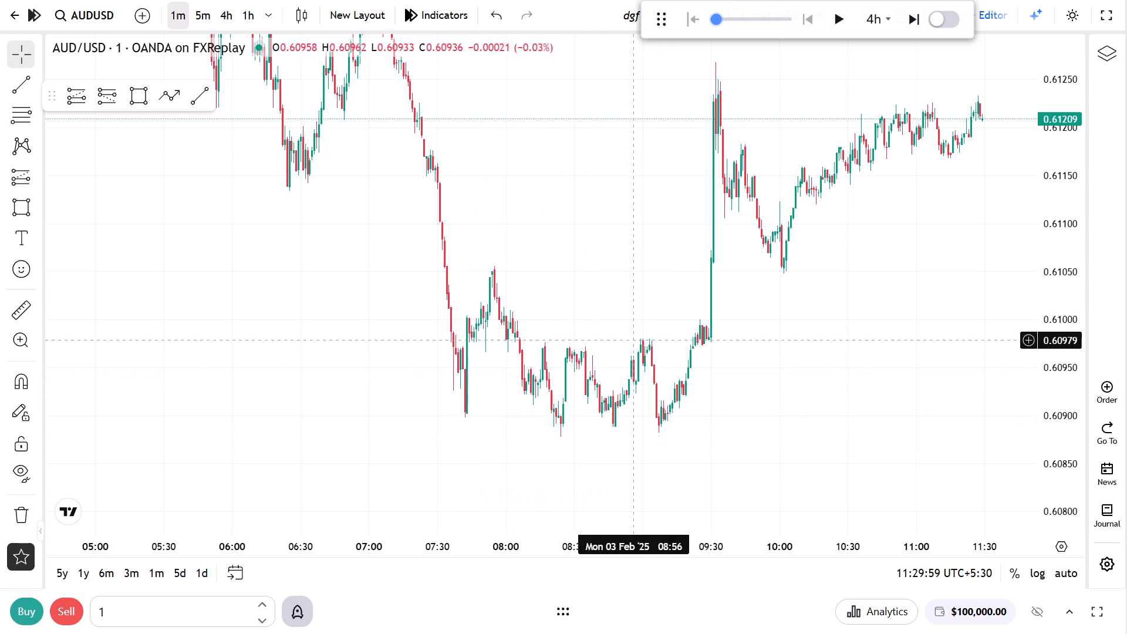
pyautogui.moveTo(745, 353); pyautogui.dragTo(745, 444)
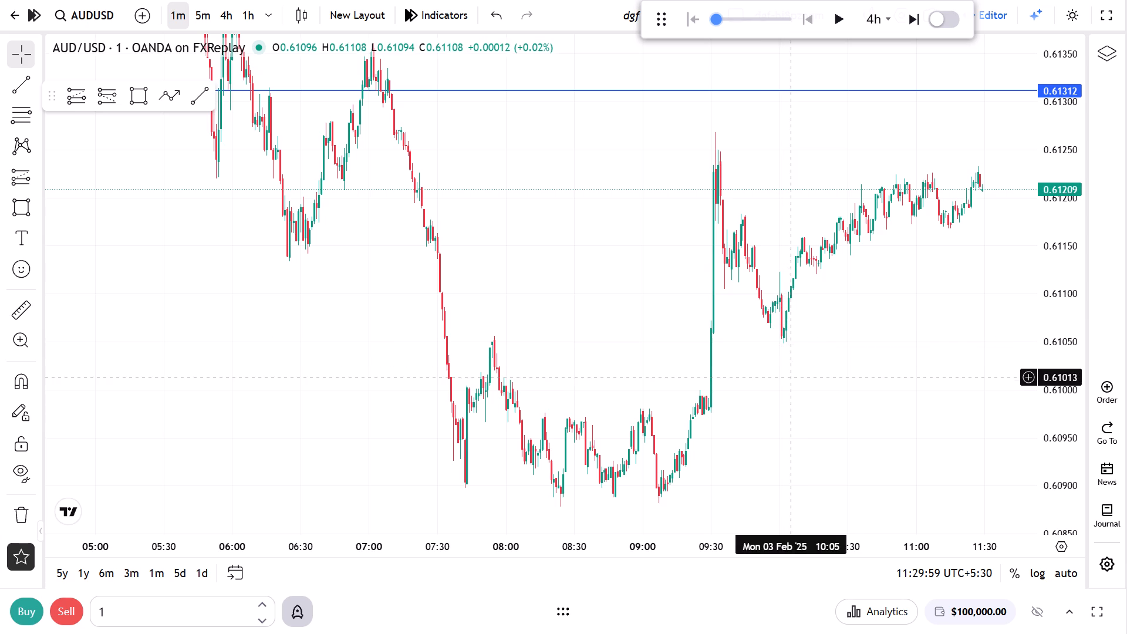
pyautogui.scroll(2, 790, 390)
pyautogui.moveTo(738, 378); pyautogui.dragTo(742, 356)
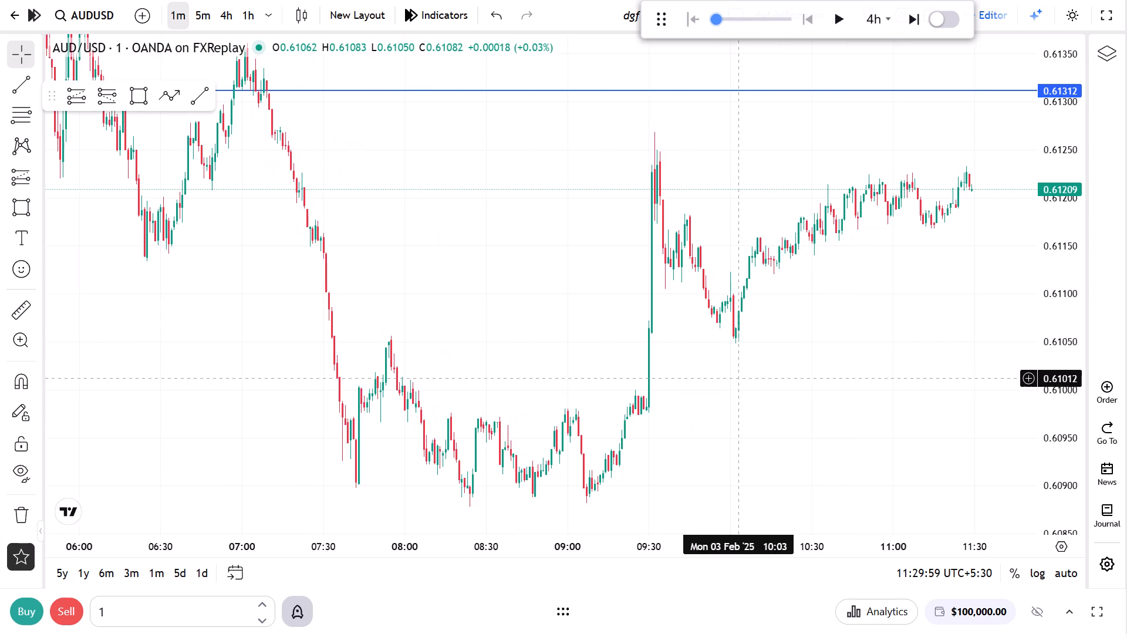
pyautogui.moveTo(742, 356); pyautogui.dragTo(743, 352)
# Place a long position on the 1m chart at 10:18 on 3 Feb '25 with entry at 0.61148.
pyautogui.click(68, 102)
pyautogui.scroll(2, 494, 387)
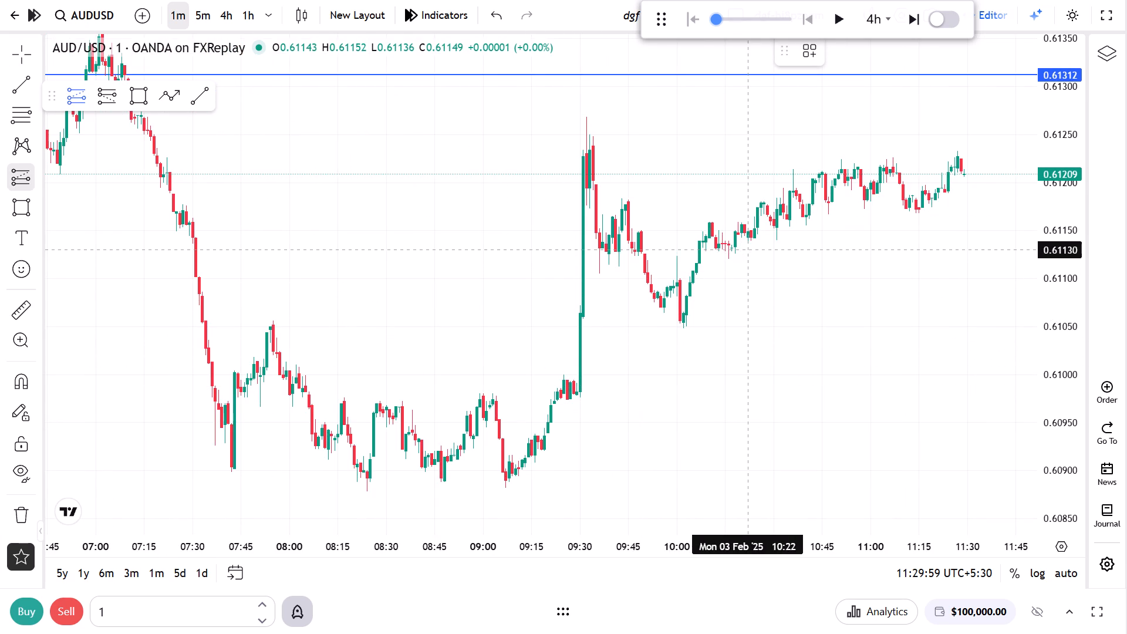
pyautogui.click(734, 232)
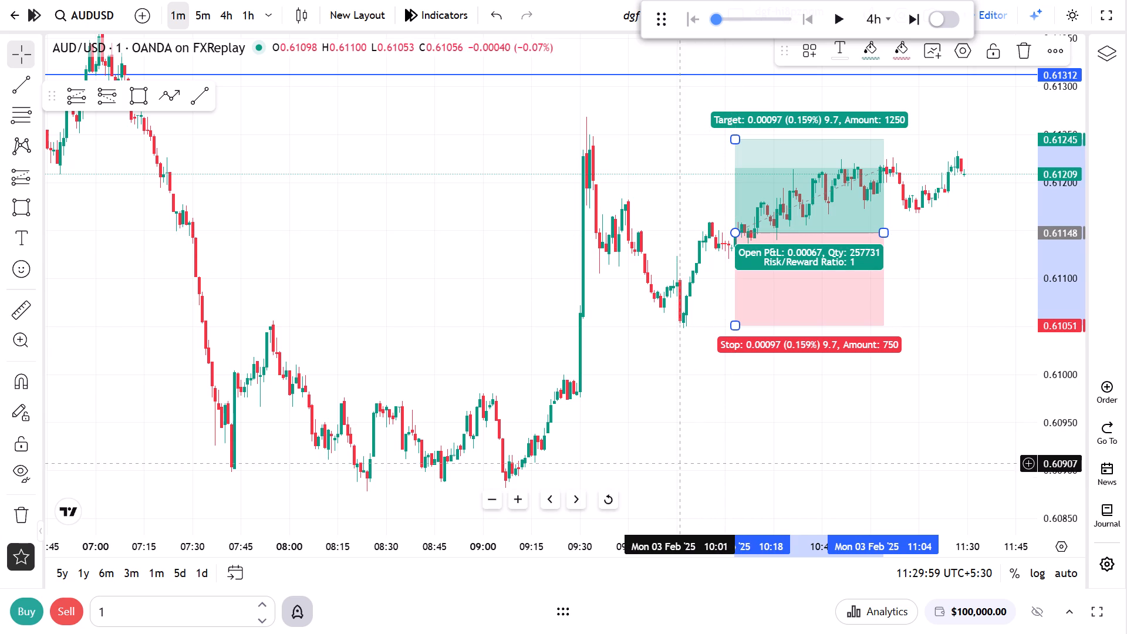
# Set the long position's stop 30 pips below the entry, at 0.60848.
pyautogui.moveTo(639, 488); pyautogui.dragTo(609, 474)
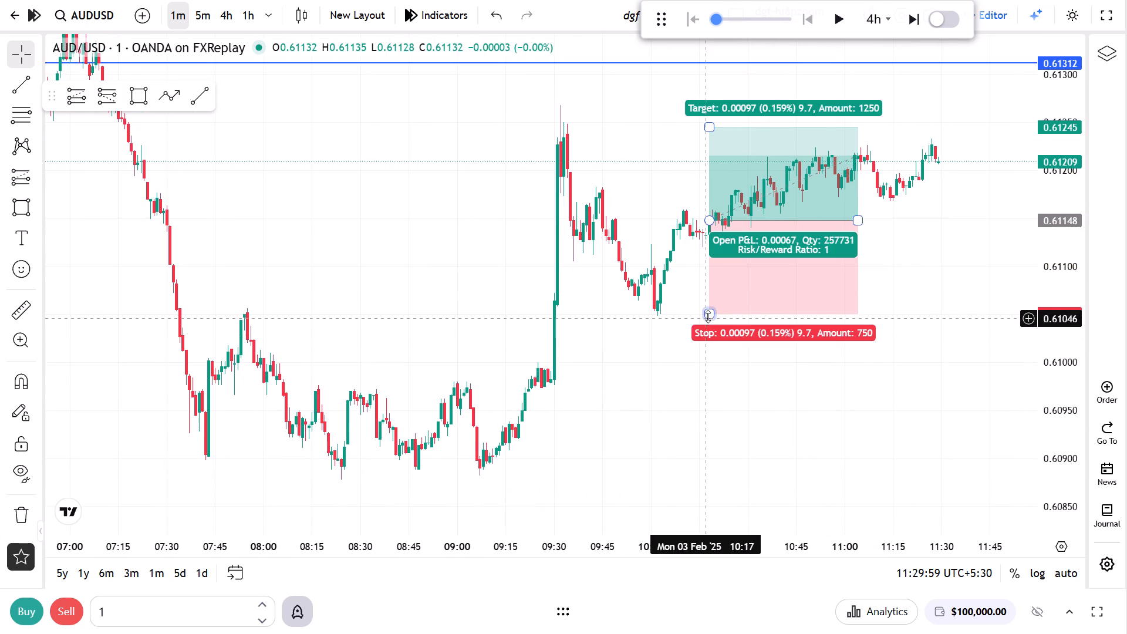
pyautogui.moveTo(708, 316); pyautogui.dragTo(709, 345)
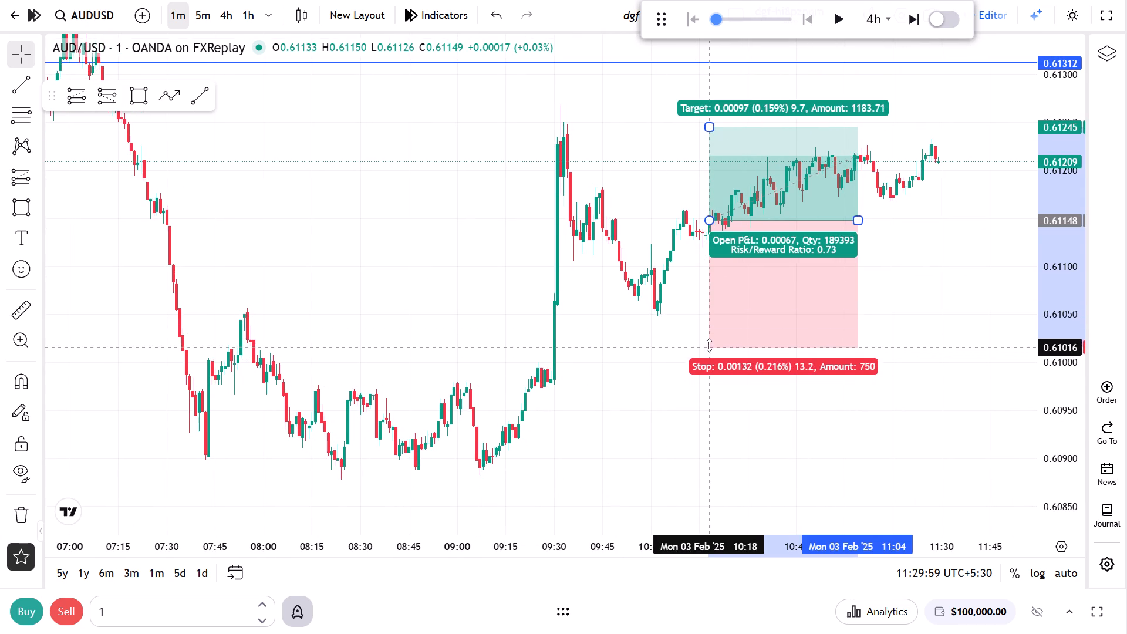
pyautogui.moveTo(709, 345); pyautogui.dragTo(714, 514)
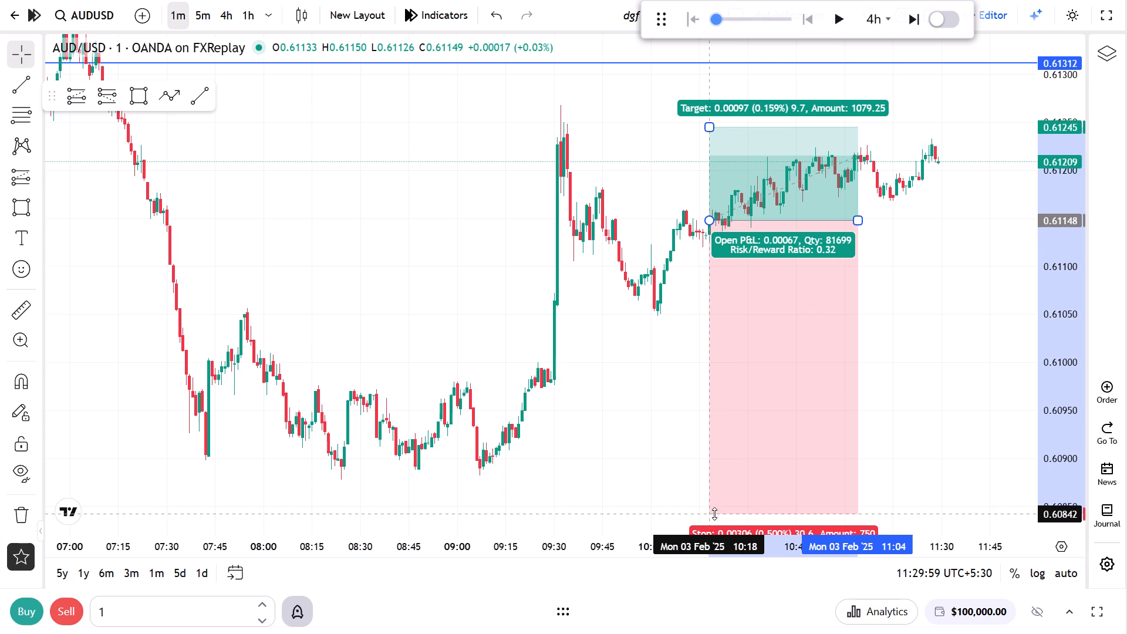
pyautogui.moveTo(714, 514); pyautogui.dragTo(713, 508)
# Set the long position's target 30 pips above the entry, at 0.61448, for a 1:1 risk/reward.
pyautogui.moveTo(616, 397); pyautogui.dragTo(598, 521)
pyautogui.moveTo(586, 390); pyautogui.dragTo(596, 458)
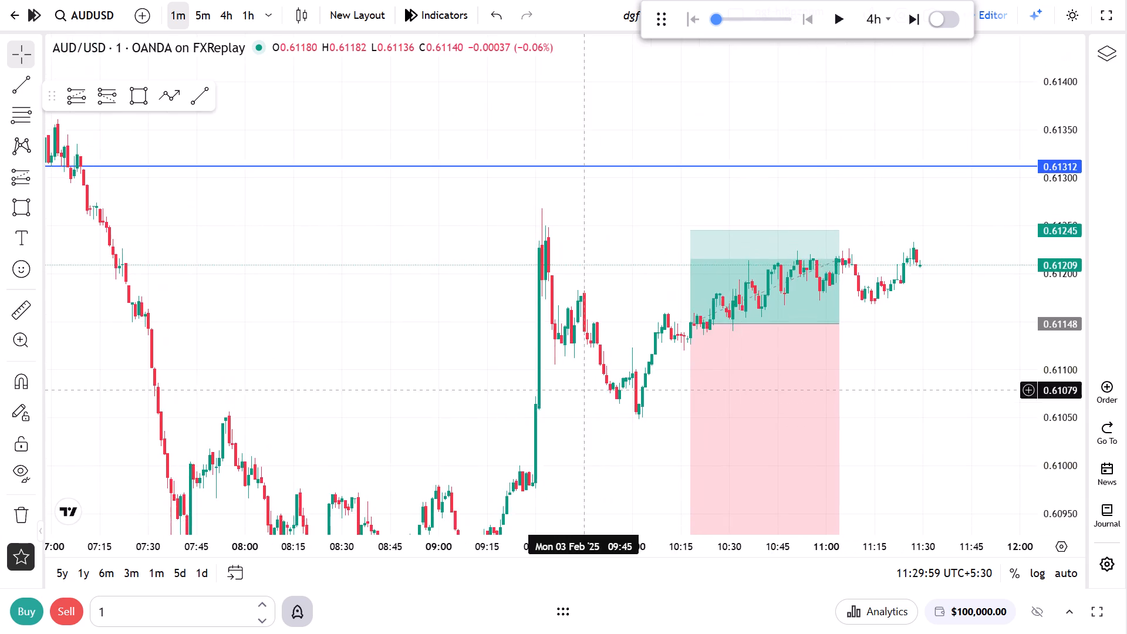
pyautogui.moveTo(596, 458); pyautogui.dragTo(586, 527)
pyautogui.moveTo(684, 348); pyautogui.dragTo(666, 134)
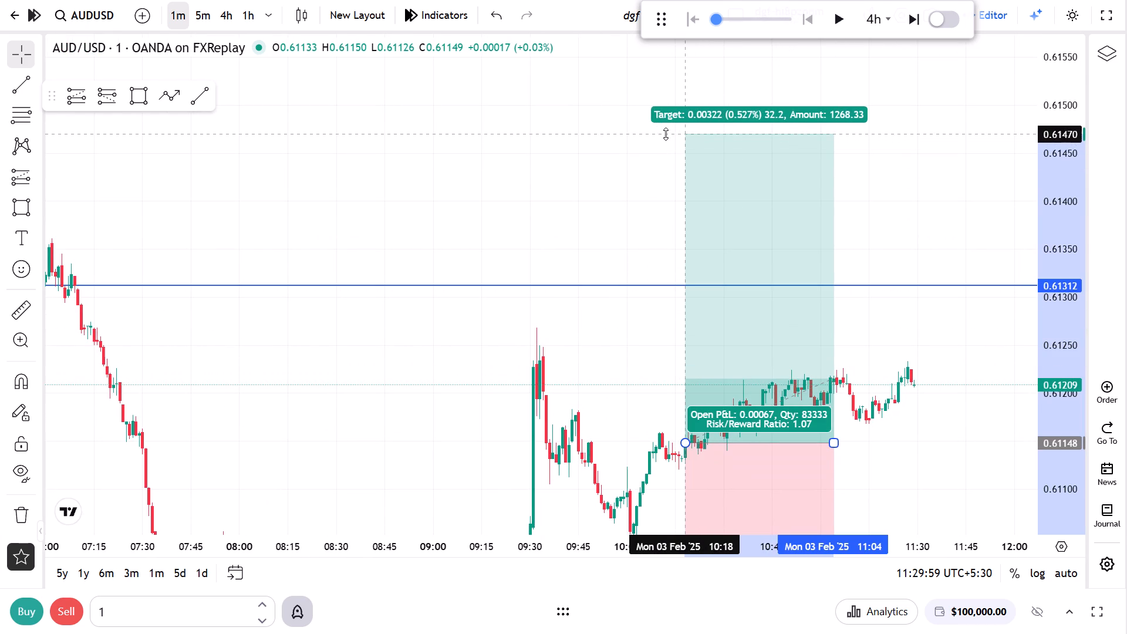
pyautogui.moveTo(666, 134); pyautogui.dragTo(670, 136)
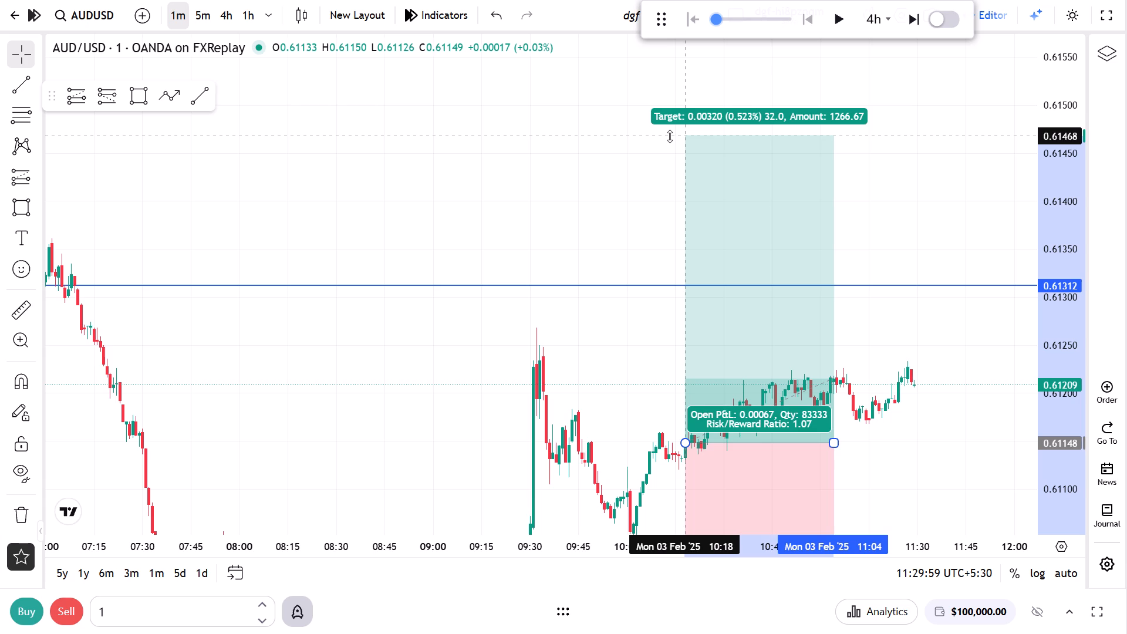
pyautogui.moveTo(670, 136); pyautogui.dragTo(683, 152)
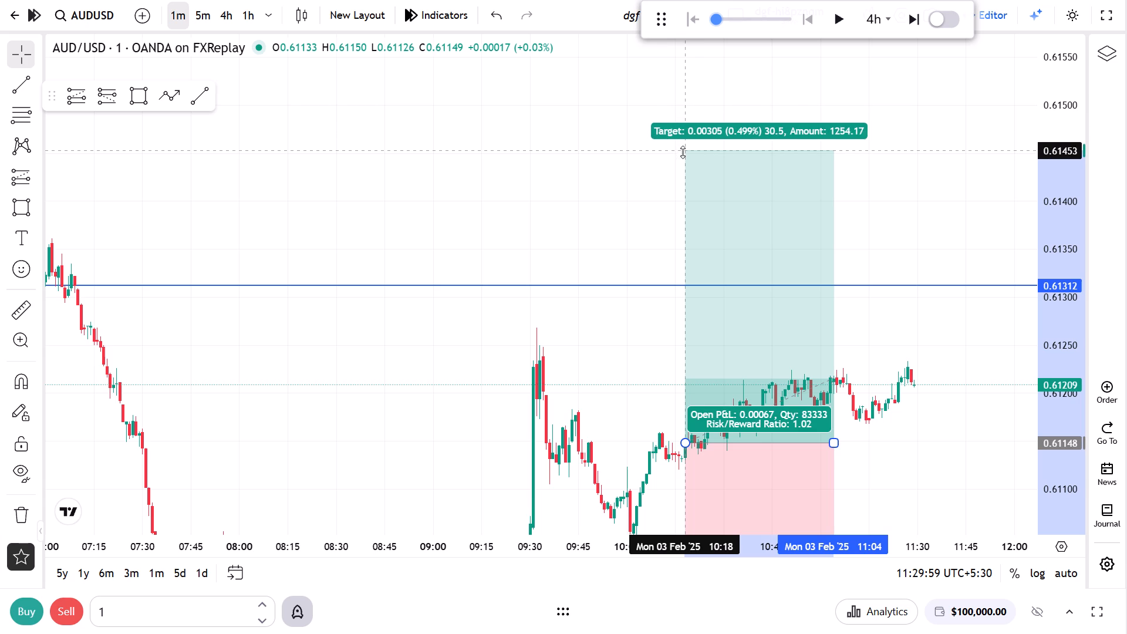
pyautogui.moveTo(683, 152); pyautogui.dragTo(684, 156)
# Switch to the 5m timeframe and extend the long position's end time to 19:15 on 3 Feb '25.
pyautogui.moveTo(642, 186); pyautogui.dragTo(314, 125)
pyautogui.moveTo(522, 385); pyautogui.dragTo(765, 393)
pyautogui.scroll(-5, 822, 388)
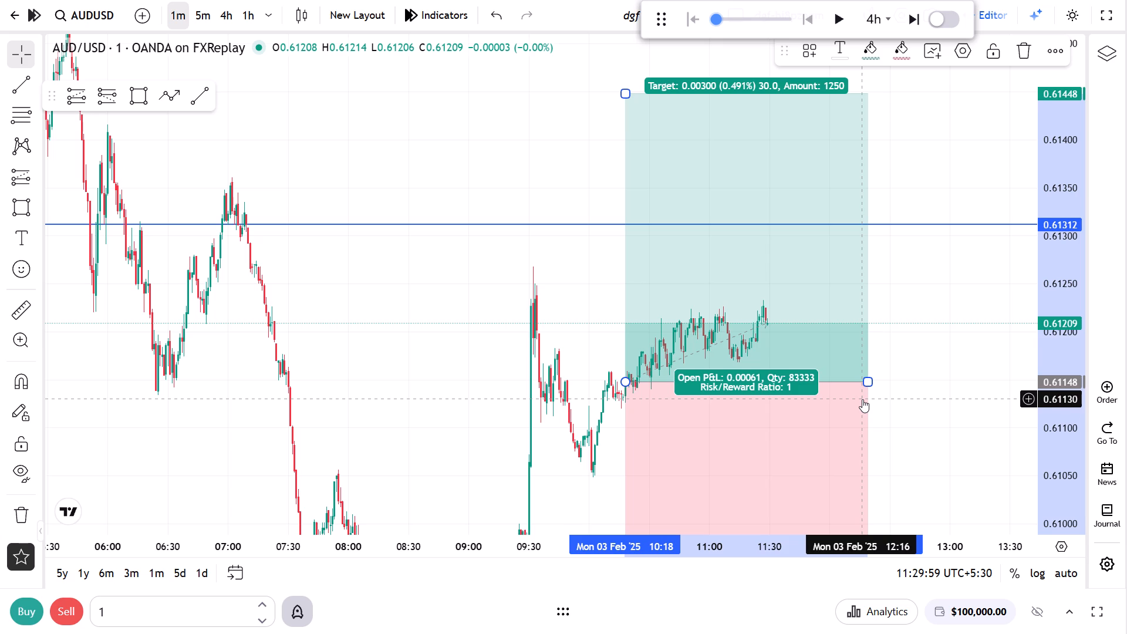
pyautogui.click(213, 12)
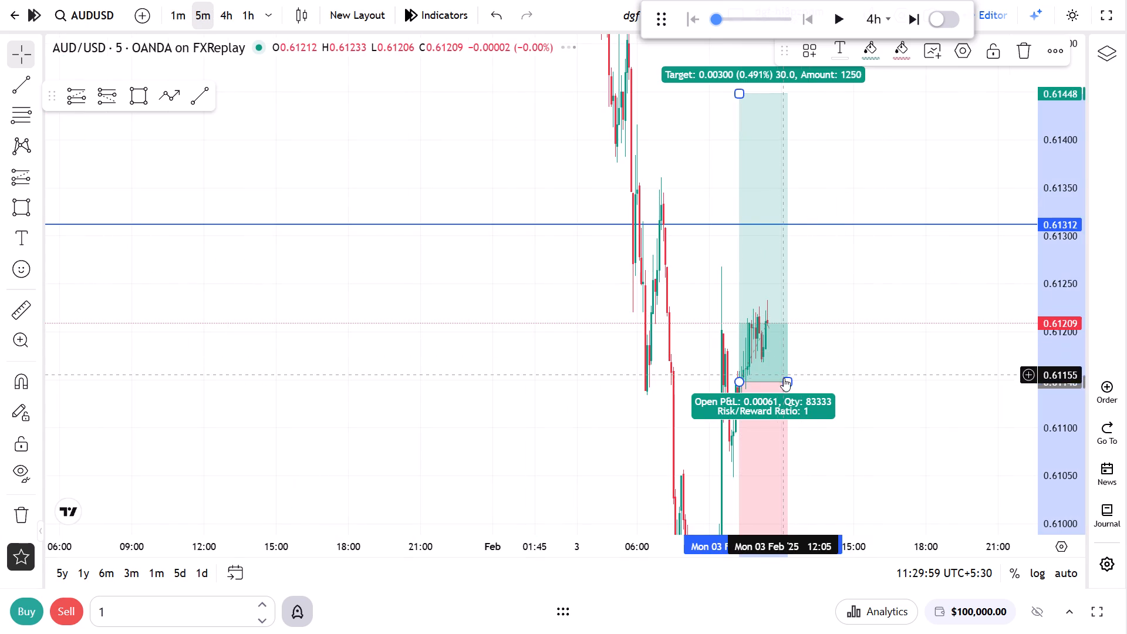
pyautogui.moveTo(786, 379); pyautogui.dragTo(956, 380)
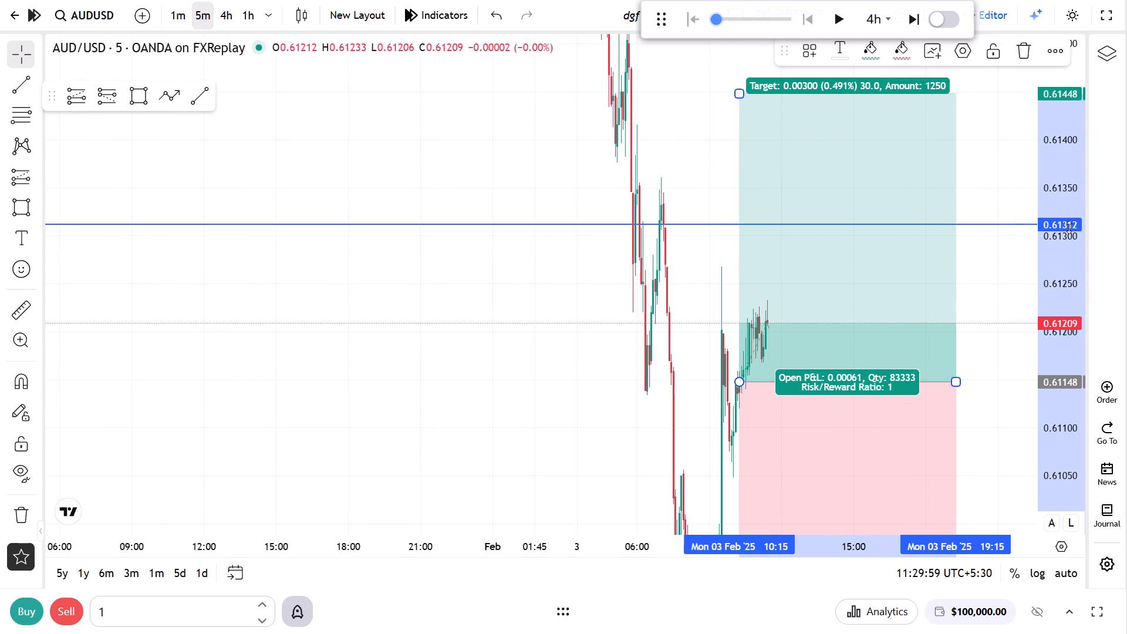
# Advance the replay by one 4h candle to 15:29 on 3 Feb '25.
pyautogui.moveTo(1069, 228); pyautogui.dragTo(1064, 372)
pyautogui.moveTo(1030, 362); pyautogui.dragTo(908, 330)
pyautogui.click(915, 20)
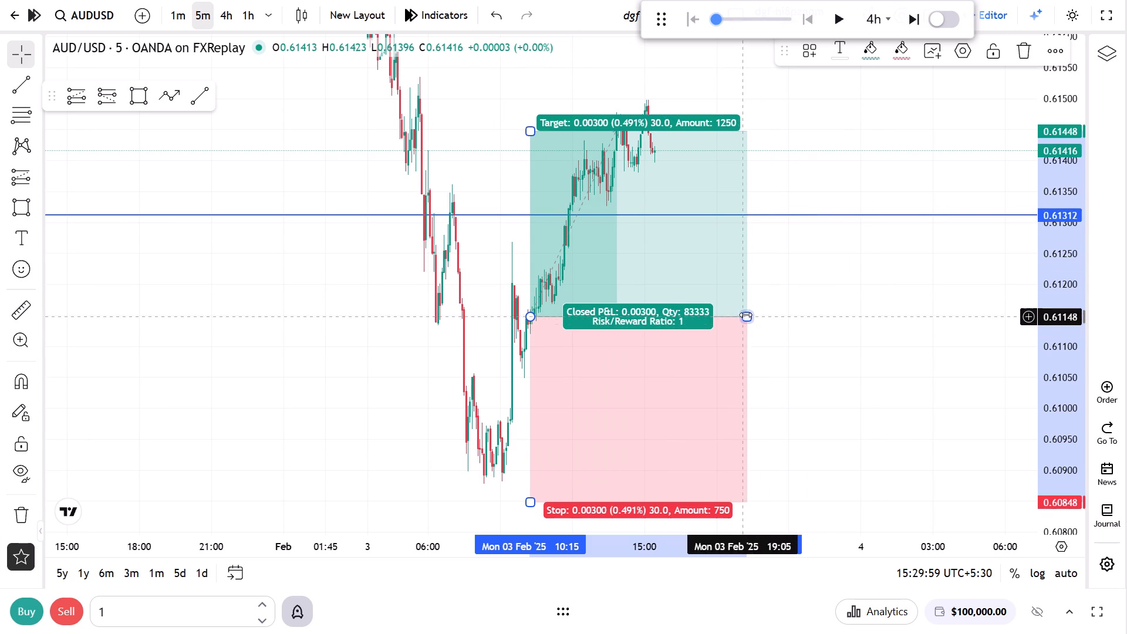
# Shorten the long position to end where price reaches its target, at about 14:00 on 3 Feb '25.
pyautogui.moveTo(746, 315); pyautogui.dragTo(620, 303)
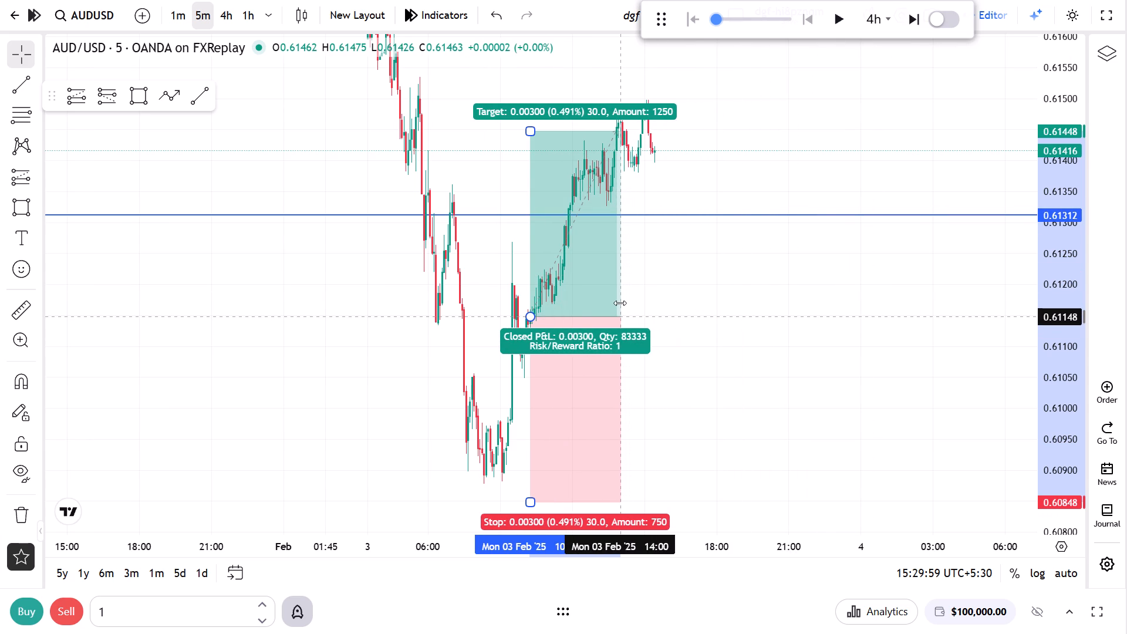
pyautogui.moveTo(620, 303); pyautogui.dragTo(618, 303)
pyautogui.click(713, 292)
# Switch to the 4h timeframe and replay candles until price pulls back to the green zone near 0.618, pausing at 15:29.
pyautogui.click(226, 16)
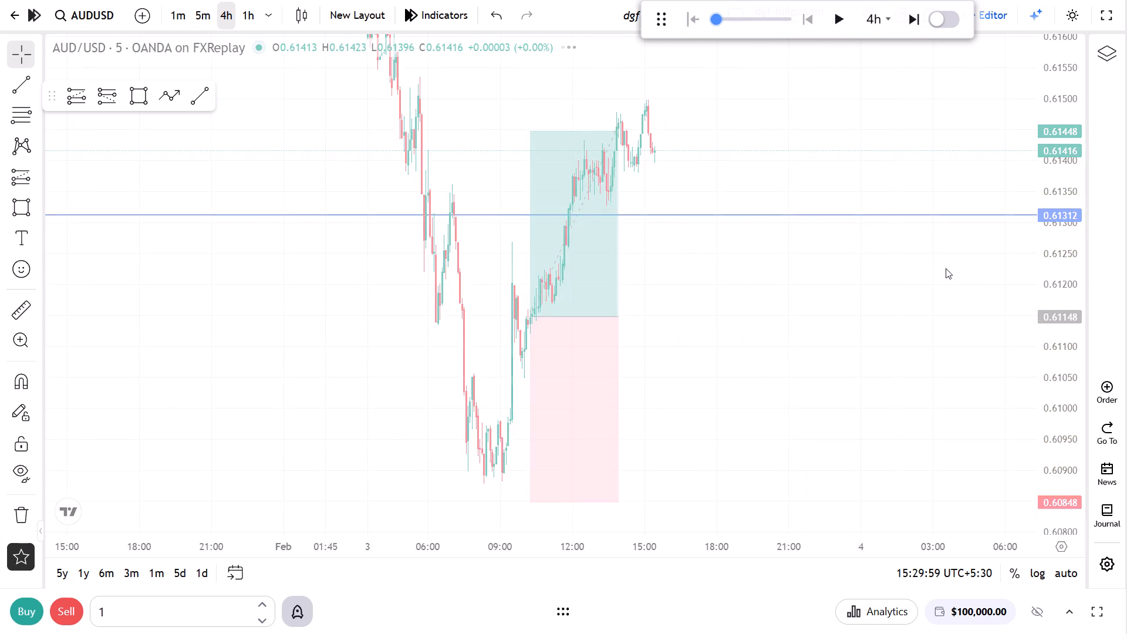
pyautogui.moveTo(1081, 248); pyautogui.dragTo(1043, 501)
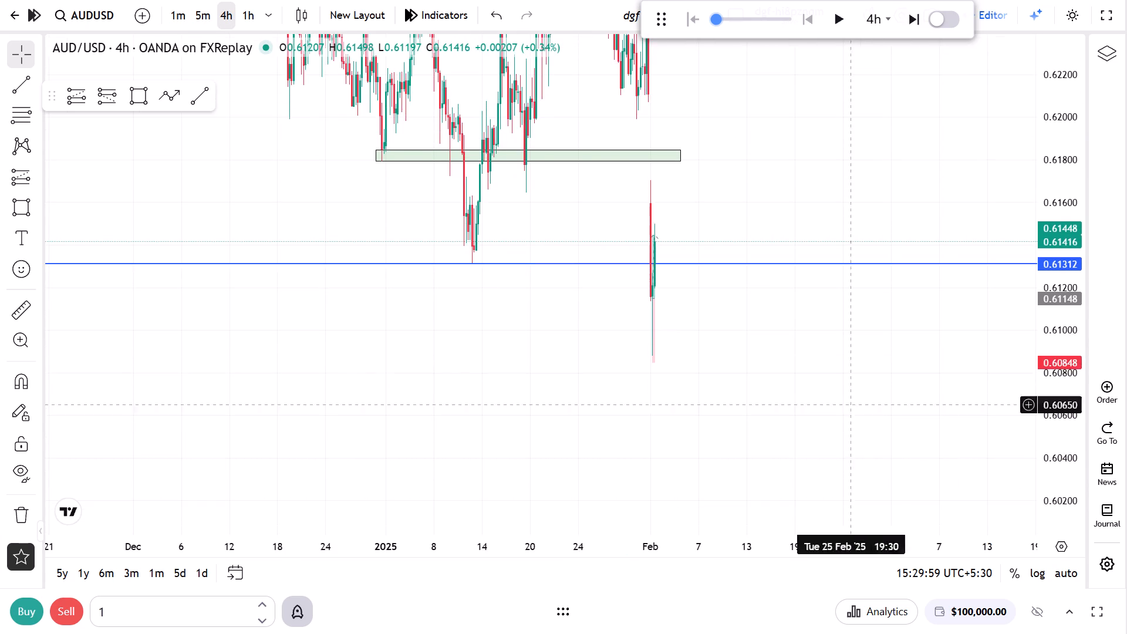
pyautogui.moveTo(767, 340); pyautogui.dragTo(861, 419)
pyautogui.scroll(5, 862, 416)
pyautogui.moveTo(740, 390); pyautogui.dragTo(915, 425)
pyautogui.moveTo(873, 230); pyautogui.dragTo(920, 341)
pyautogui.click(851, 28)
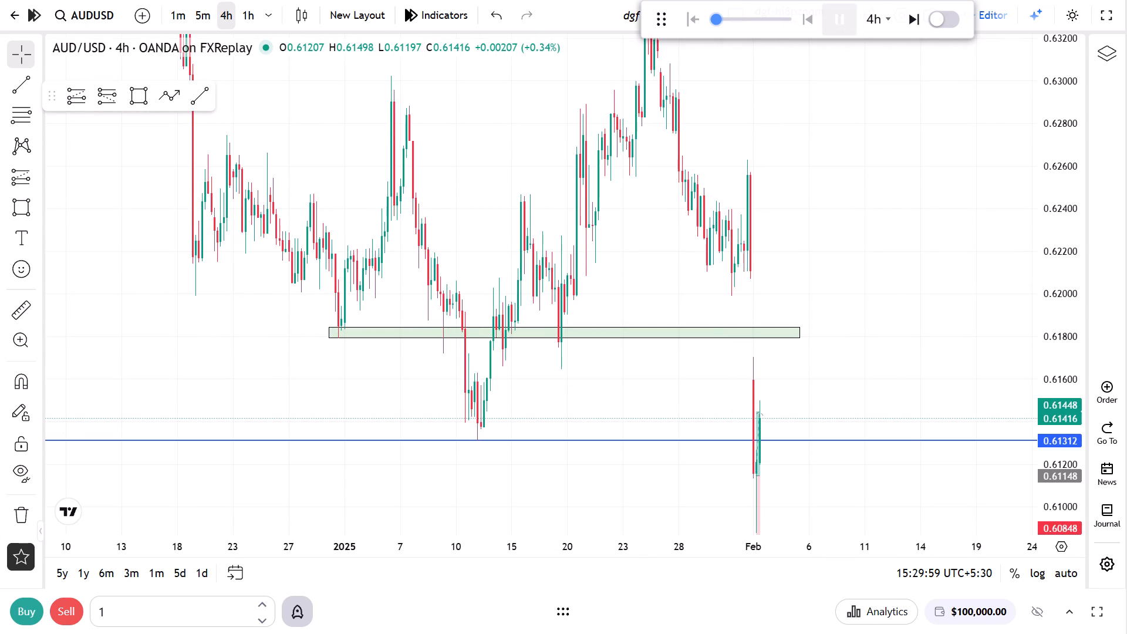
pyautogui.moveTo(1065, 227); pyautogui.dragTo(1064, 347)
pyautogui.moveTo(970, 310); pyautogui.dragTo(974, 344)
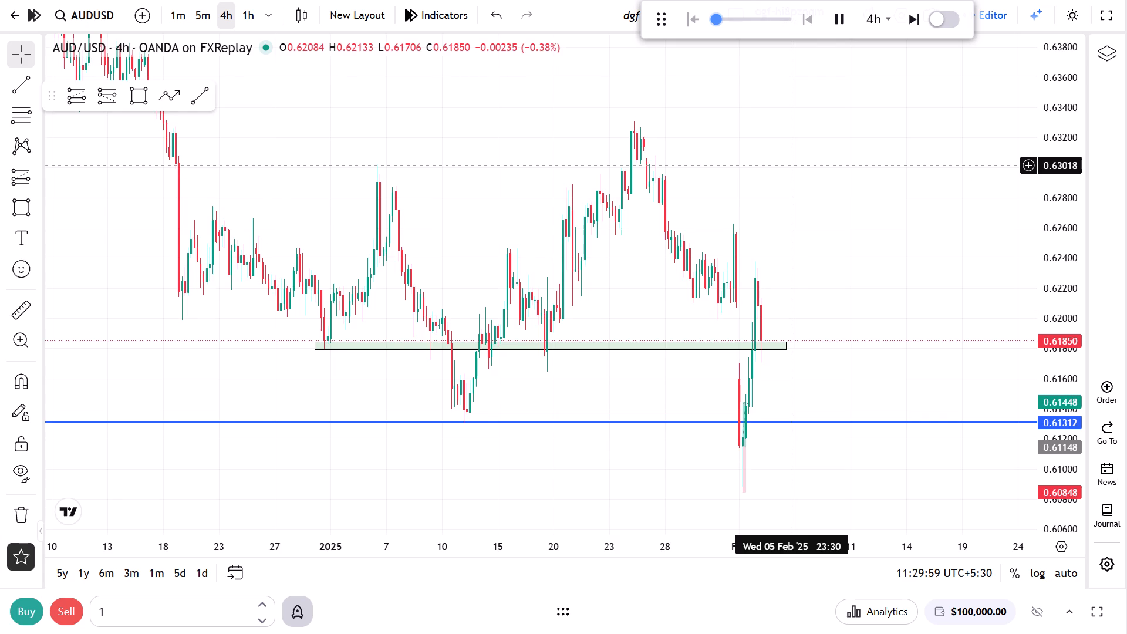
pyautogui.click(835, 26)
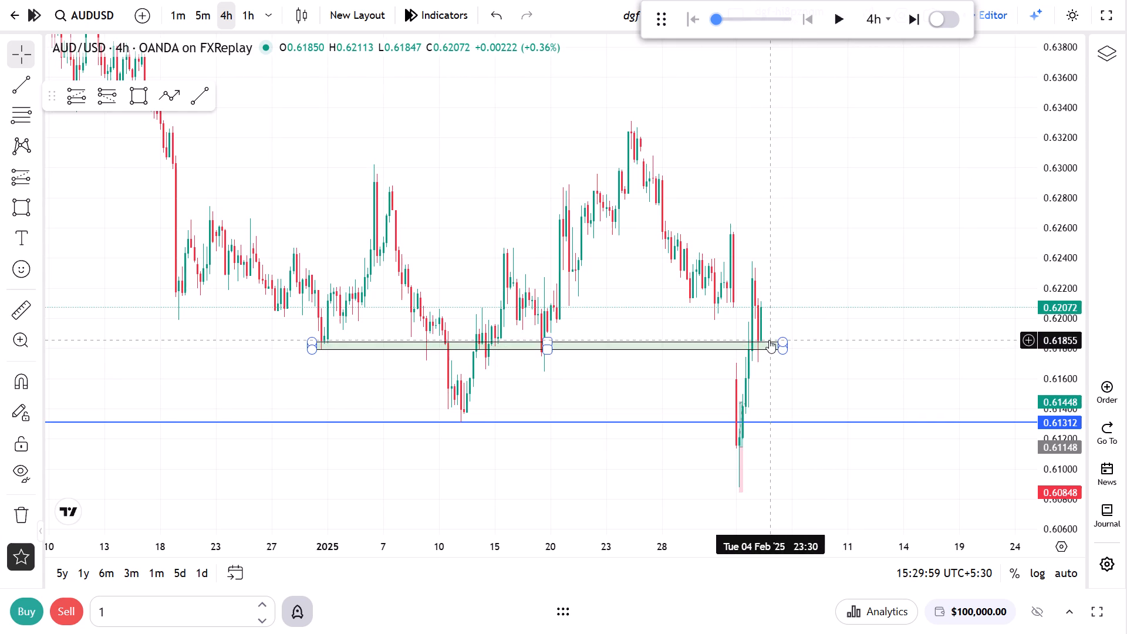
# Move the green zone up to the early-January high and resize it to span about 0.6291 to 0.6302.
pyautogui.moveTo(770, 342); pyautogui.dragTo(829, 246)
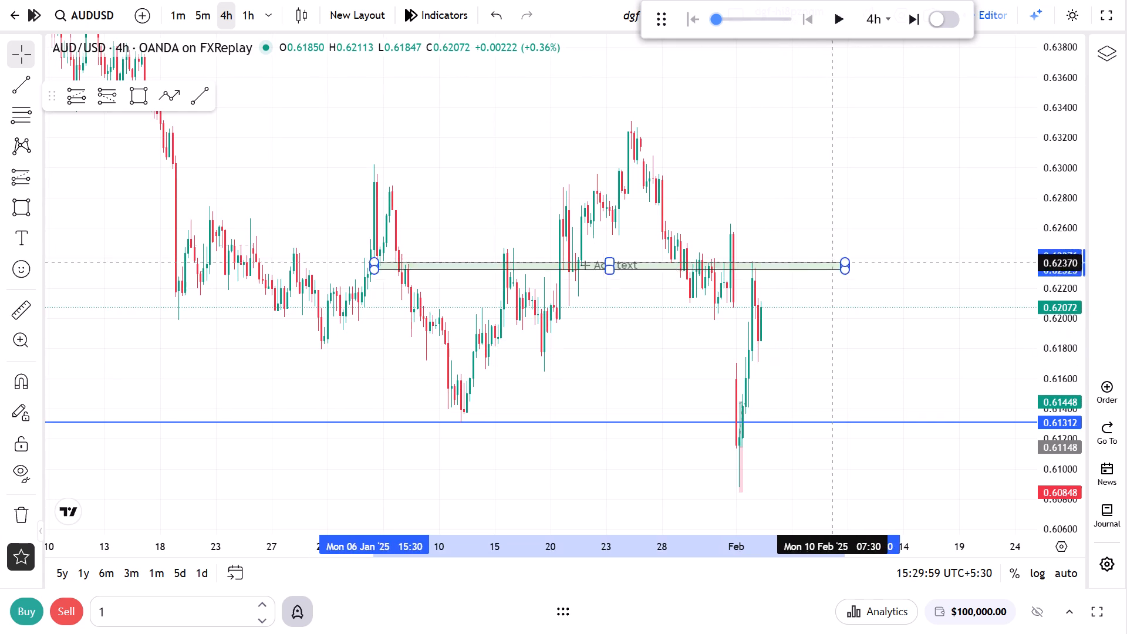
pyautogui.moveTo(829, 246); pyautogui.dragTo(811, 175)
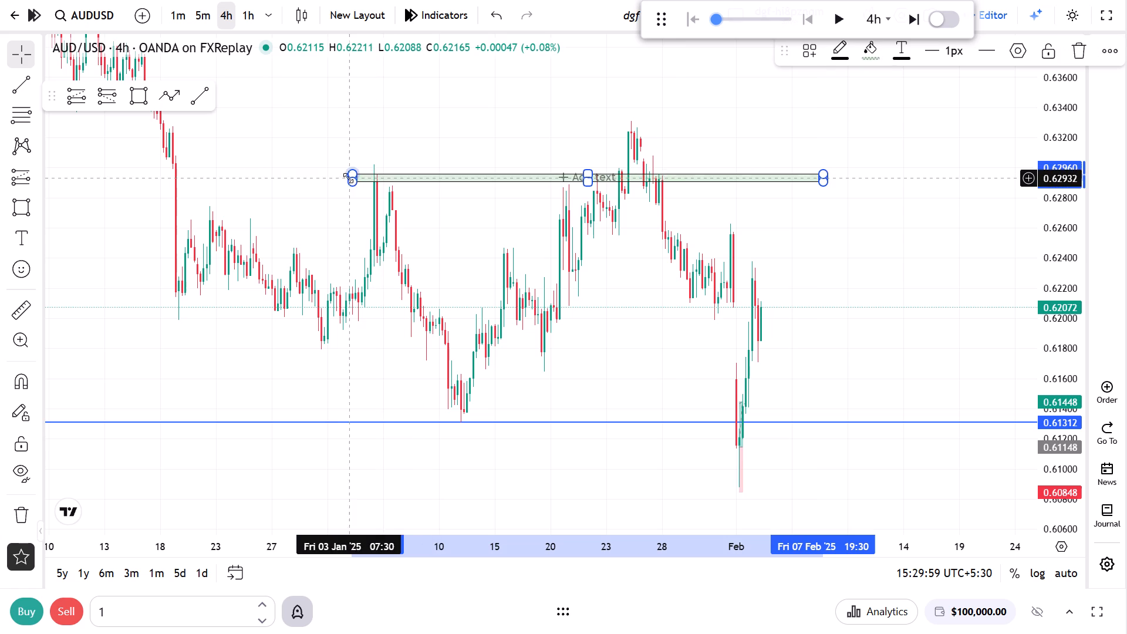
pyautogui.moveTo(347, 172); pyautogui.dragTo(365, 164)
pyautogui.click(924, 166)
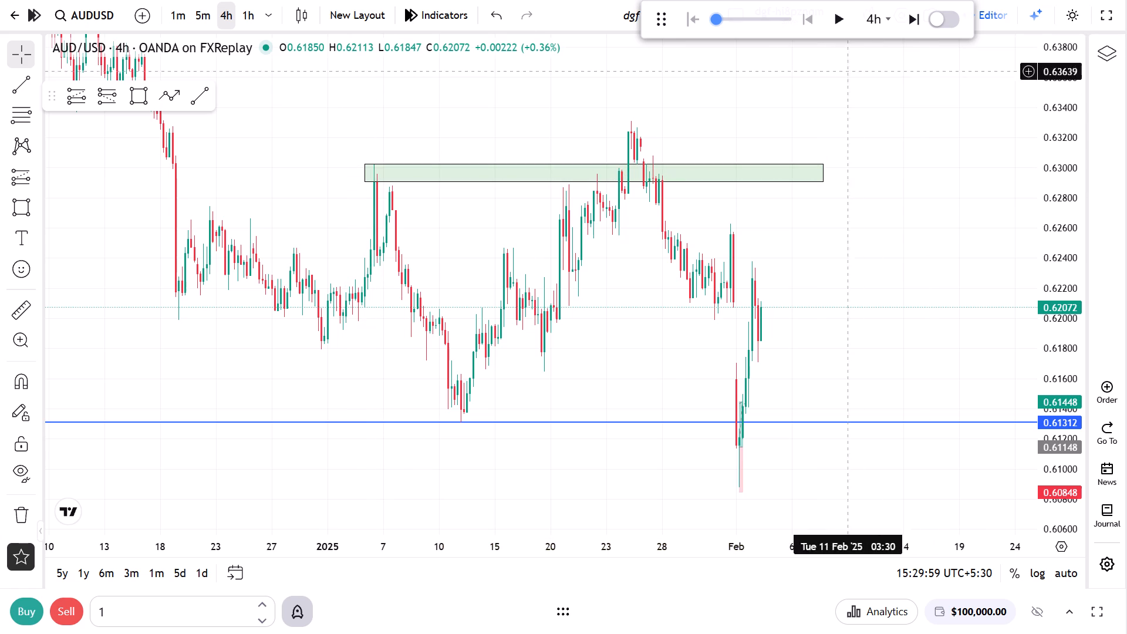
# Replay 4h candles until price enters the green zone, pausing at 23:29 on 5 Feb '25.
pyautogui.click(838, 24)
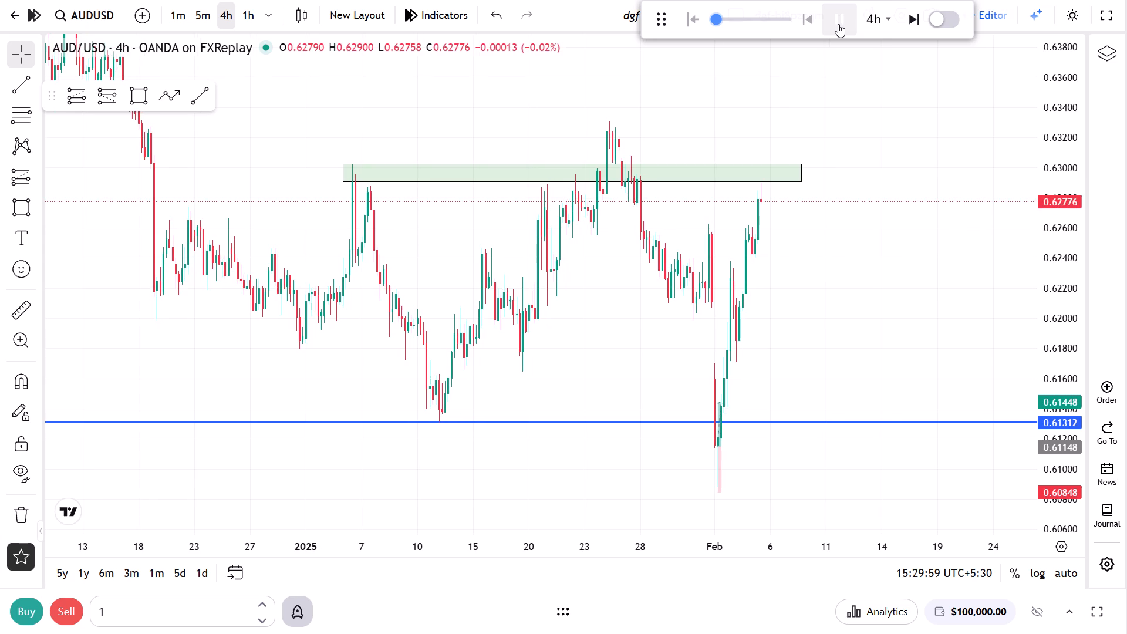
pyautogui.click(838, 24)
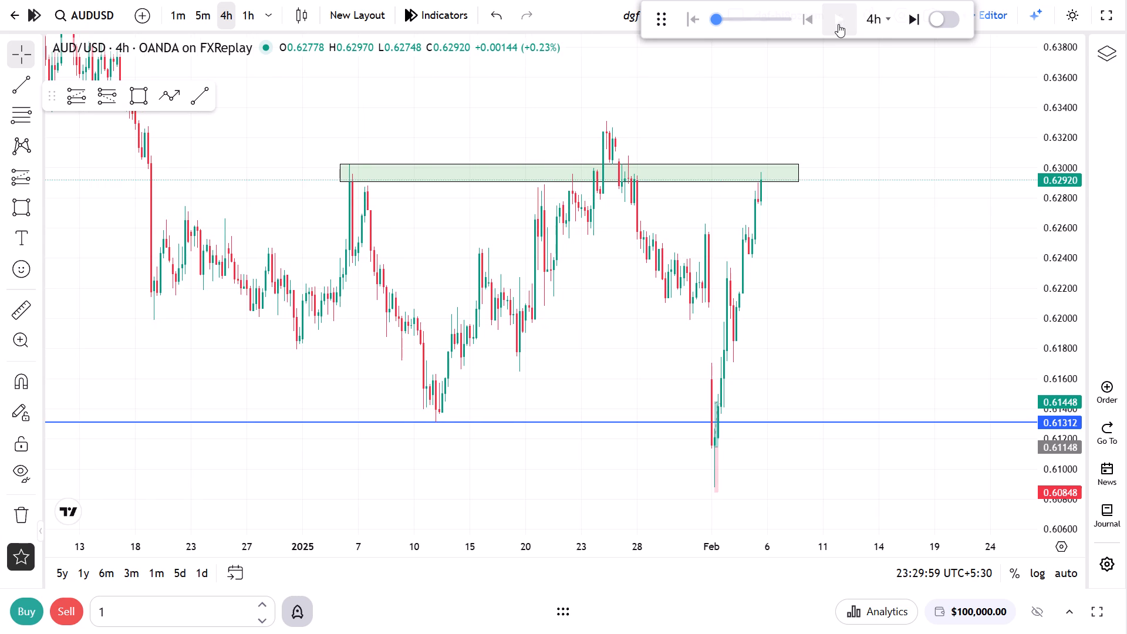
# Switch to the 1m timeframe and examine how price on 5 Feb '25 behaves in and below the green zone.
pyautogui.click(184, 20)
pyautogui.moveTo(692, 346); pyautogui.dragTo(726, 420)
pyautogui.rightClick(628, 331)
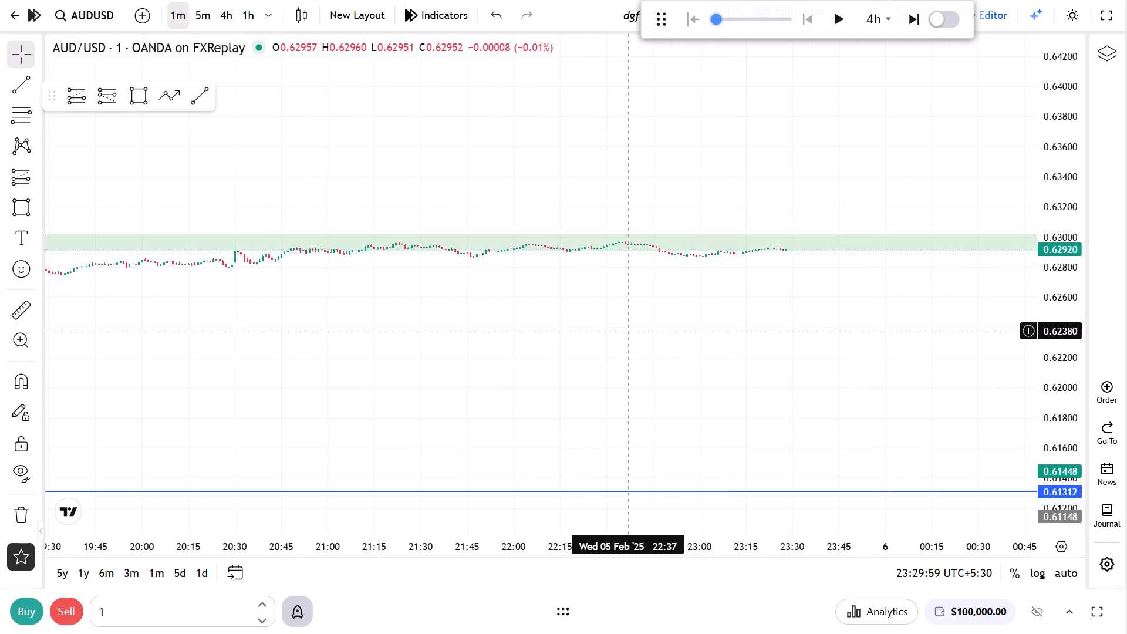
pyautogui.click(699, 306)
pyautogui.scroll(-6, 755, 340)
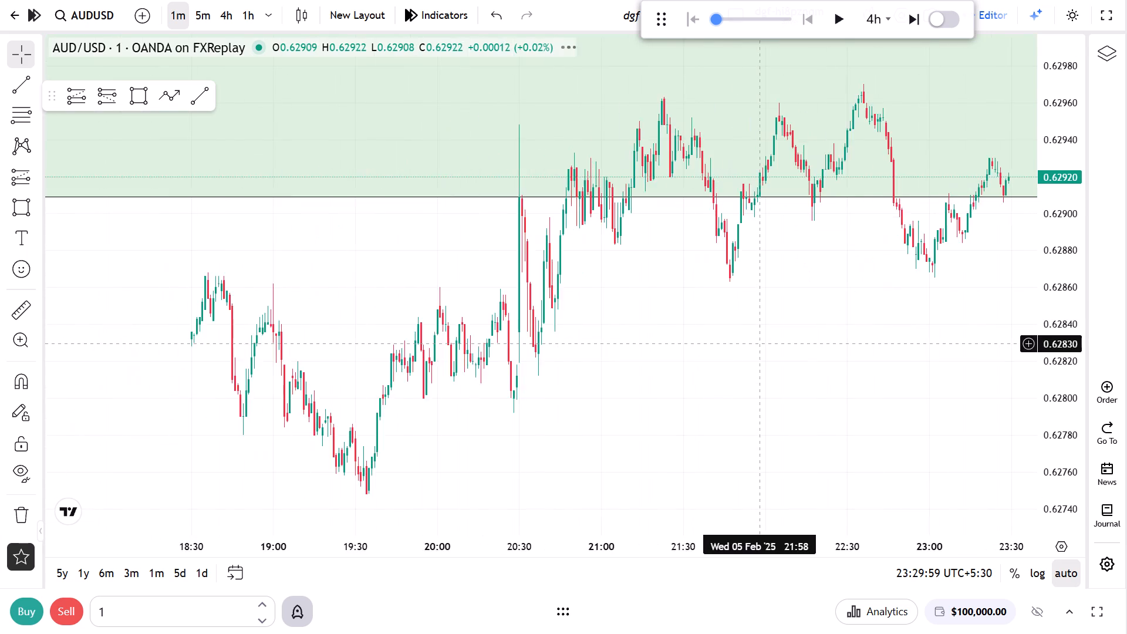
pyautogui.scroll(-5, 760, 343)
pyautogui.moveTo(1065, 219); pyautogui.dragTo(1005, 326)
pyautogui.scroll(4, 776, 365)
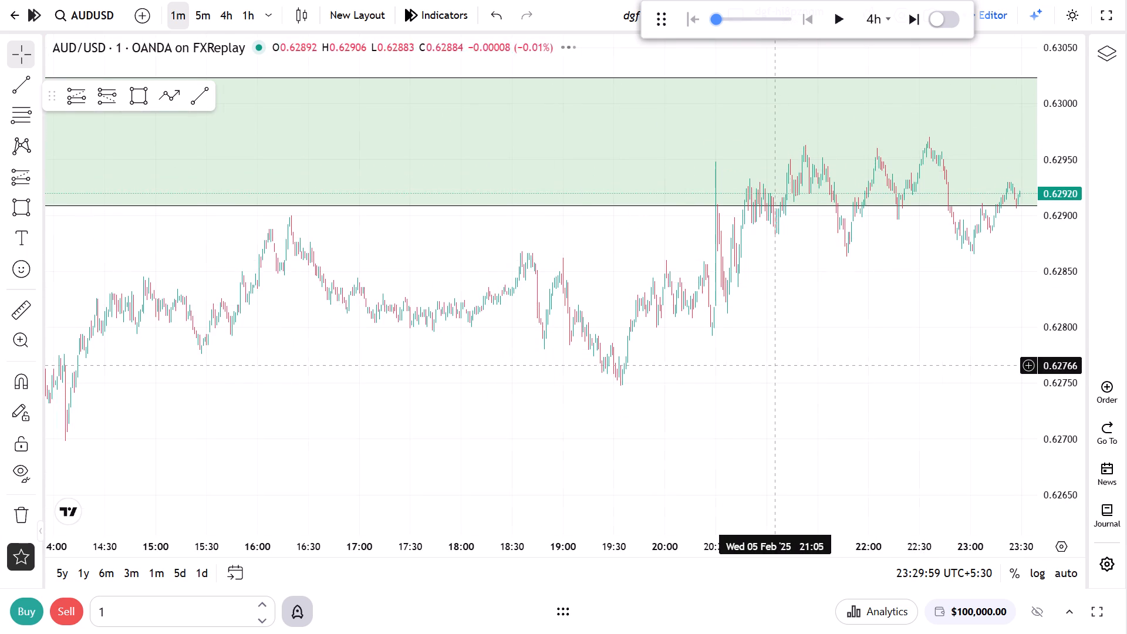
pyautogui.scroll(1, 776, 365)
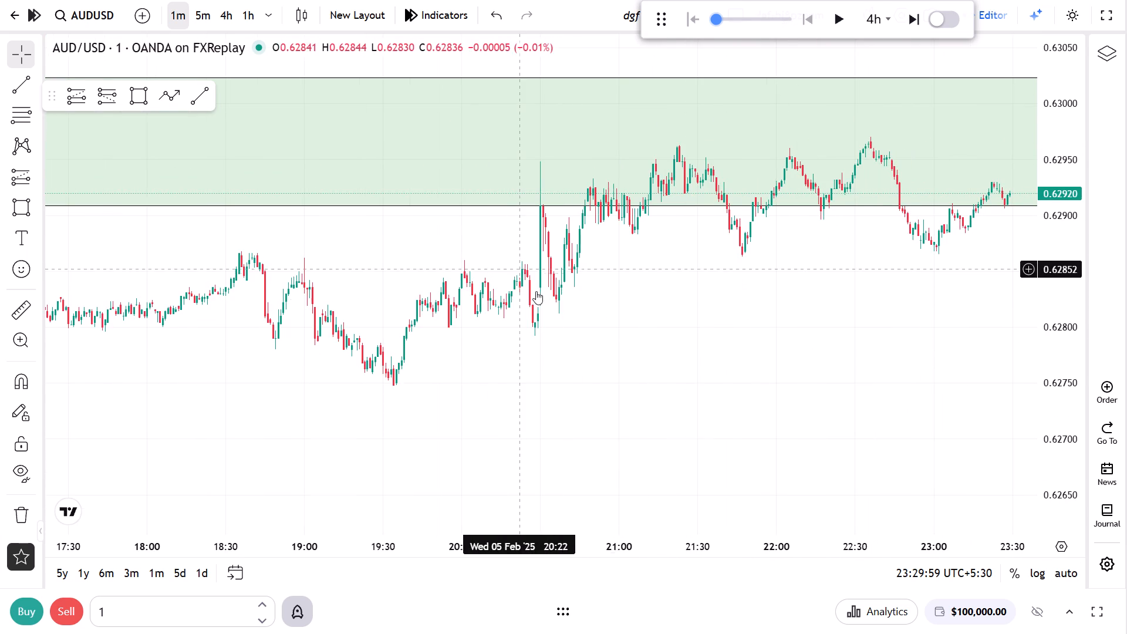
pyautogui.scroll(-4, 539, 294)
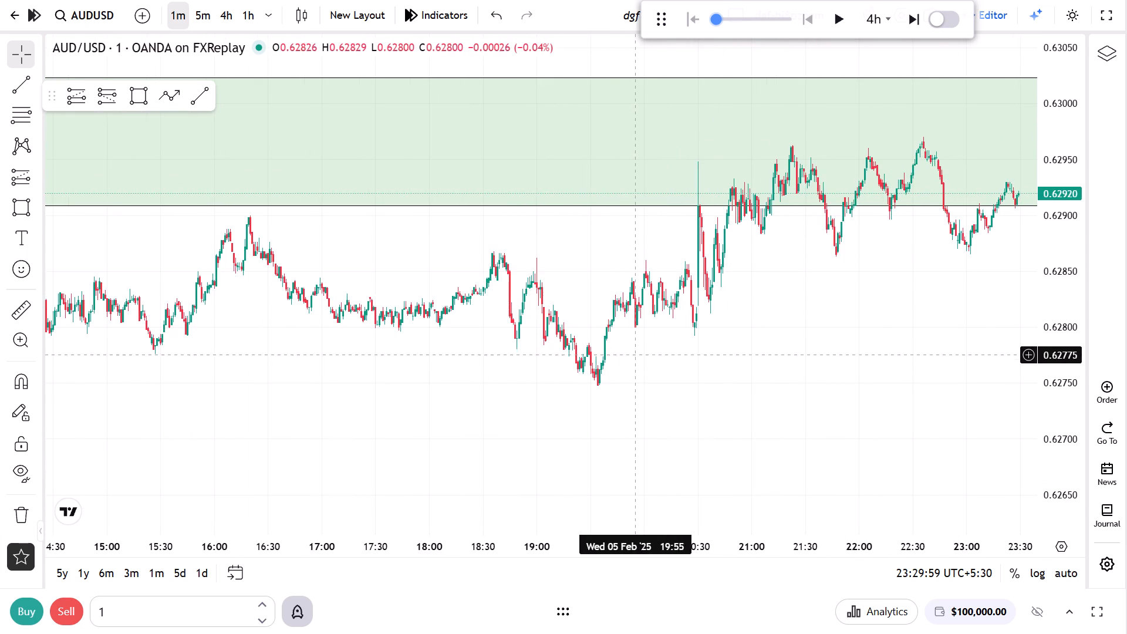
pyautogui.scroll(2, 696, 288)
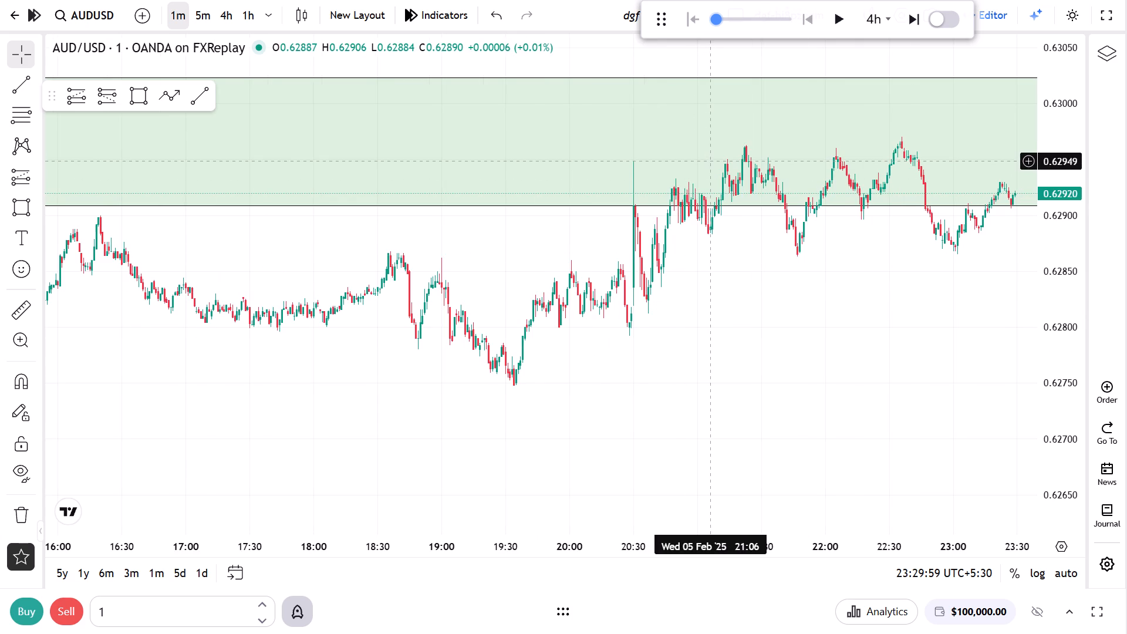
pyautogui.moveTo(756, 289); pyautogui.dragTo(588, 370)
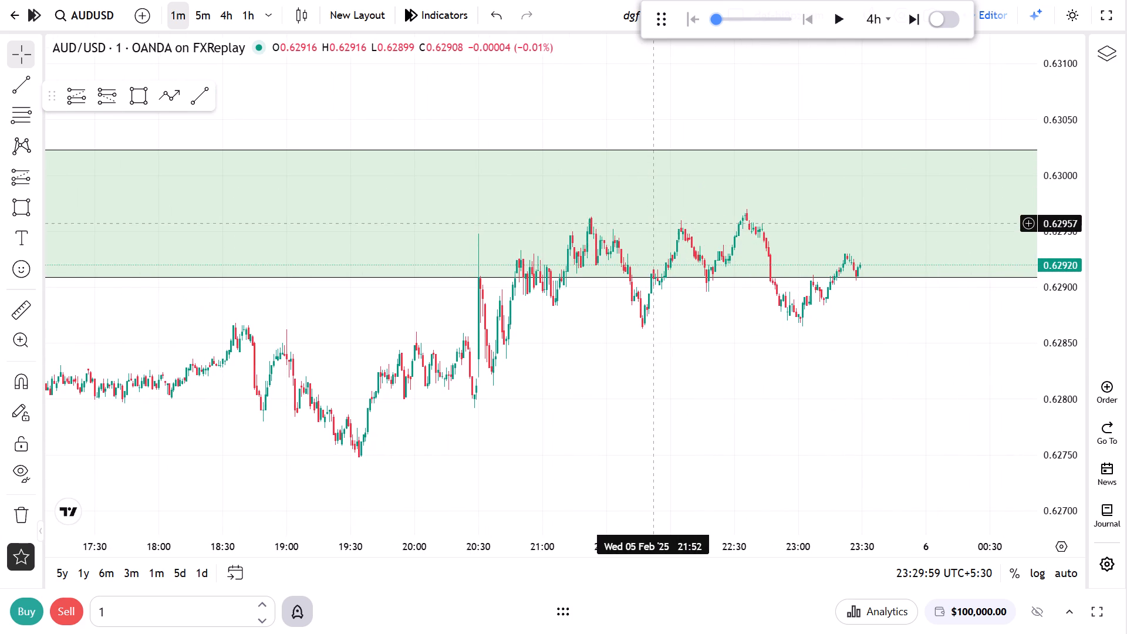
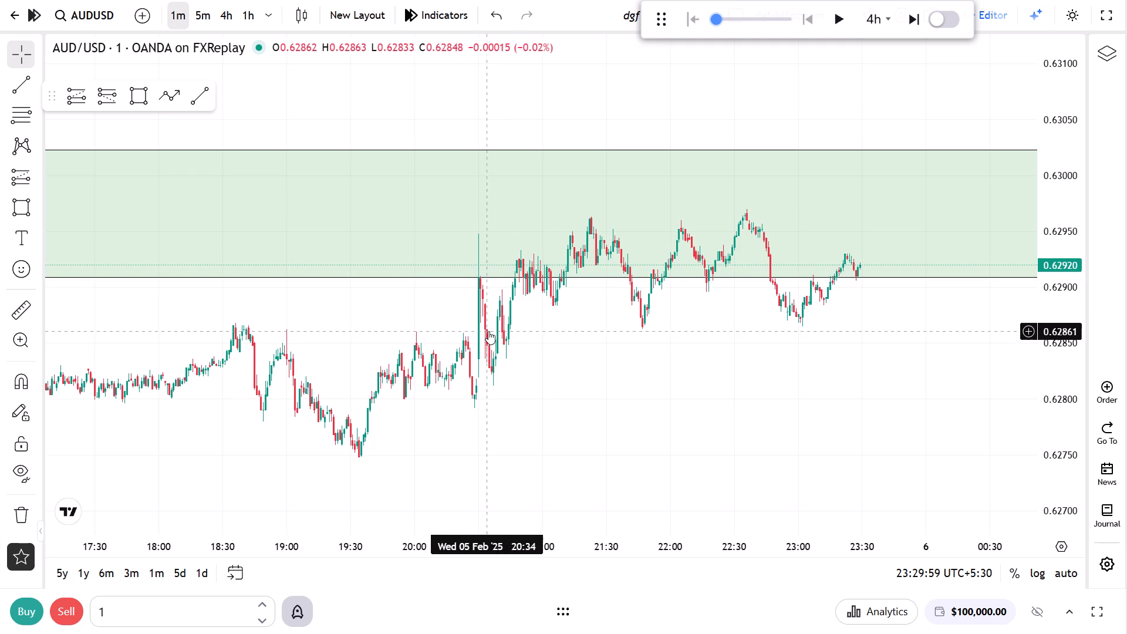
# Switch to the 4h timeframe and resume replaying 4h candles from 23:29 on 5 Feb '25.
pyautogui.moveTo(558, 339); pyautogui.dragTo(591, 407)
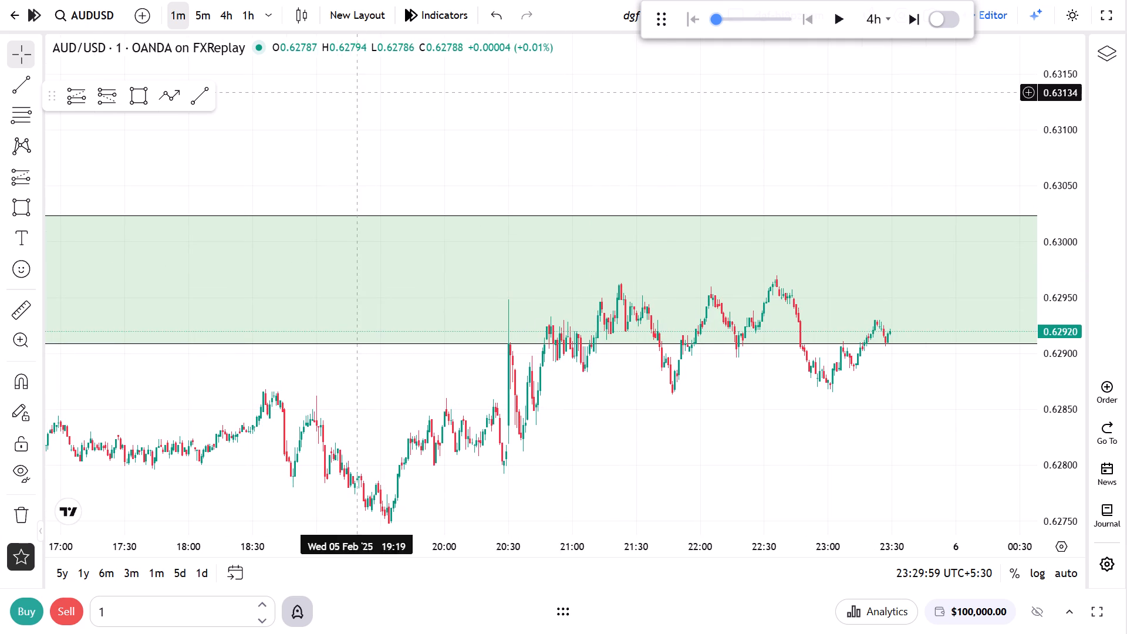
pyautogui.click(229, 28)
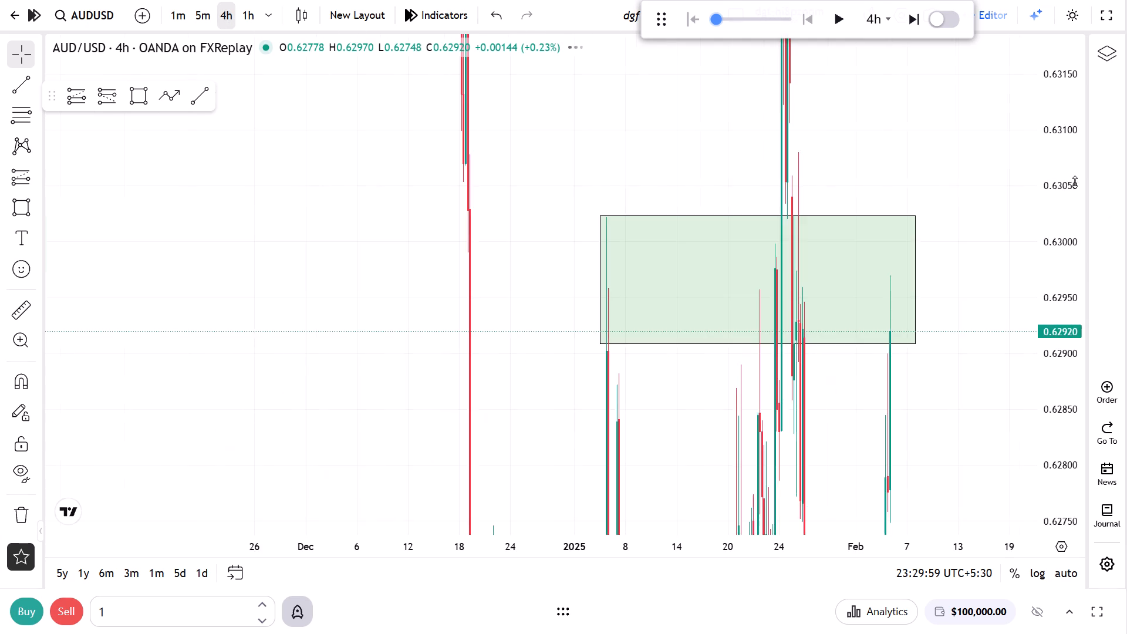
pyautogui.moveTo(1069, 180); pyautogui.dragTo(1041, 531)
pyautogui.click(851, 31)
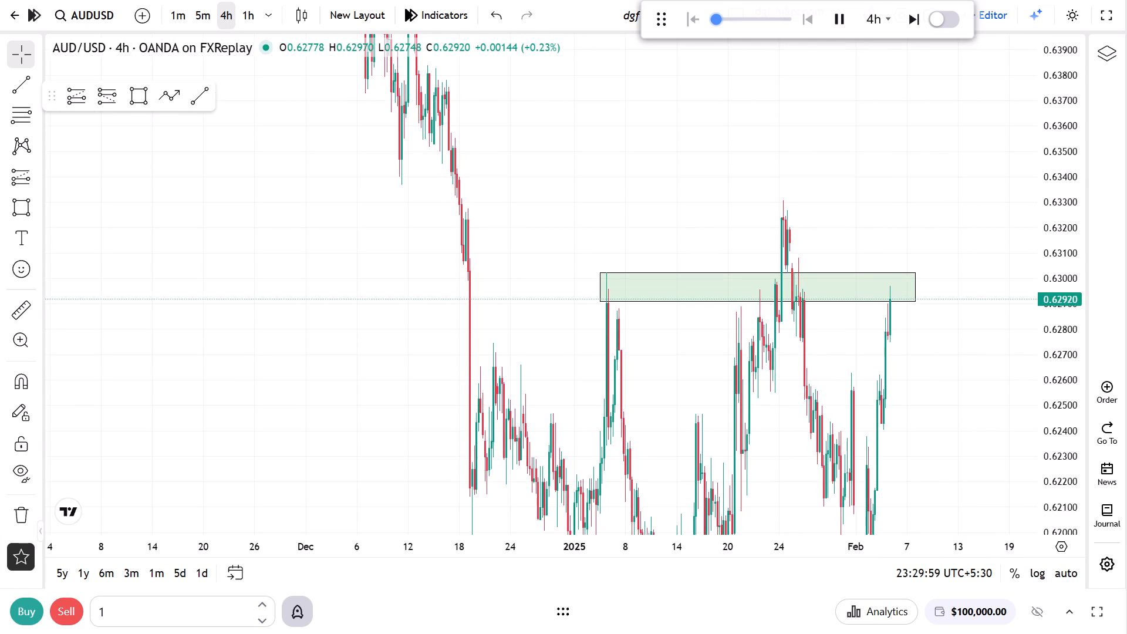
pyautogui.moveTo(1052, 156); pyautogui.dragTo(1055, 320)
pyautogui.click(1013, 370)
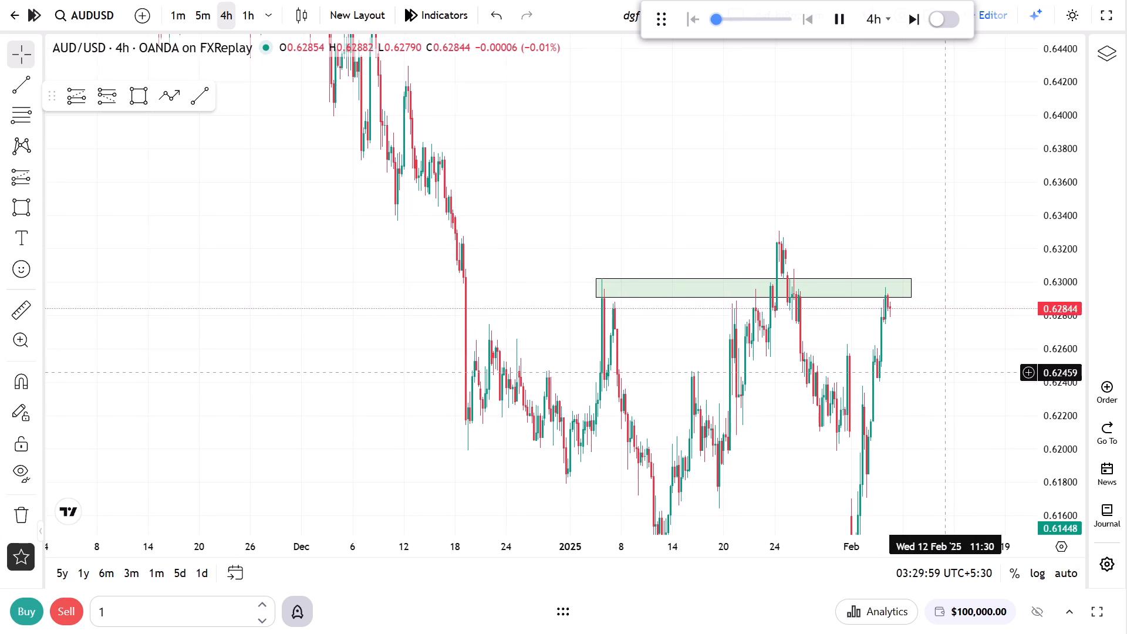
pyautogui.click(903, 294)
pyautogui.moveTo(959, 431); pyautogui.dragTo(941, 292)
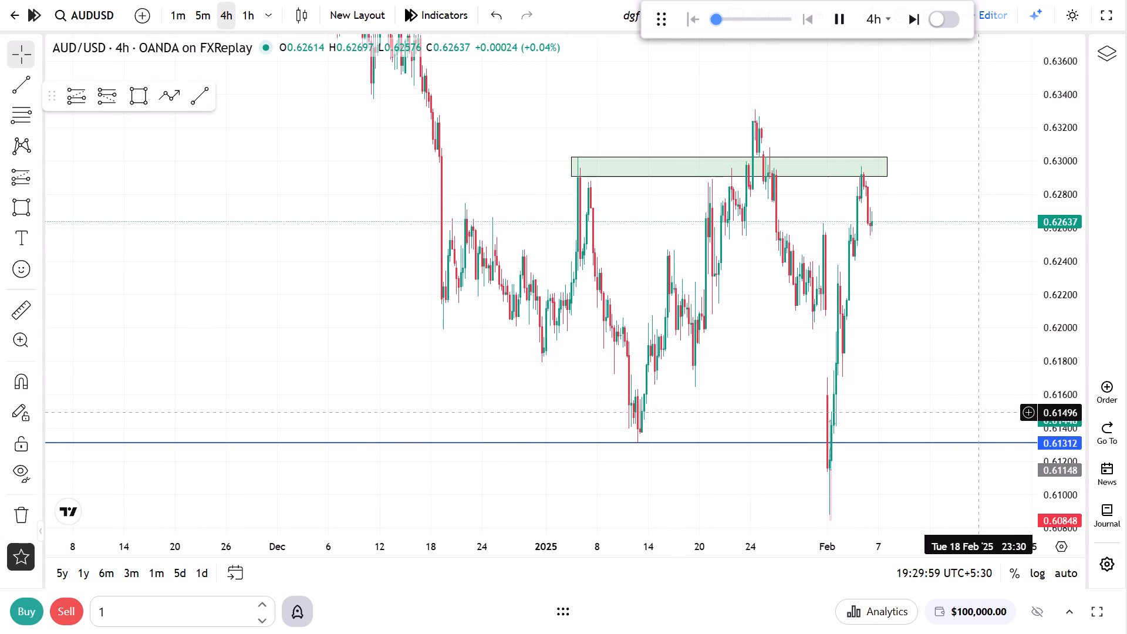
pyautogui.moveTo(956, 262); pyautogui.dragTo(950, 392)
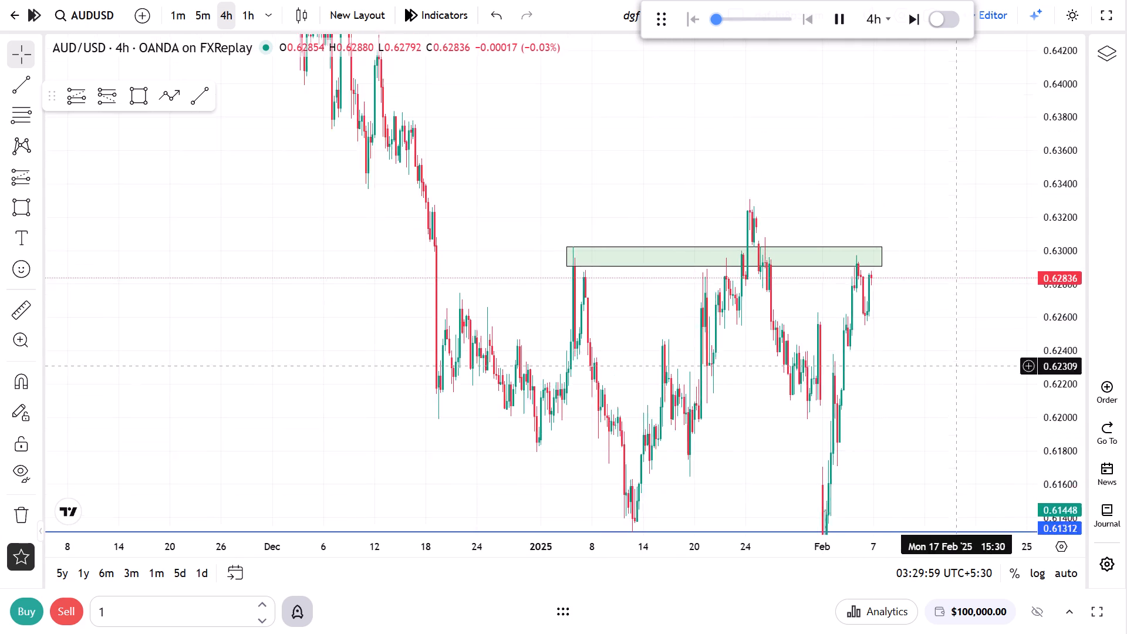
# Move the green zone up to the late-January high and resize it to span about 0.6323 to 0.6330.
pyautogui.scroll(4, 938, 379)
pyautogui.moveTo(730, 272); pyautogui.dragTo(875, 210)
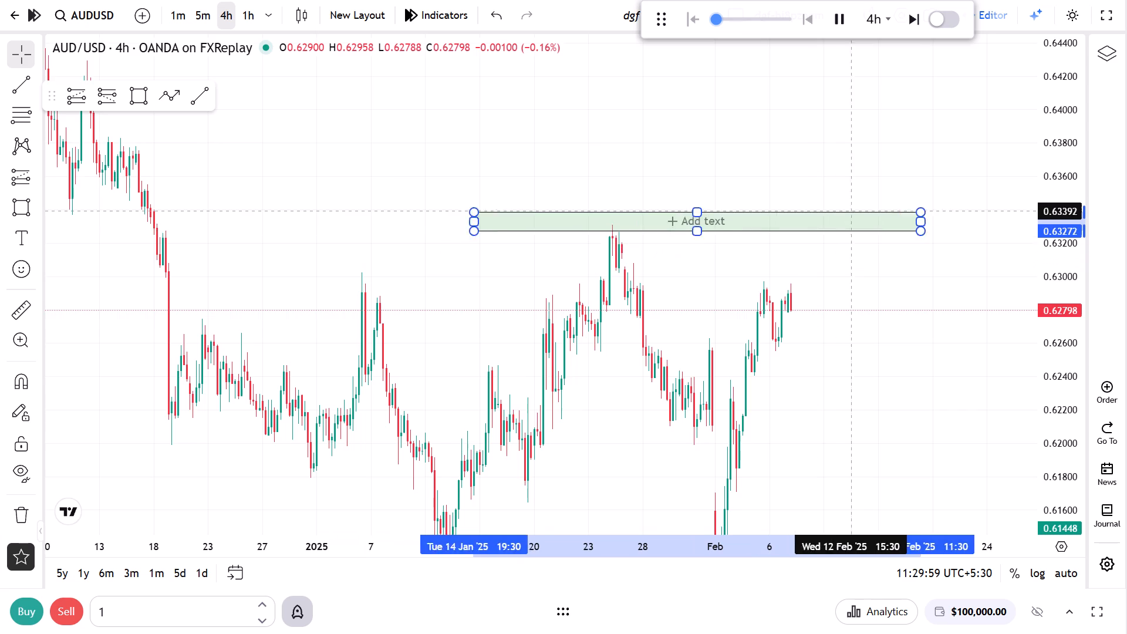
pyautogui.moveTo(875, 210); pyautogui.dragTo(947, 217)
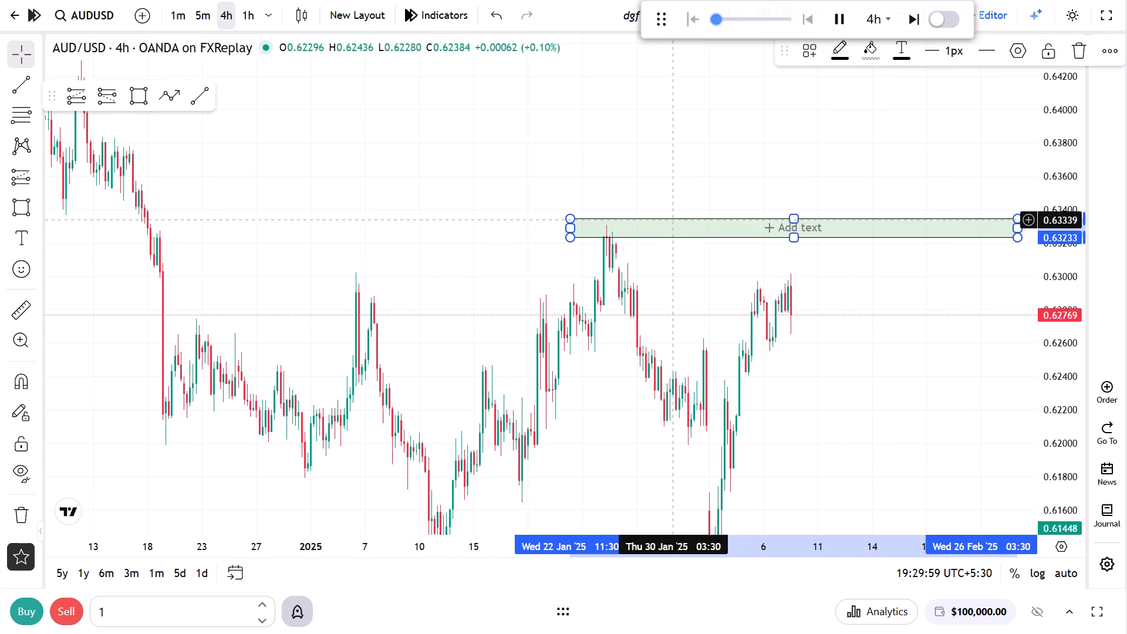
pyautogui.moveTo(569, 218); pyautogui.dragTo(580, 226)
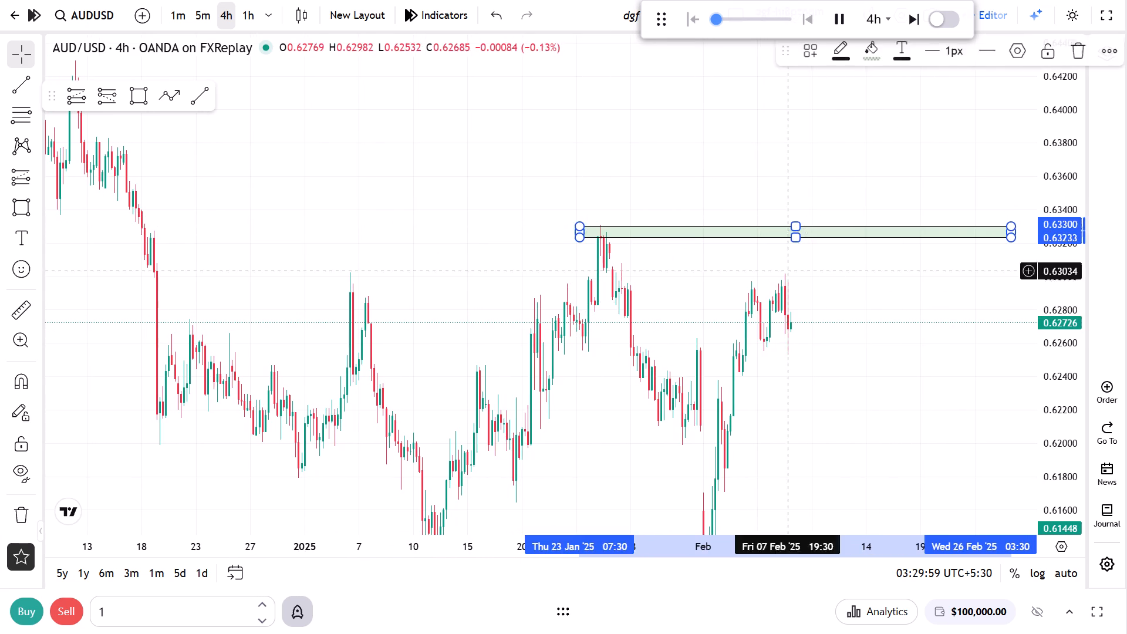
# Replay 4h candles until price reaches the green zone, pausing at 07:29 on 14 Feb '25.
pyautogui.click(926, 307)
pyautogui.moveTo(923, 311); pyautogui.dragTo(869, 312)
pyautogui.moveTo(873, 371); pyautogui.dragTo(883, 245)
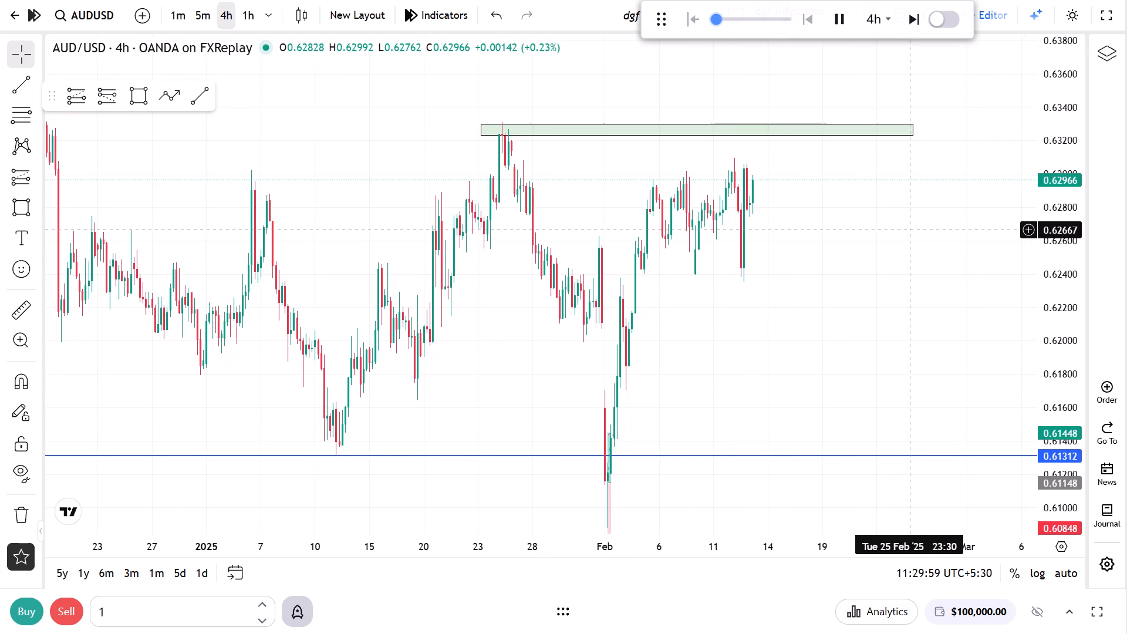
pyautogui.click(848, 9)
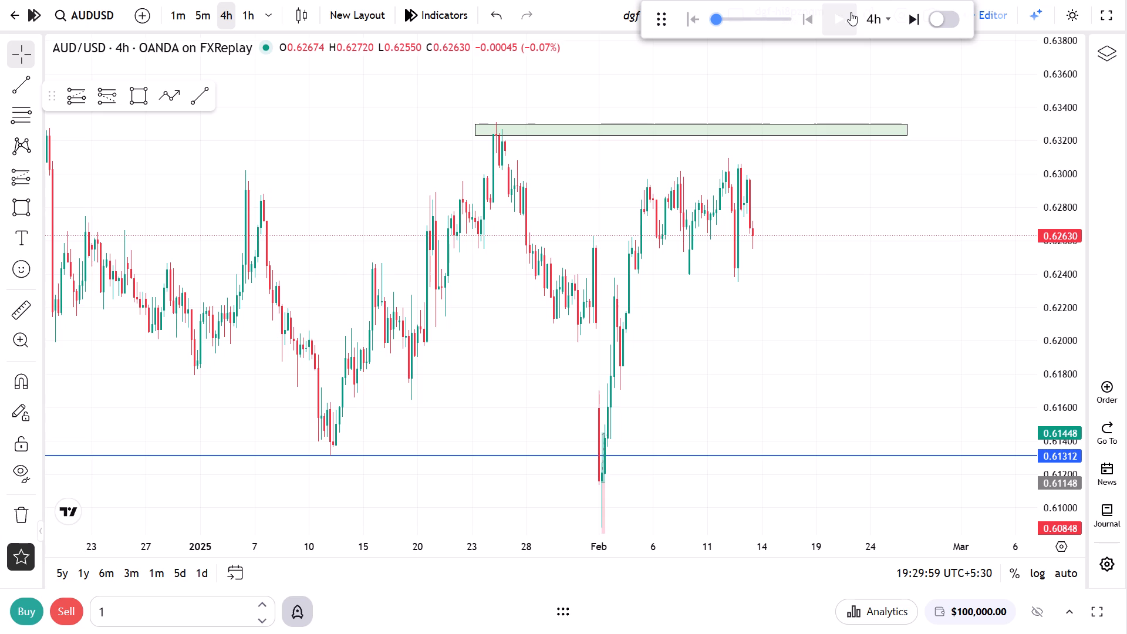
pyautogui.click(851, 12)
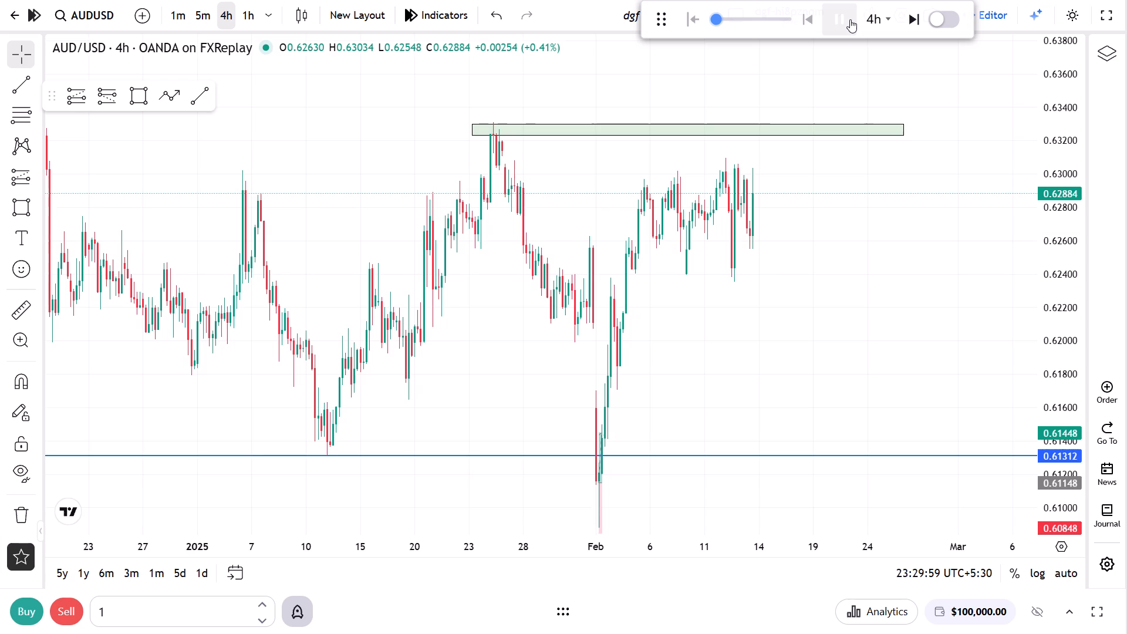
pyautogui.click(850, 19)
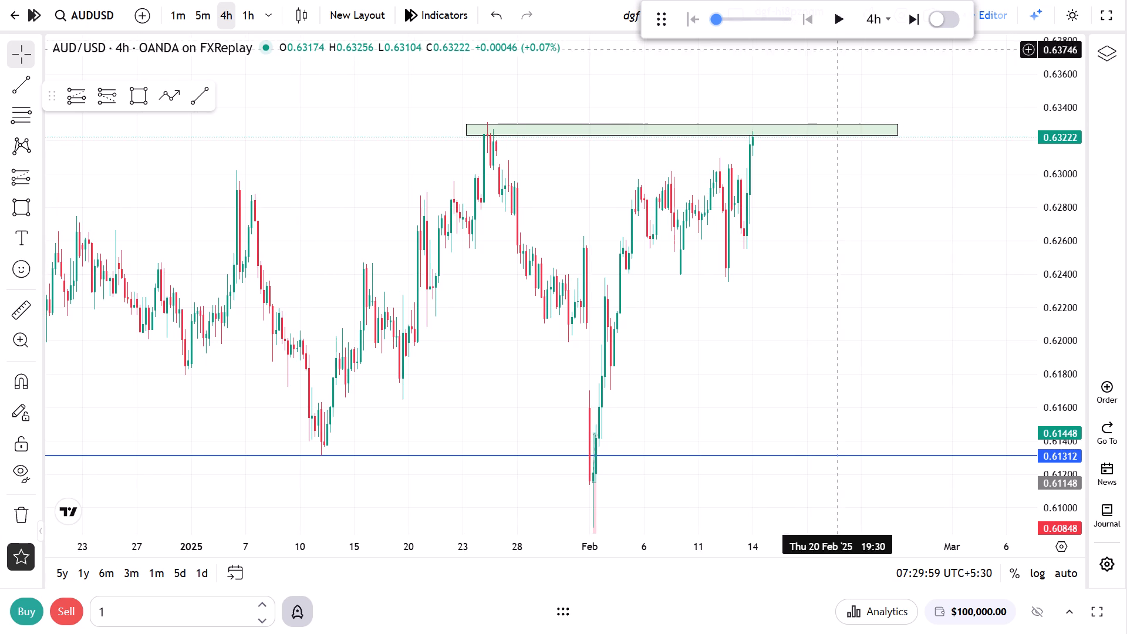
# Switch to the 1m timeframe to examine price around the green zone on 14 Feb '25.
pyautogui.click(175, 17)
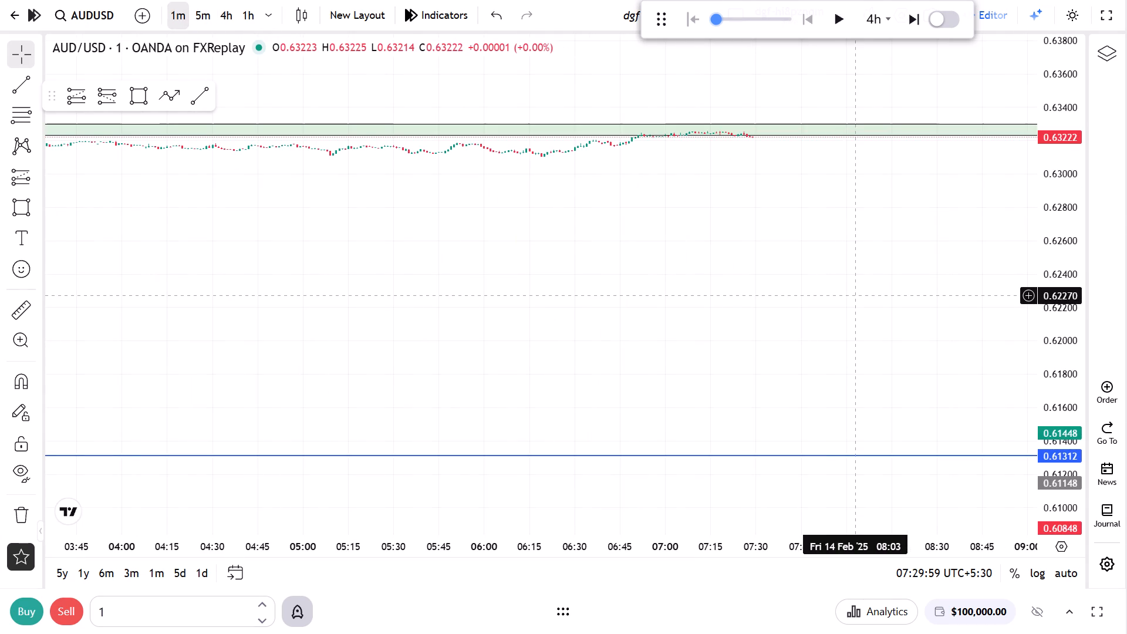
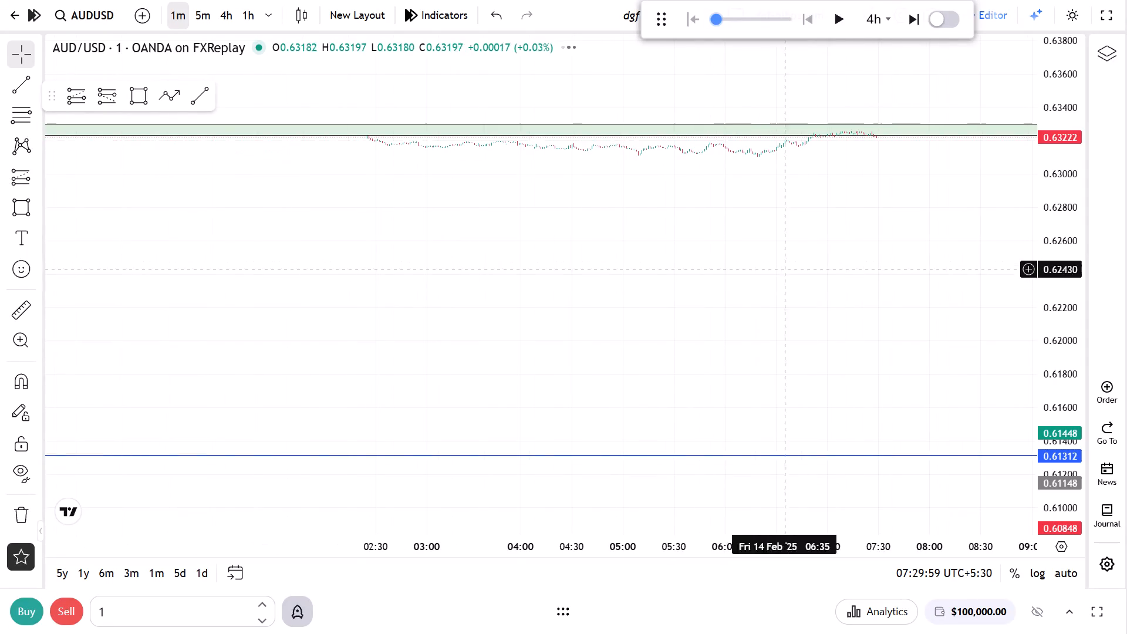
# Replay forward one 4h period on the 1m chart around the green zone, pausing at 11:29 on 14 Feb '25.
pyautogui.moveTo(855, 225); pyautogui.dragTo(812, 456)
pyautogui.moveTo(1057, 480); pyautogui.dragTo(1035, 104)
pyautogui.moveTo(920, 263); pyautogui.dragTo(897, 124)
pyautogui.moveTo(1071, 444); pyautogui.dragTo(1045, 125)
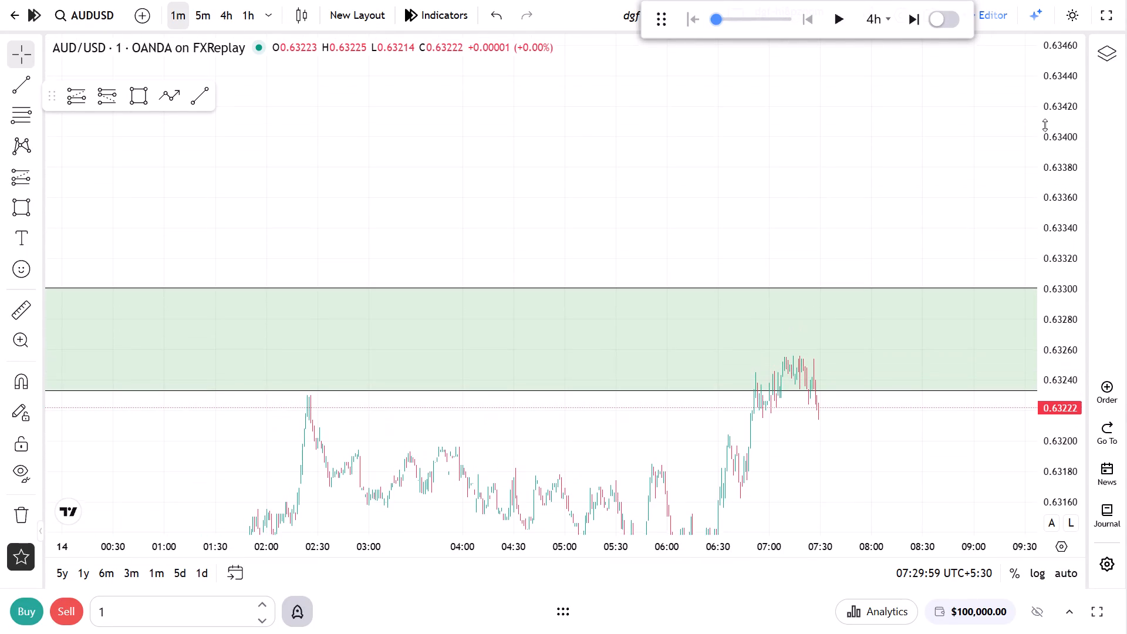
pyautogui.moveTo(1045, 125); pyautogui.dragTo(1041, 104)
pyautogui.moveTo(858, 450); pyautogui.dragTo(840, 309)
pyautogui.scroll(6, 805, 414)
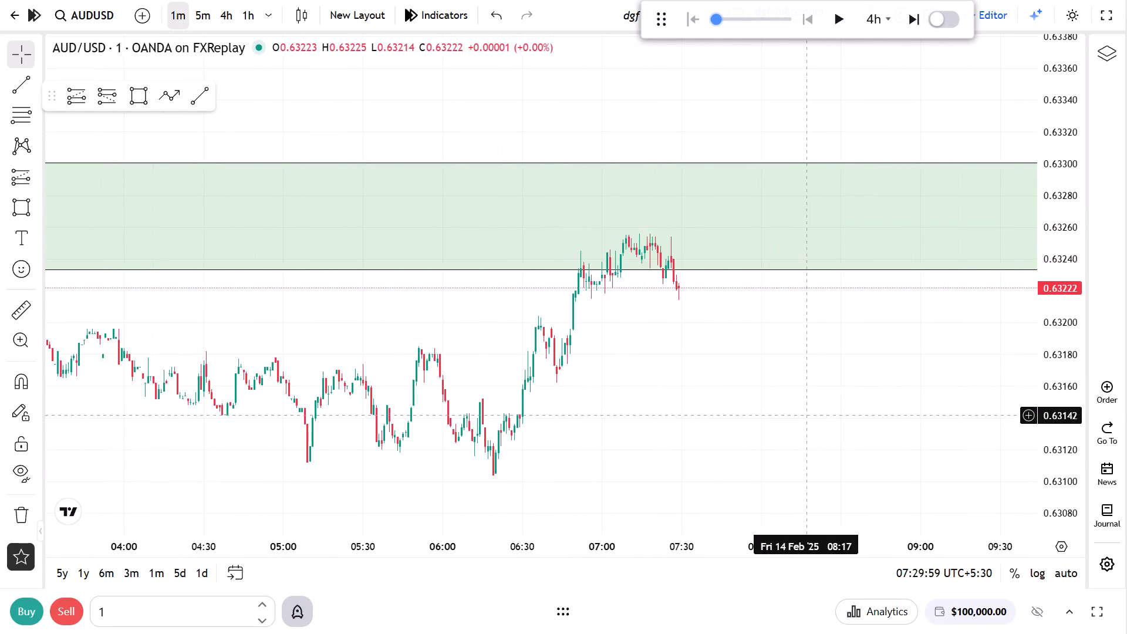
pyautogui.moveTo(648, 383); pyautogui.dragTo(656, 406)
pyautogui.scroll(2, 656, 406)
pyautogui.moveTo(1061, 456); pyautogui.dragTo(1045, 106)
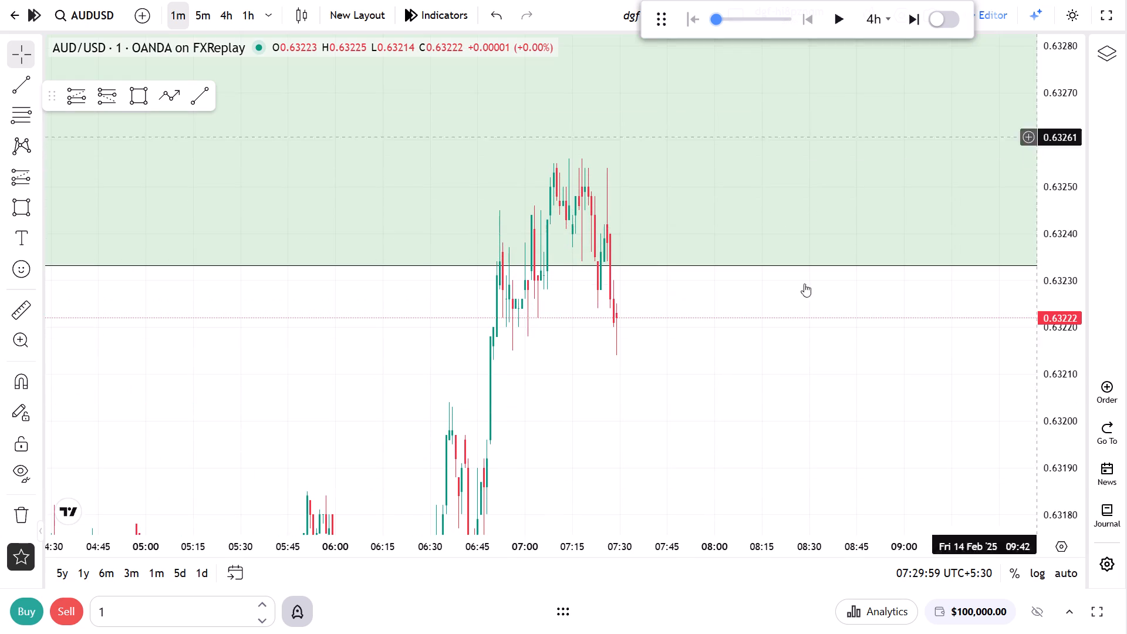
pyautogui.moveTo(509, 370); pyautogui.dragTo(761, 441)
pyautogui.scroll(5, 762, 440)
pyautogui.click(834, 23)
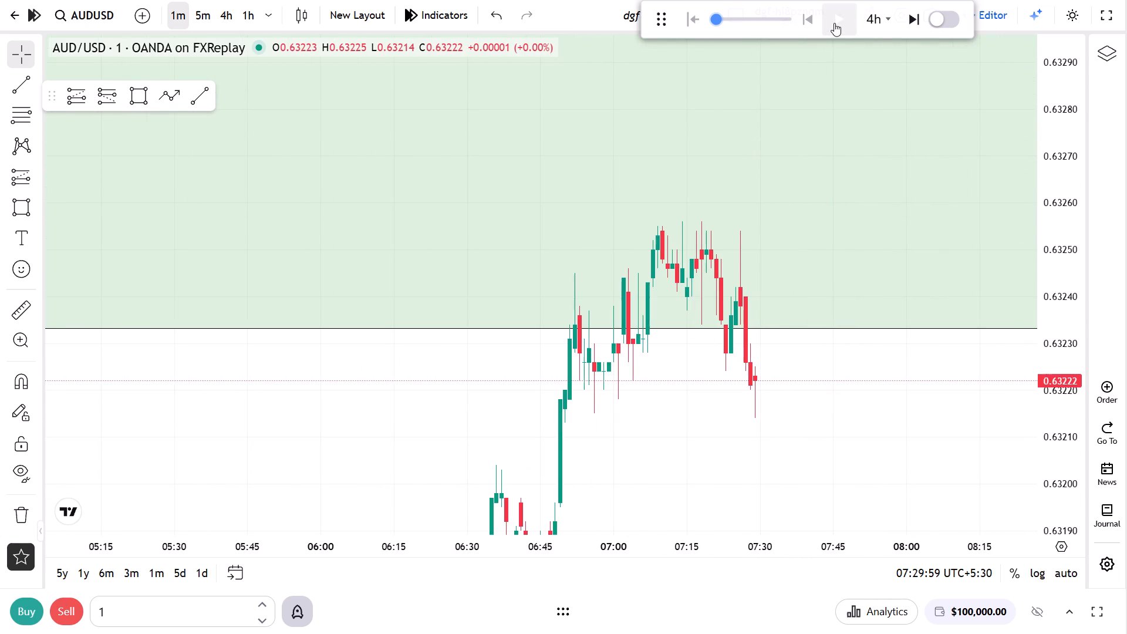
pyautogui.click(834, 23)
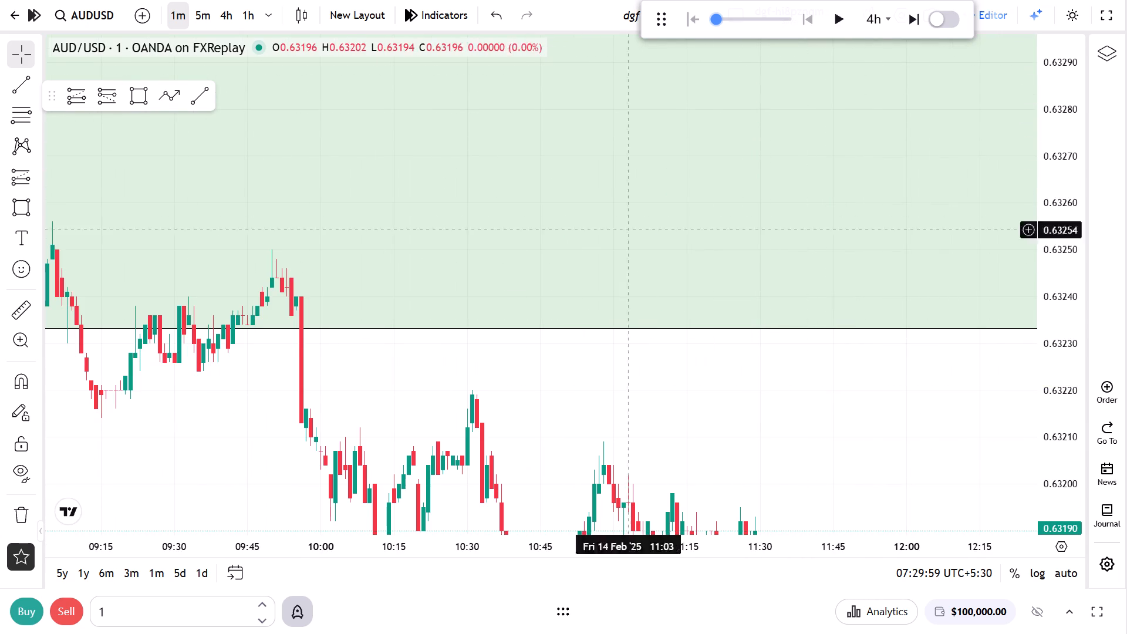
# Examine the 1m price action in and below the green zone between about 06:45 and 11:30 on 14 Feb '25.
pyautogui.scroll(-5, 386, 419)
pyautogui.moveTo(443, 410); pyautogui.dragTo(747, 412)
pyautogui.scroll(-2, 582, 431)
pyautogui.moveTo(579, 429); pyautogui.dragTo(755, 414)
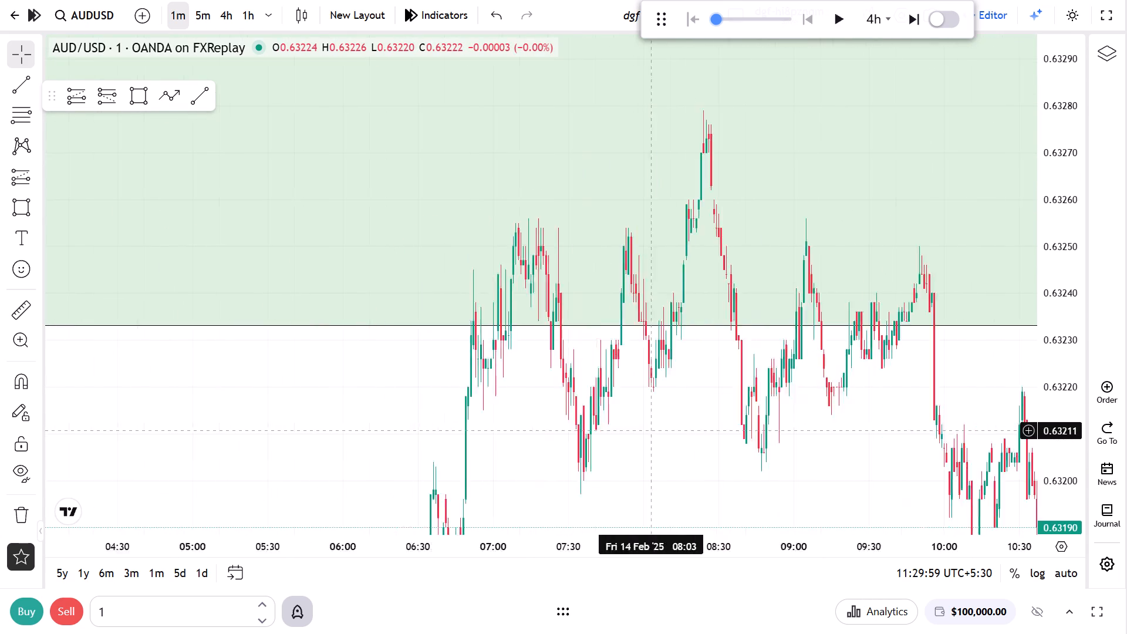
pyautogui.moveTo(755, 414); pyautogui.dragTo(756, 414)
pyautogui.scroll(5, 699, 427)
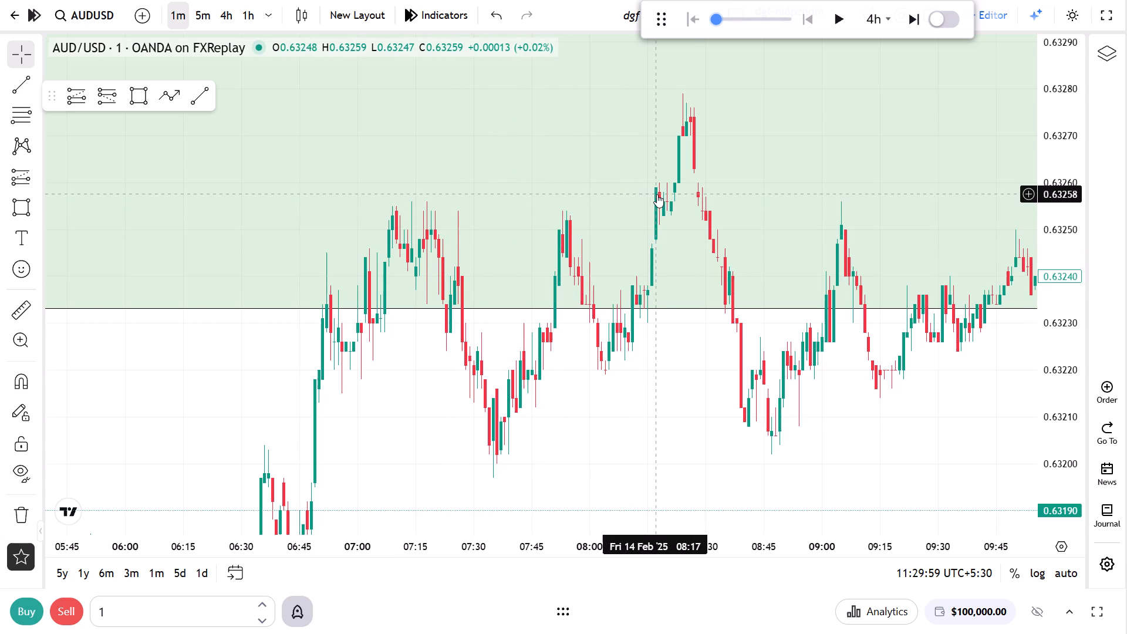
pyautogui.moveTo(698, 408); pyautogui.dragTo(473, 406)
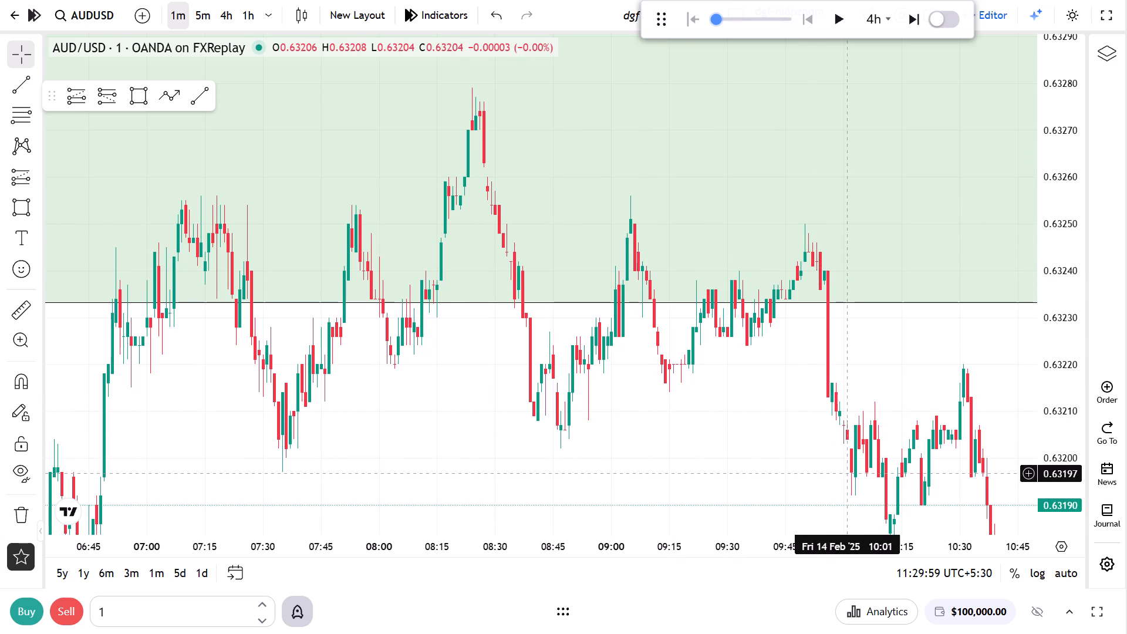
pyautogui.moveTo(848, 474); pyautogui.dragTo(647, 405)
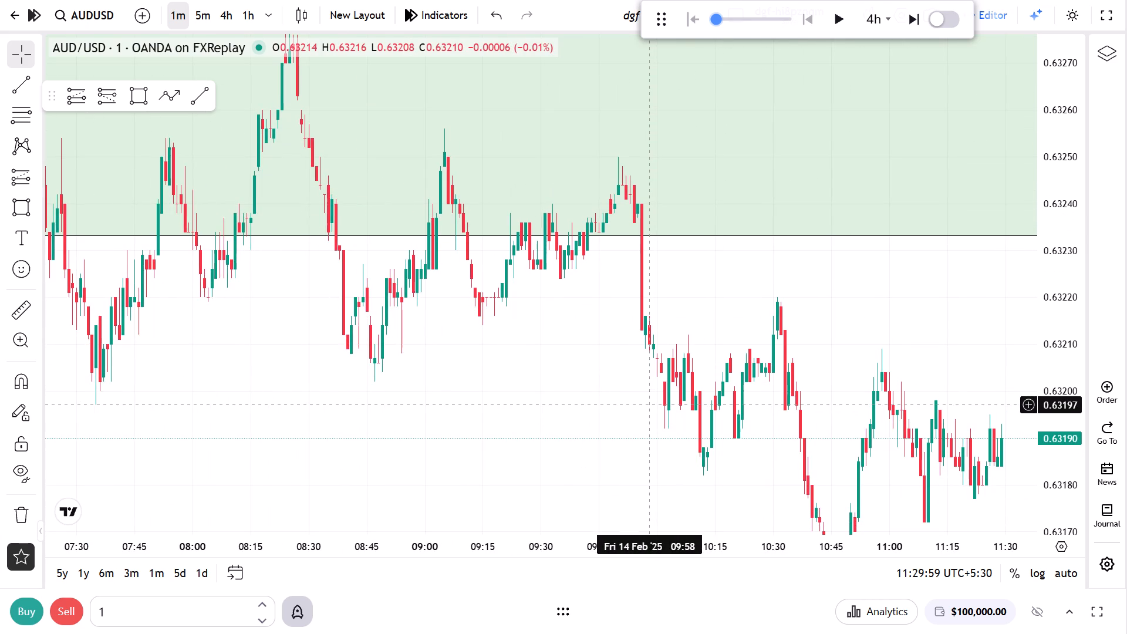
pyautogui.moveTo(647, 405); pyautogui.dragTo(842, 407)
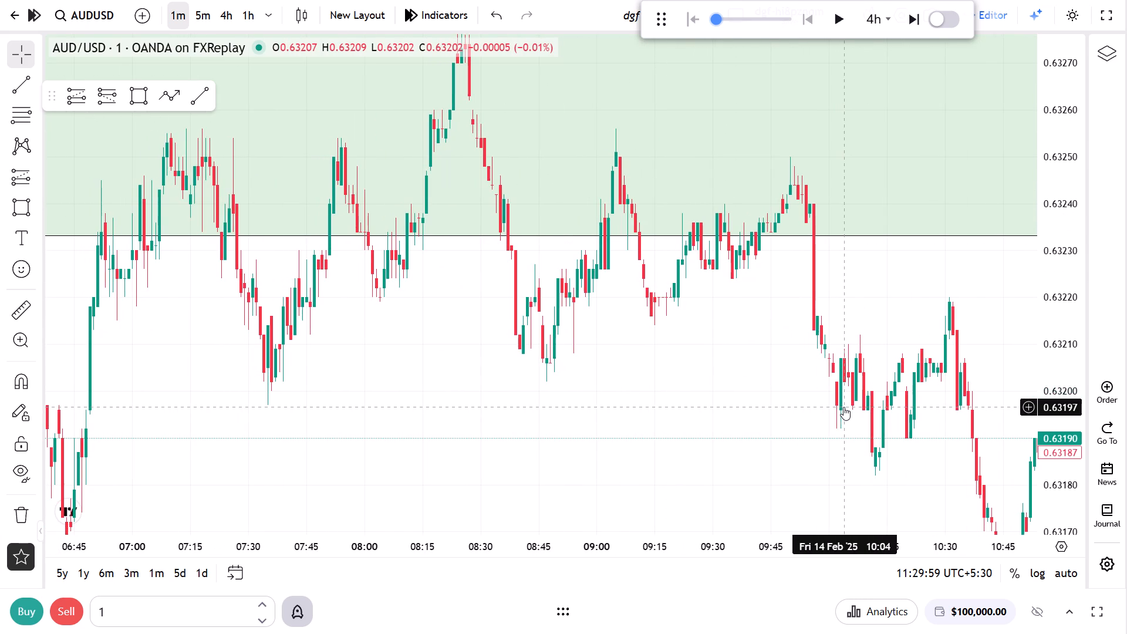
pyautogui.moveTo(843, 407); pyautogui.dragTo(698, 385)
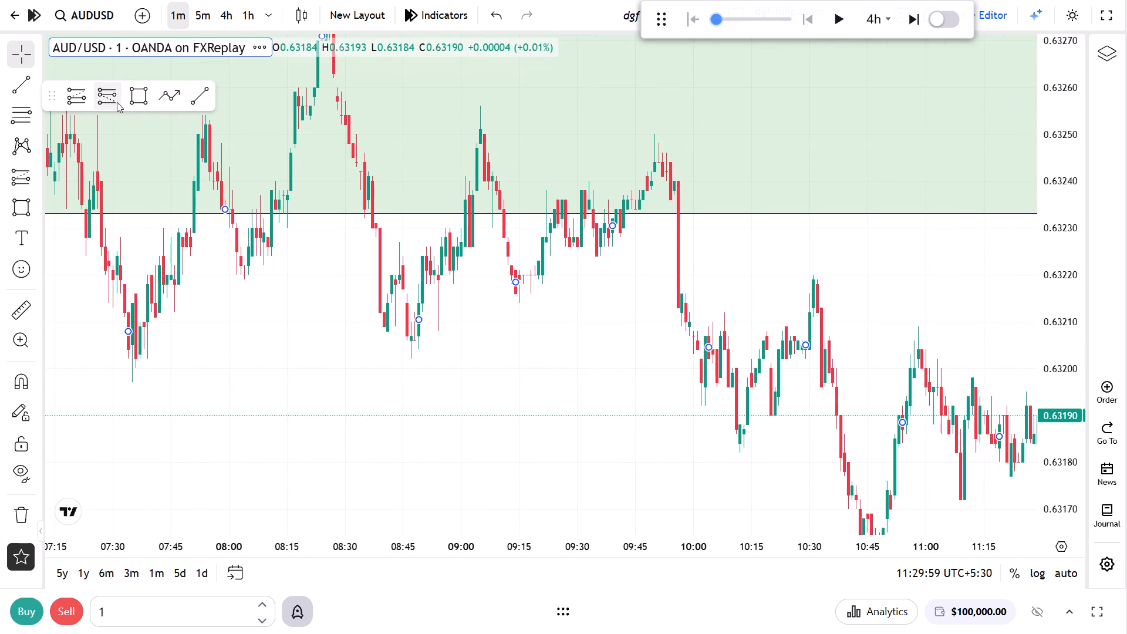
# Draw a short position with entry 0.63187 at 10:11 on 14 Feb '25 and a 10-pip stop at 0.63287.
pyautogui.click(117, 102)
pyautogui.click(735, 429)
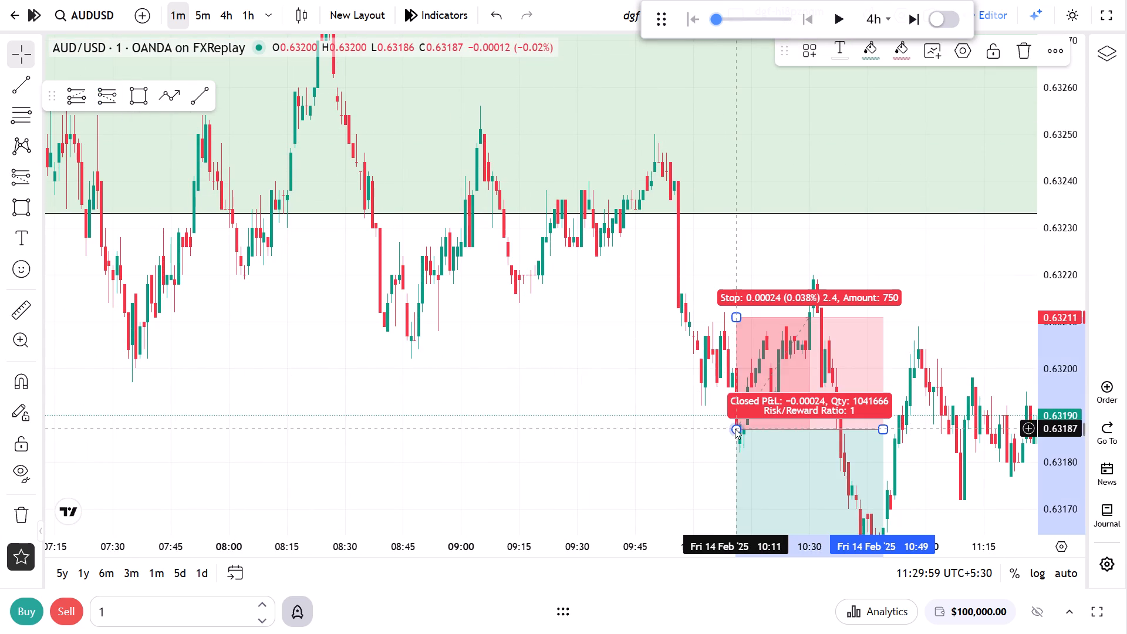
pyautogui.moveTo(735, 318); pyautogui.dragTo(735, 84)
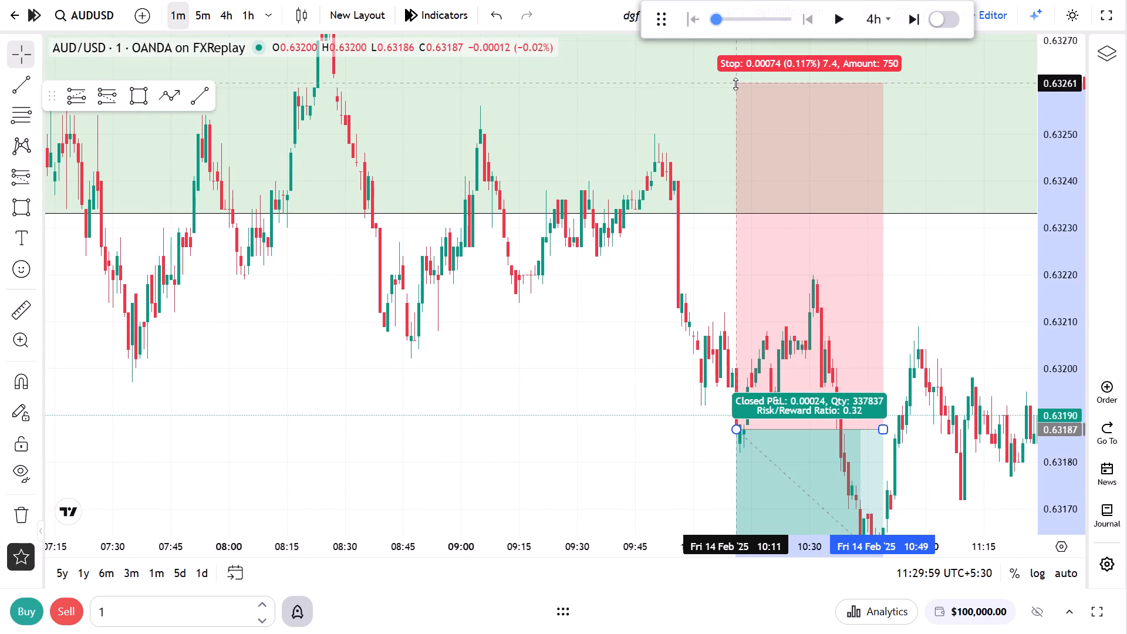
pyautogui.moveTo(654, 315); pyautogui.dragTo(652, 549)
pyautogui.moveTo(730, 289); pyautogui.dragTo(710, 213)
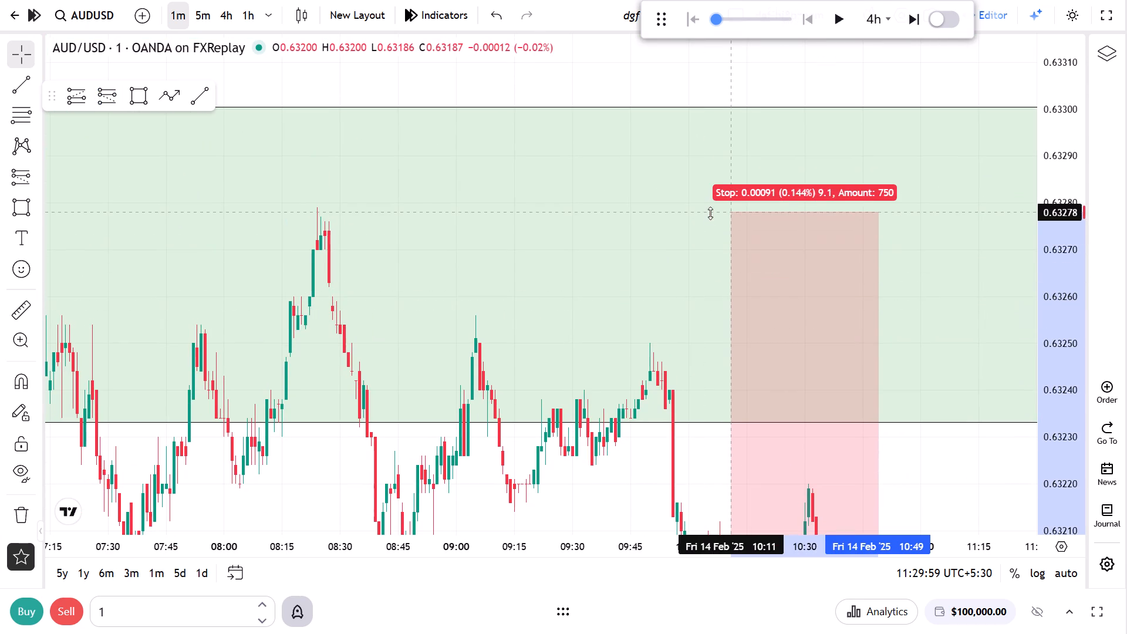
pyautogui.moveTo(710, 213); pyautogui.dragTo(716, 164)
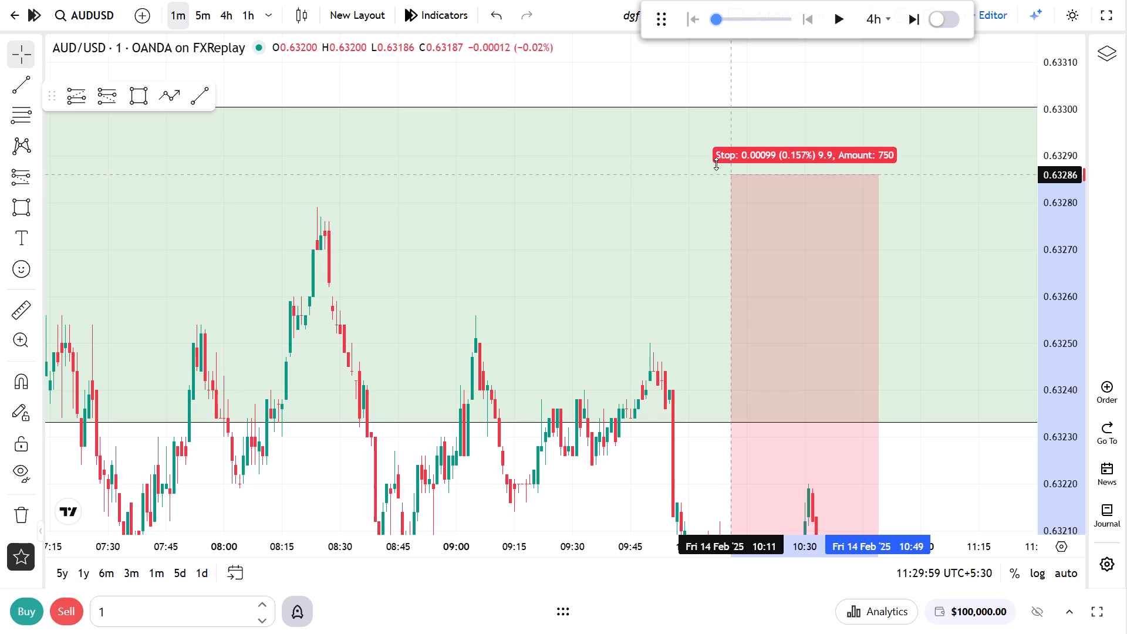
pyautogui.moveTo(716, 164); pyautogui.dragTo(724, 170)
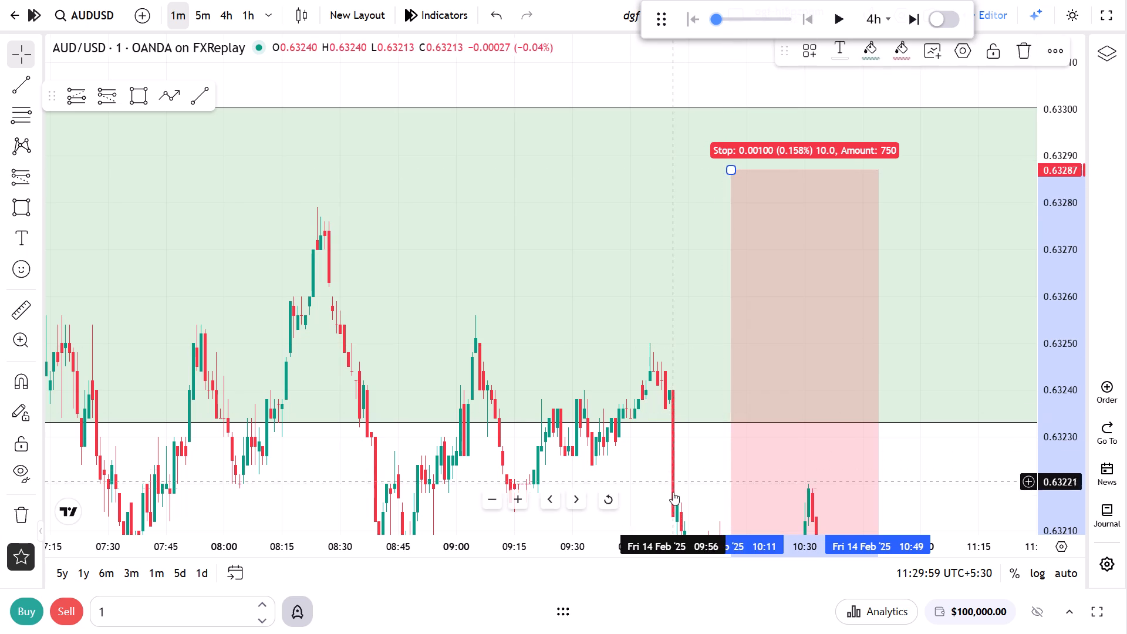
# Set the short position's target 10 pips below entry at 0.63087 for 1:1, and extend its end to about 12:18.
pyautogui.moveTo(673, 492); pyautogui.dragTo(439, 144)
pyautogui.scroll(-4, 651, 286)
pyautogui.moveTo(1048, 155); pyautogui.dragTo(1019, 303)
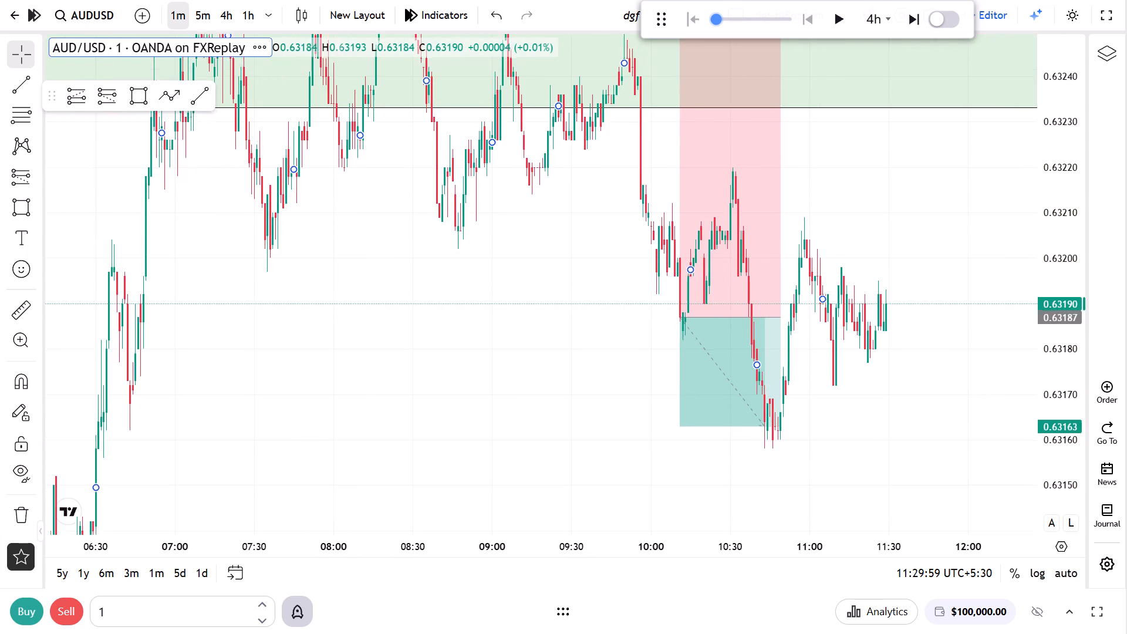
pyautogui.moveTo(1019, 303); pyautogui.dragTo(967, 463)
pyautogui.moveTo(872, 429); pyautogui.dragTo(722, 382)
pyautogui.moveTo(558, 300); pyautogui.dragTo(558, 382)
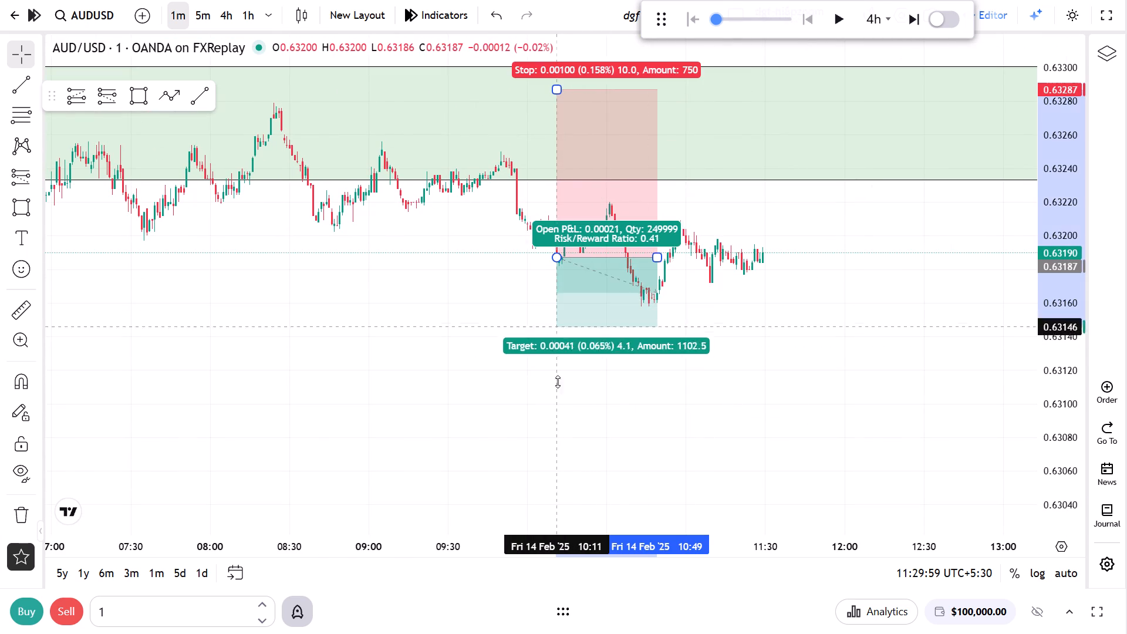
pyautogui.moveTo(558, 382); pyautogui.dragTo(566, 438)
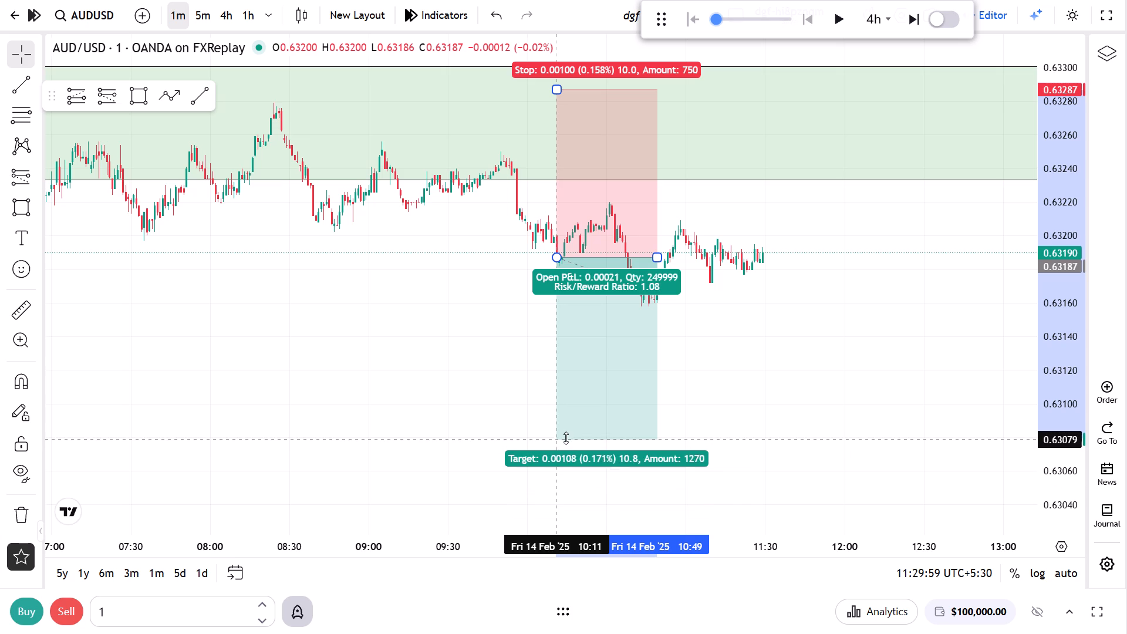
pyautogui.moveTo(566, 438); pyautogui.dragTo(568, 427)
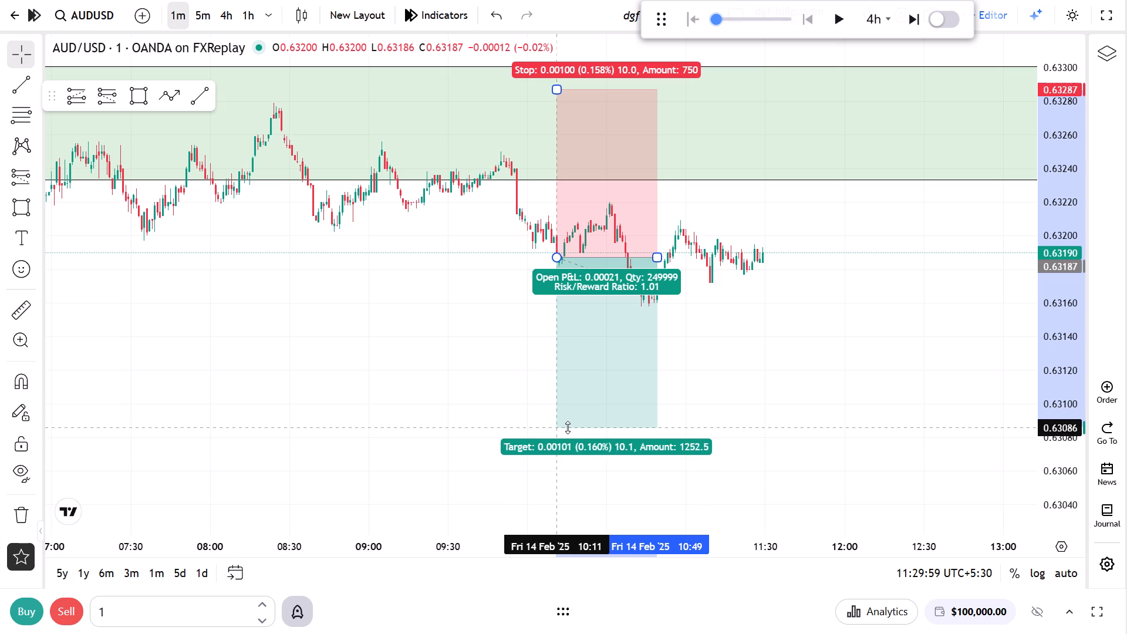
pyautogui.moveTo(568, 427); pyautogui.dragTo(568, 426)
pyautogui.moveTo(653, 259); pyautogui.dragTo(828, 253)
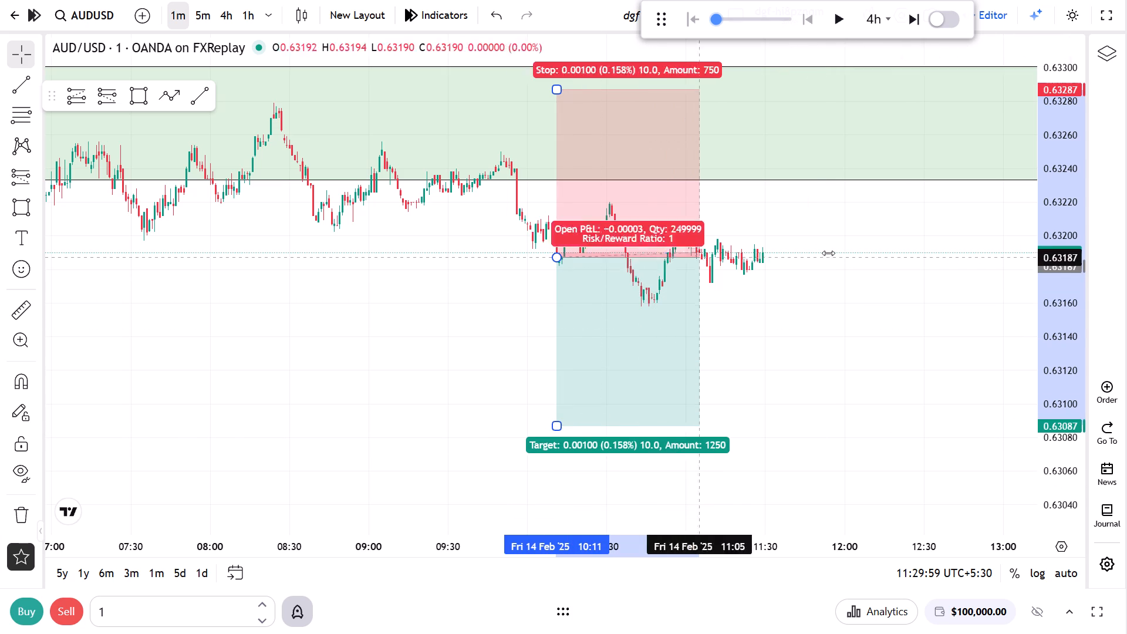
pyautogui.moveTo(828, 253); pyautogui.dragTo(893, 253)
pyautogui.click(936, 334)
# Advance the replay by one 4h candle to 15:29 on 14 Feb '25 and check the short position against price.
pyautogui.click(907, 19)
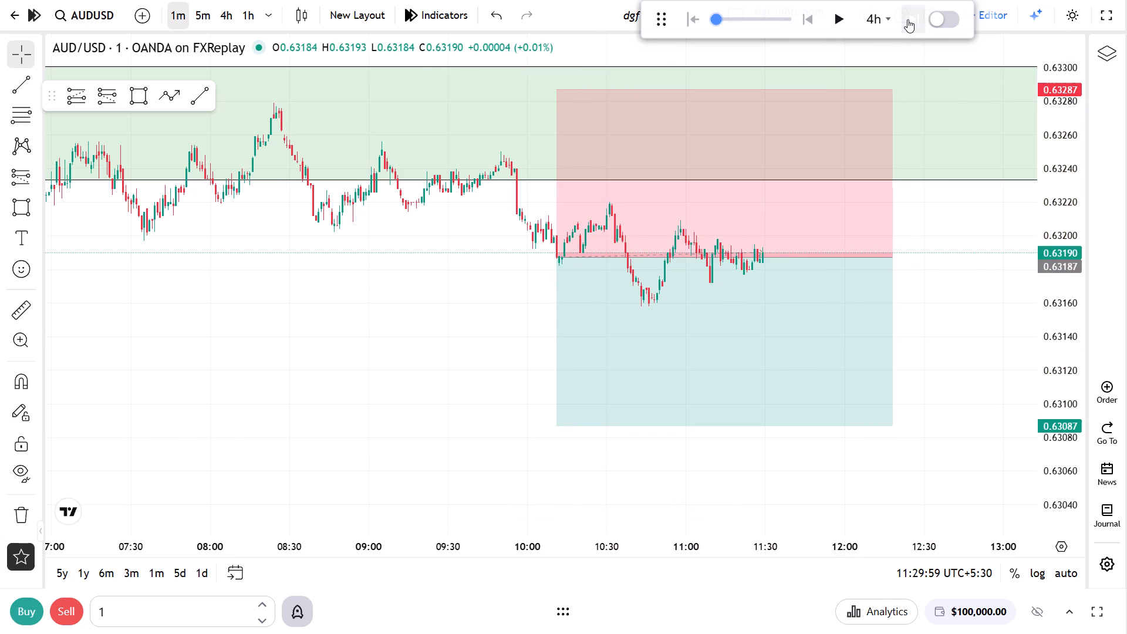
pyautogui.scroll(-5, 552, 356)
pyautogui.moveTo(731, 275); pyautogui.dragTo(746, 447)
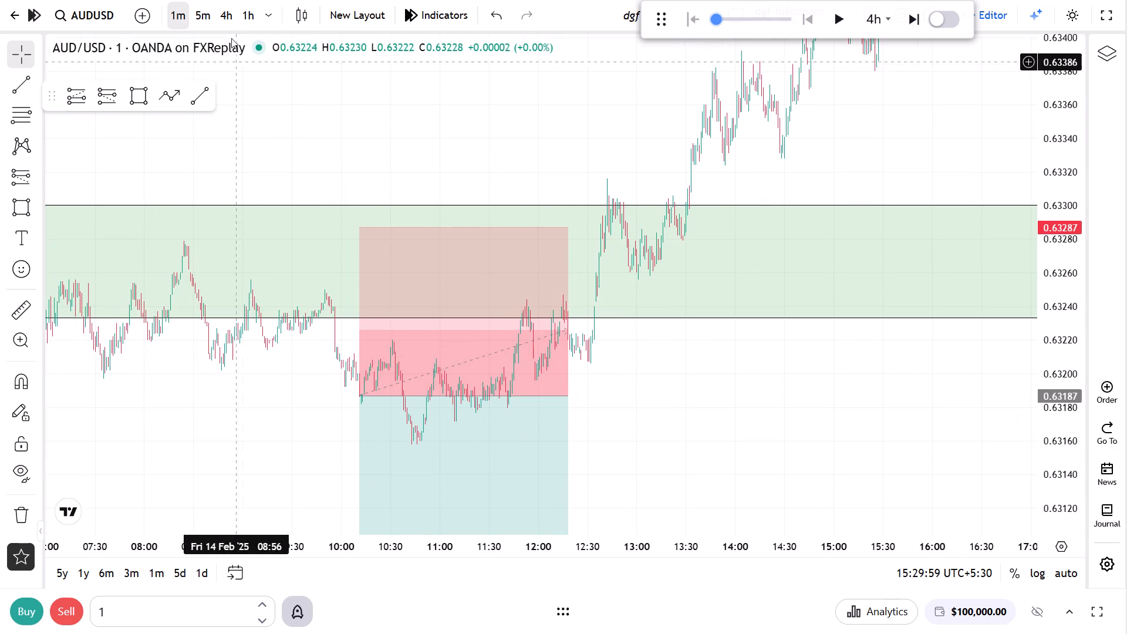
# Switch to the 4h timeframe and delete the short position drawn at the green zone on 14 Feb '25.
pyautogui.click(231, 28)
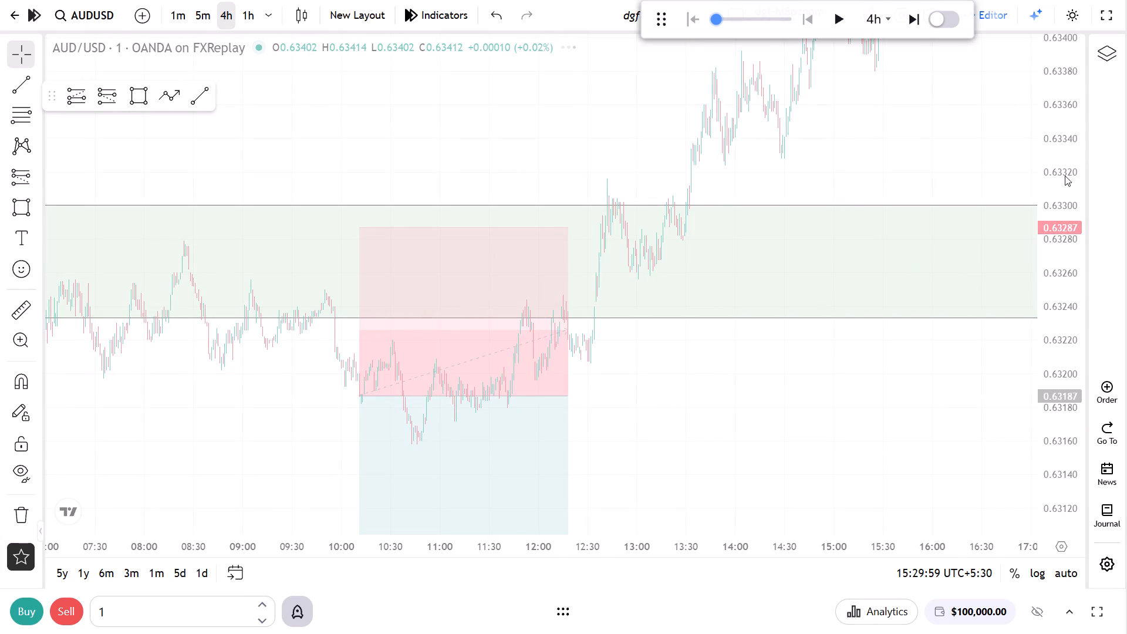
pyautogui.moveTo(1065, 176); pyautogui.dragTo(1109, 563)
pyautogui.scroll(14, 909, 511)
pyautogui.moveTo(804, 447); pyautogui.dragTo(825, 417)
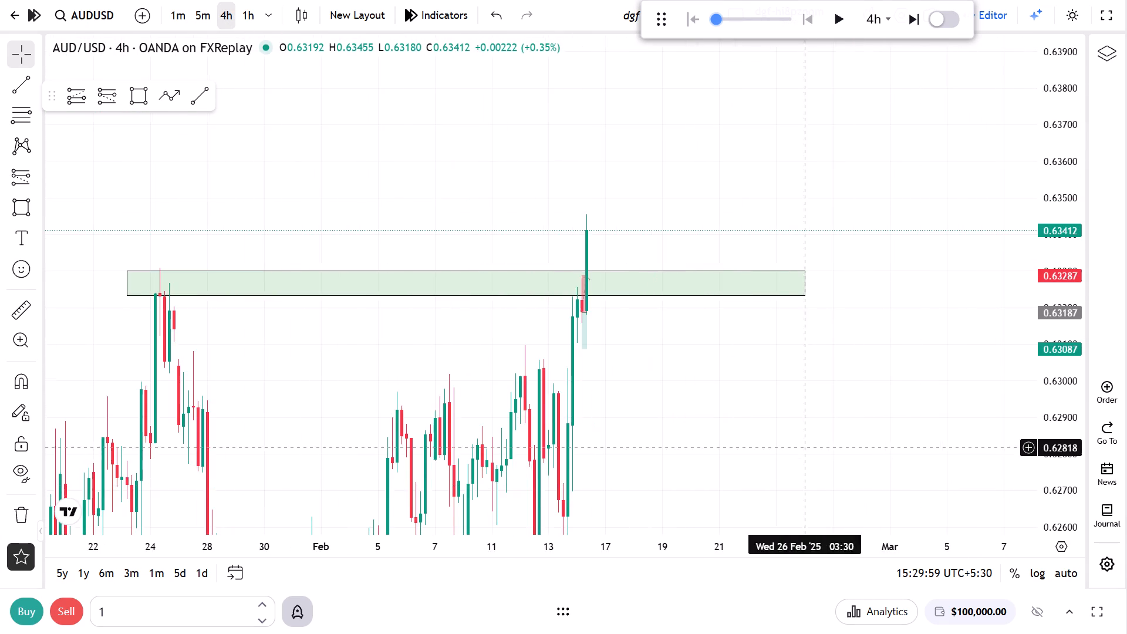
pyautogui.moveTo(825, 417); pyautogui.dragTo(895, 342)
pyautogui.scroll(-2, 798, 413)
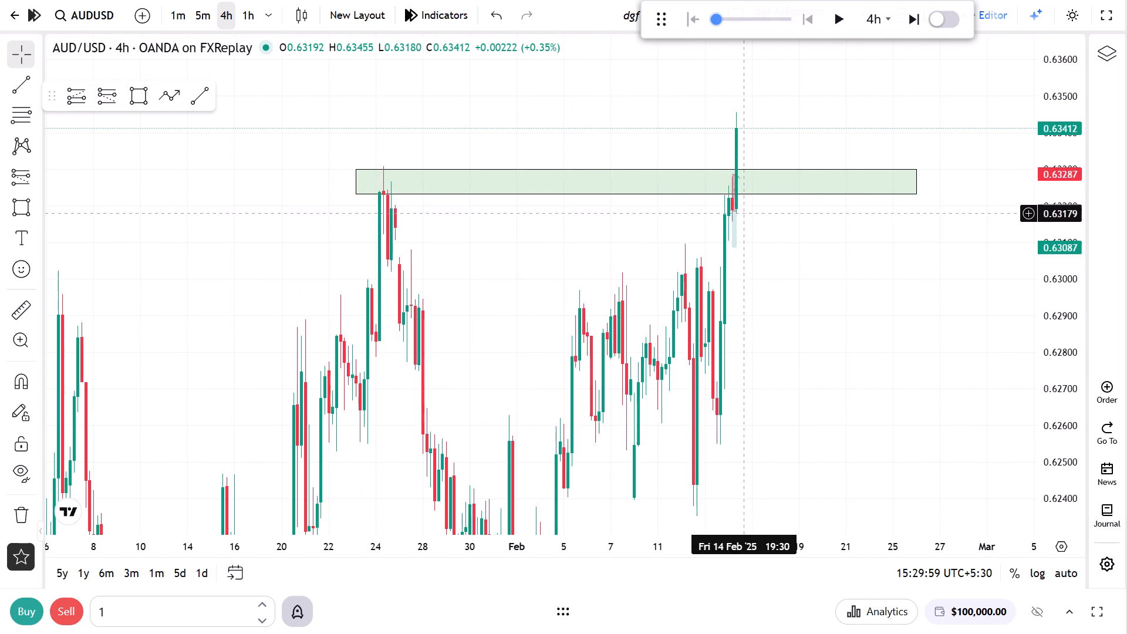
pyautogui.click(733, 227)
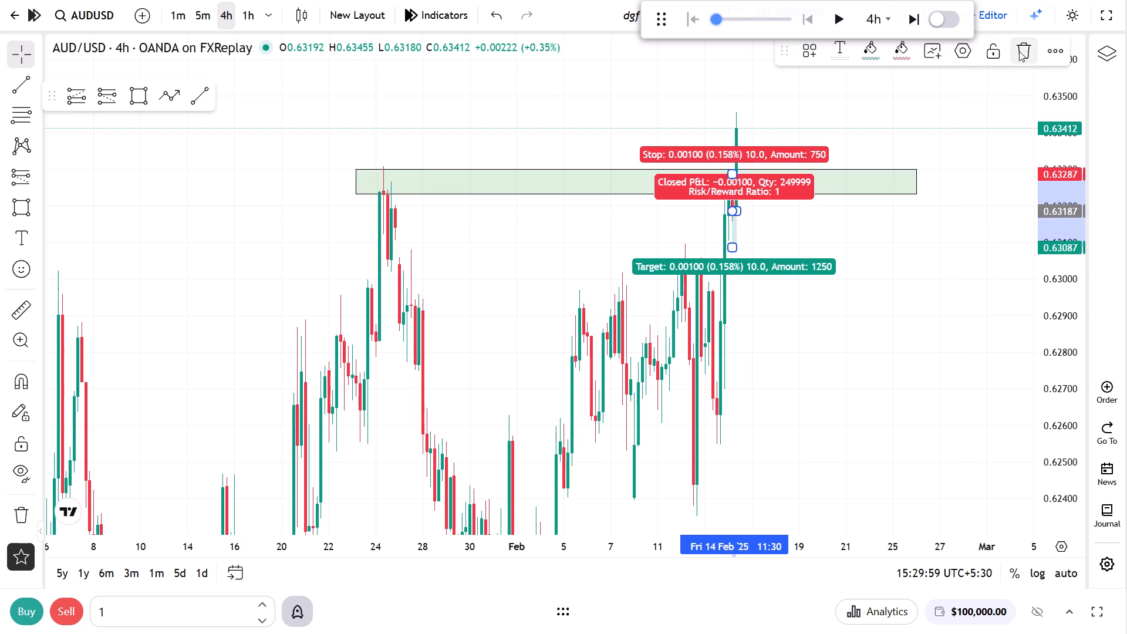
pyautogui.click(1019, 51)
# Replay 4h candles from 15:29 on 14 Feb '25 as price trades above the green zone, pausing at 07:29 on 18 Feb.
pyautogui.moveTo(909, 369); pyautogui.dragTo(991, 89)
pyautogui.scroll(-2, 976, 158)
pyautogui.moveTo(1061, 112); pyautogui.dragTo(1041, 424)
pyautogui.click(897, 390)
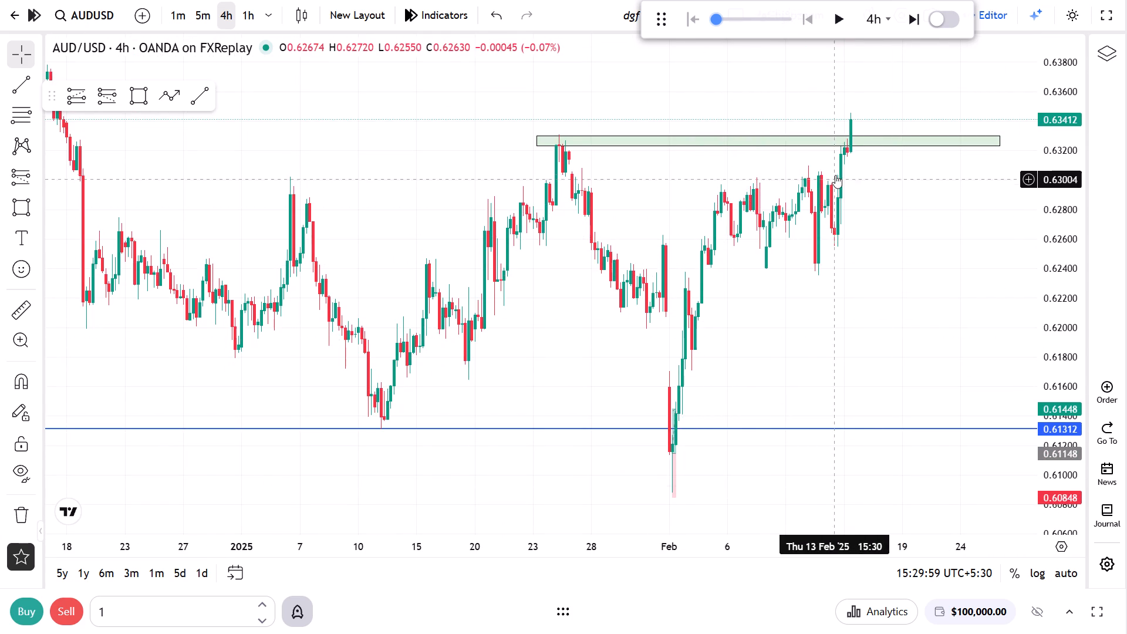
pyautogui.moveTo(882, 190); pyautogui.dragTo(886, 290)
pyautogui.click(850, 21)
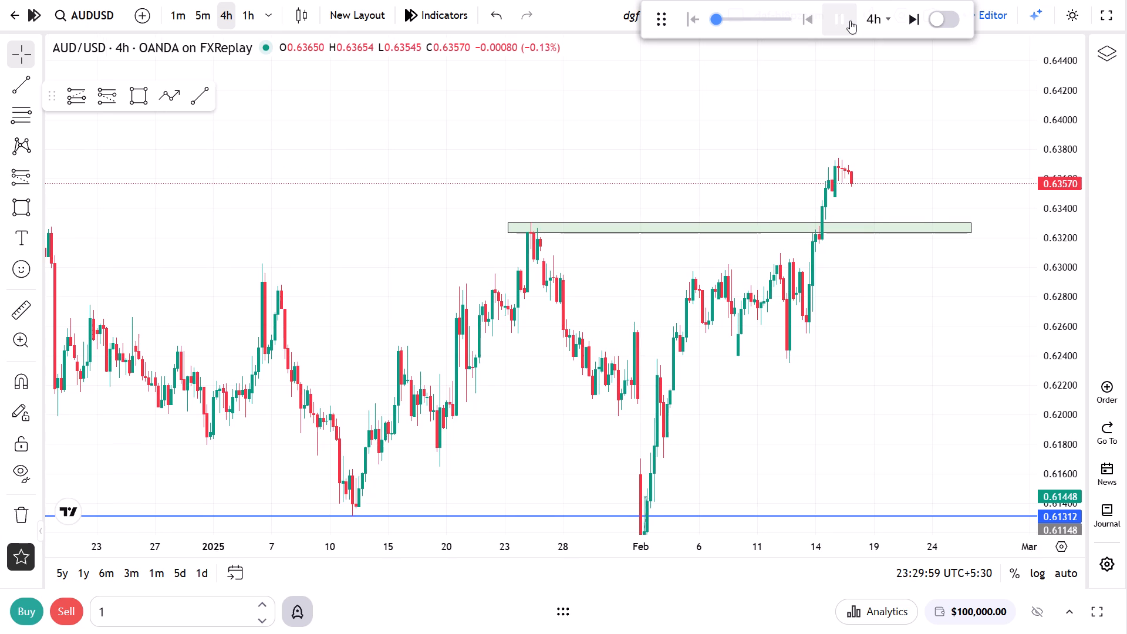
pyautogui.click(850, 21)
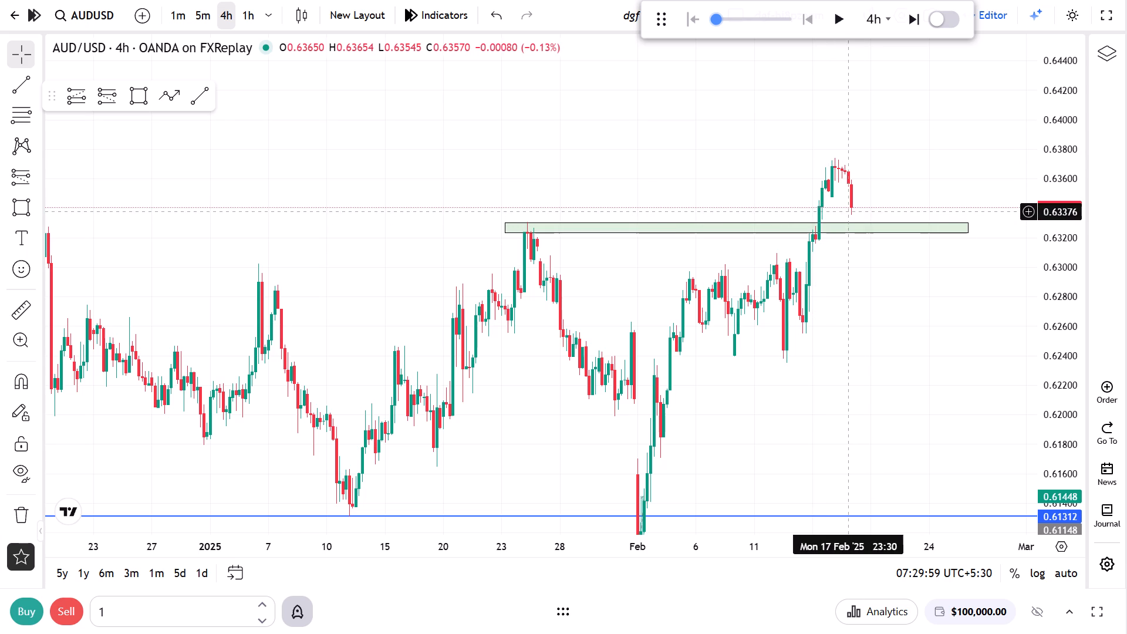
# Step forward three 4h candles and resume the replay until price returns to the green zone, pausing at 11:29 on 20 Feb '25.
pyautogui.click(909, 22)
pyautogui.click(909, 22)
pyautogui.click(909, 22)
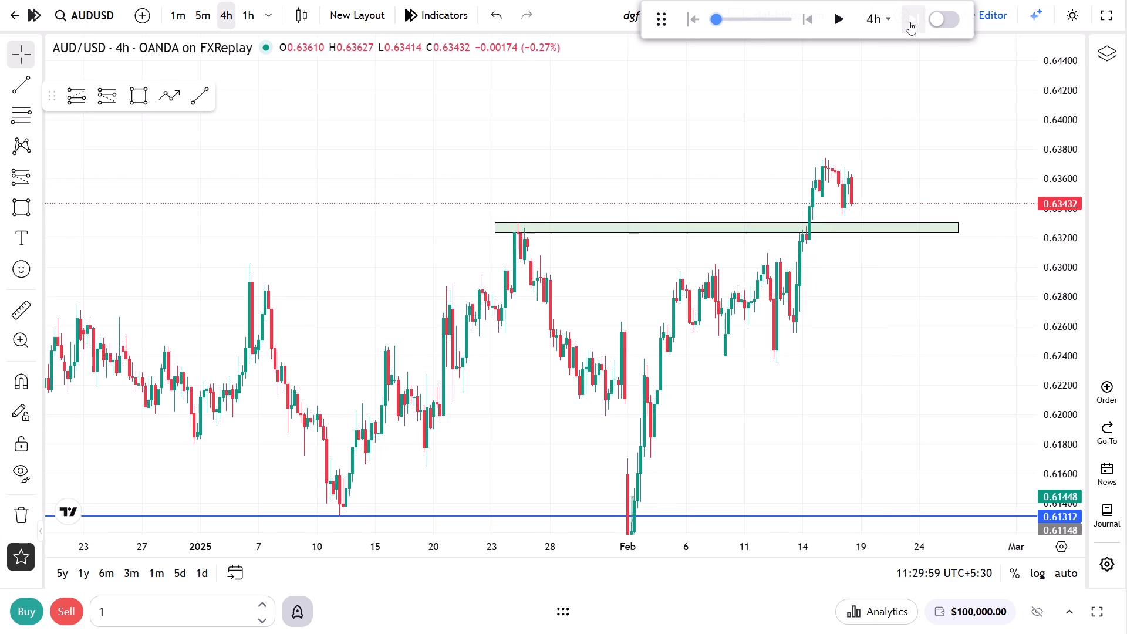
pyautogui.click(840, 23)
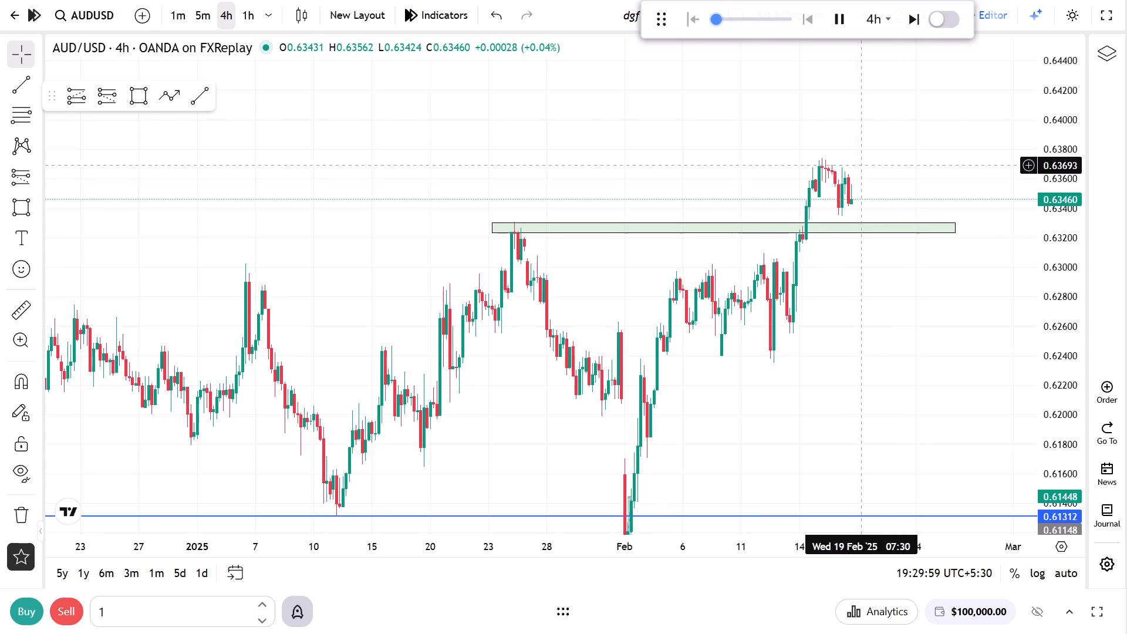
pyautogui.moveTo(860, 173); pyautogui.dragTo(851, 205)
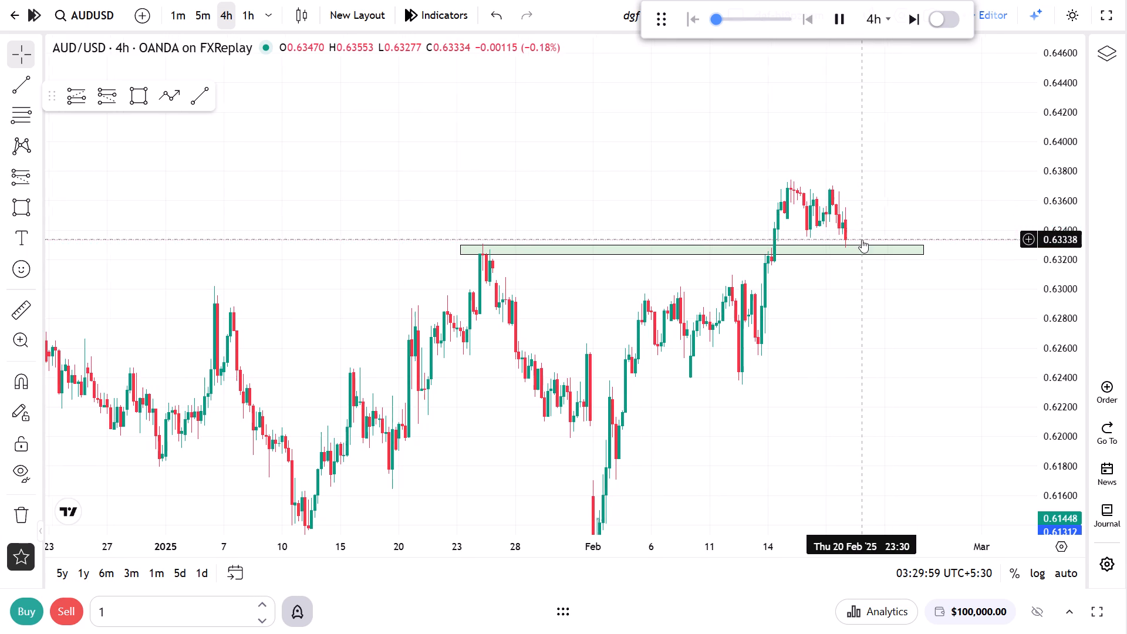
pyautogui.click(841, 33)
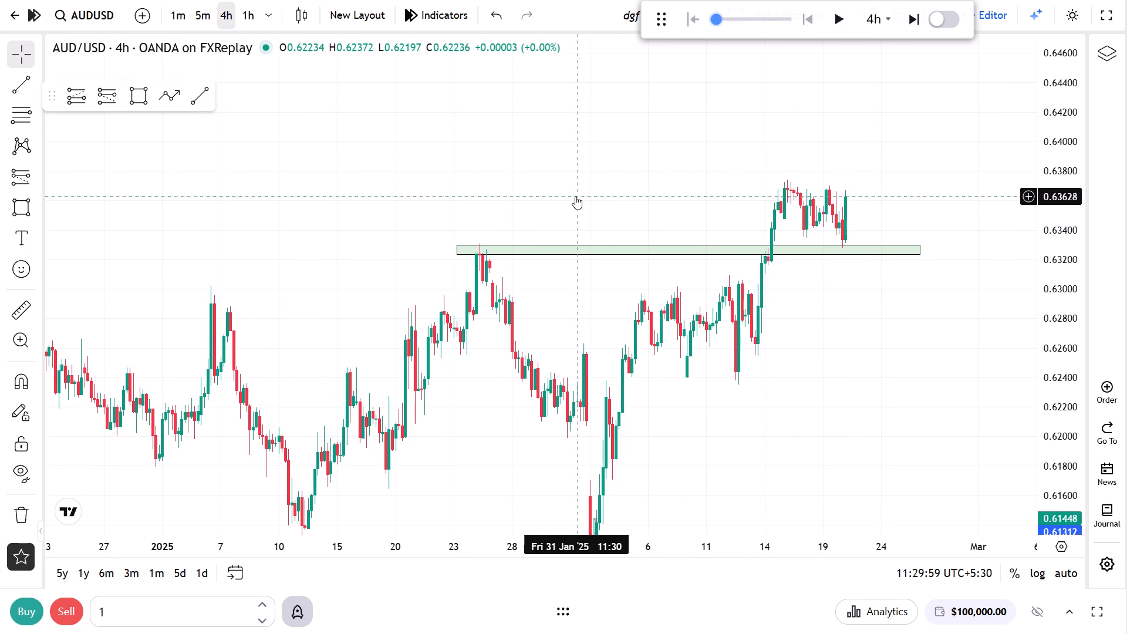
# Switch to the 1m timeframe and examine how price reacts at the green zone on the morning of 20 Feb '25.
pyautogui.click(173, 18)
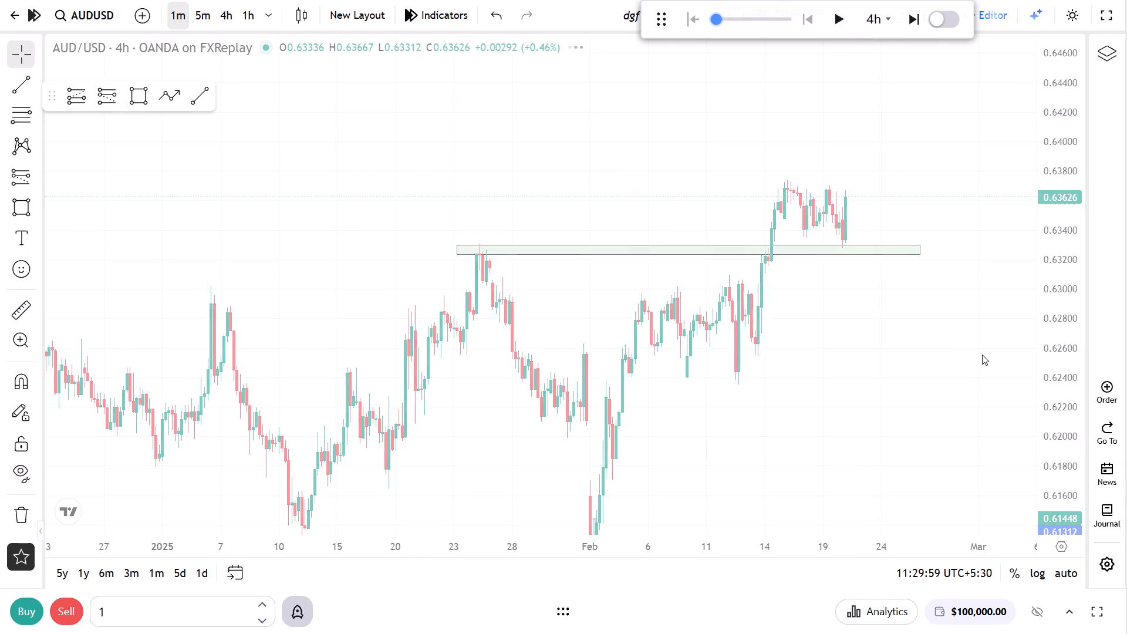
pyautogui.scroll(-12, 772, 425)
pyautogui.moveTo(795, 383); pyautogui.dragTo(815, 455)
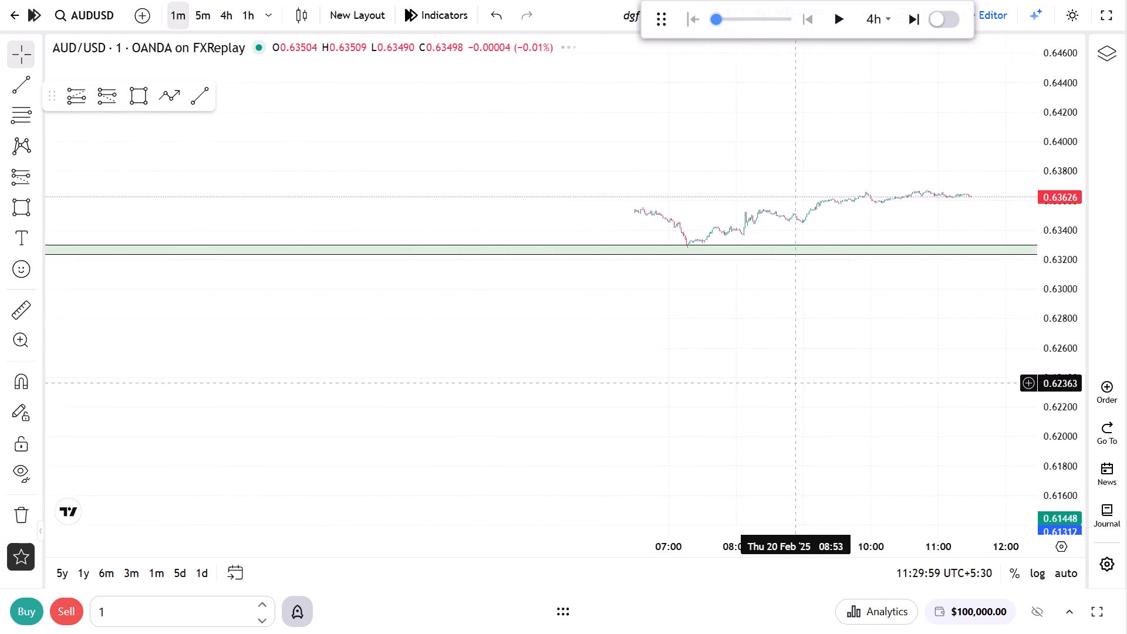
pyautogui.moveTo(815, 455); pyautogui.dragTo(828, 512)
pyautogui.moveTo(1063, 506); pyautogui.dragTo(1061, 115)
pyautogui.moveTo(779, 276); pyautogui.dragTo(887, 299)
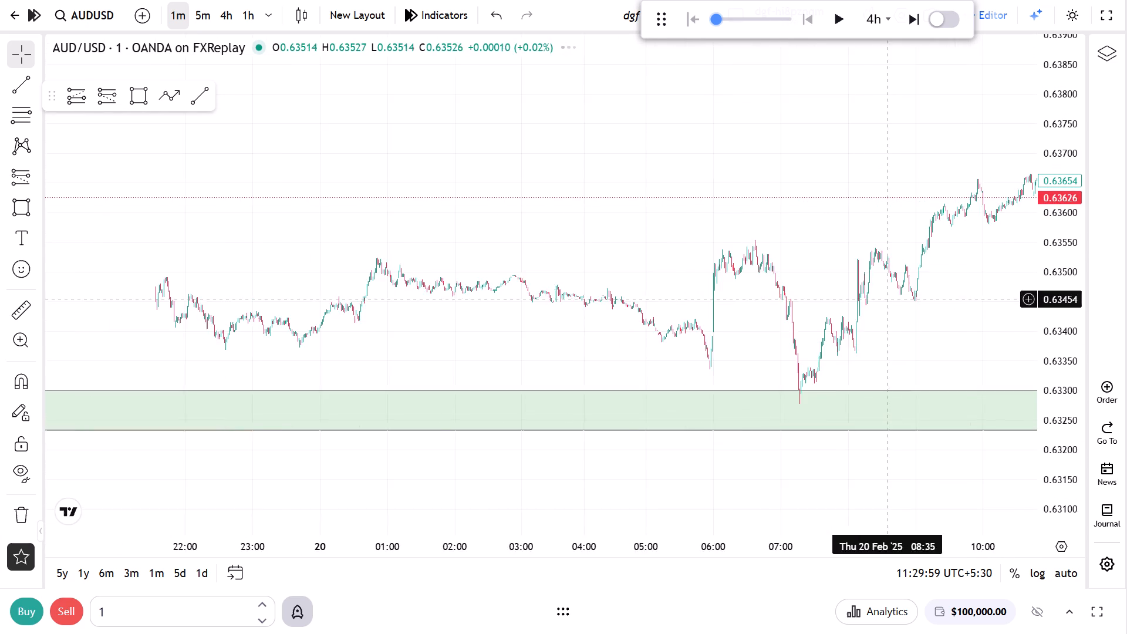
pyautogui.scroll(9, 711, 399)
pyautogui.moveTo(716, 340); pyautogui.dragTo(943, 398)
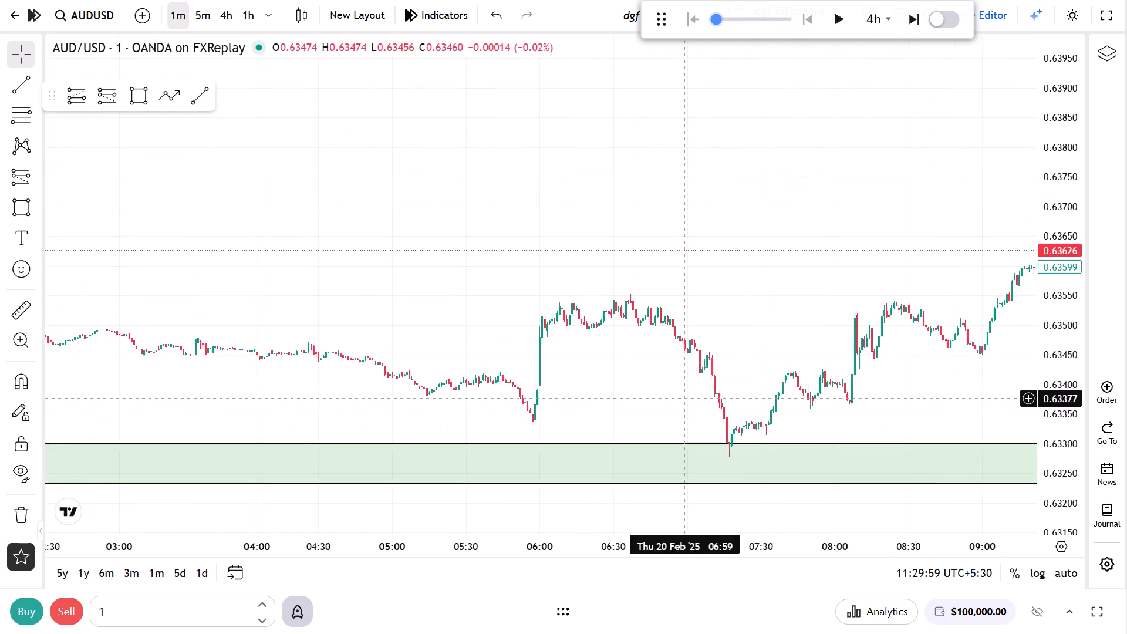
pyautogui.scroll(-17, 683, 398)
pyautogui.scroll(6, 847, 402)
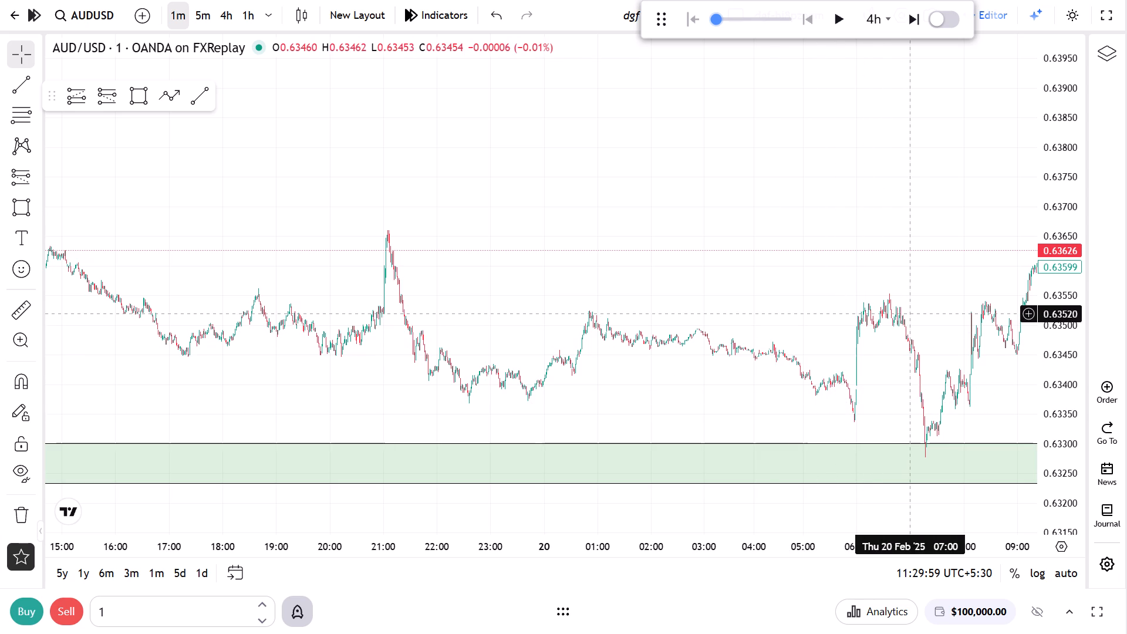
pyautogui.scroll(5, 920, 315)
pyautogui.scroll(4, 873, 325)
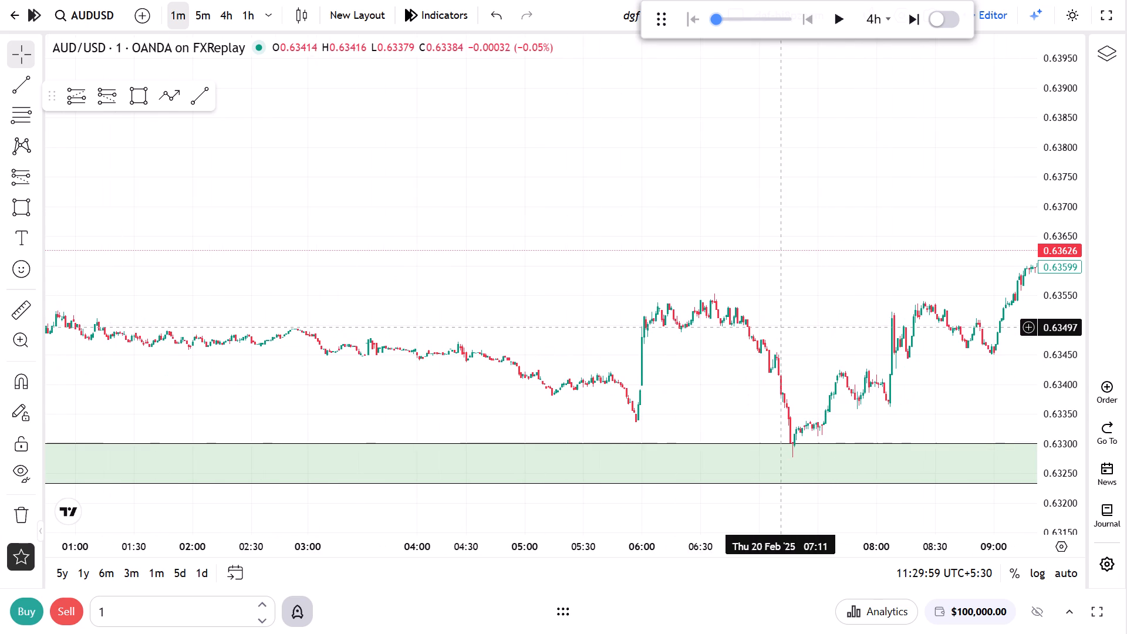
pyautogui.moveTo(824, 377); pyautogui.dragTo(821, 298)
pyautogui.scroll(5, 774, 342)
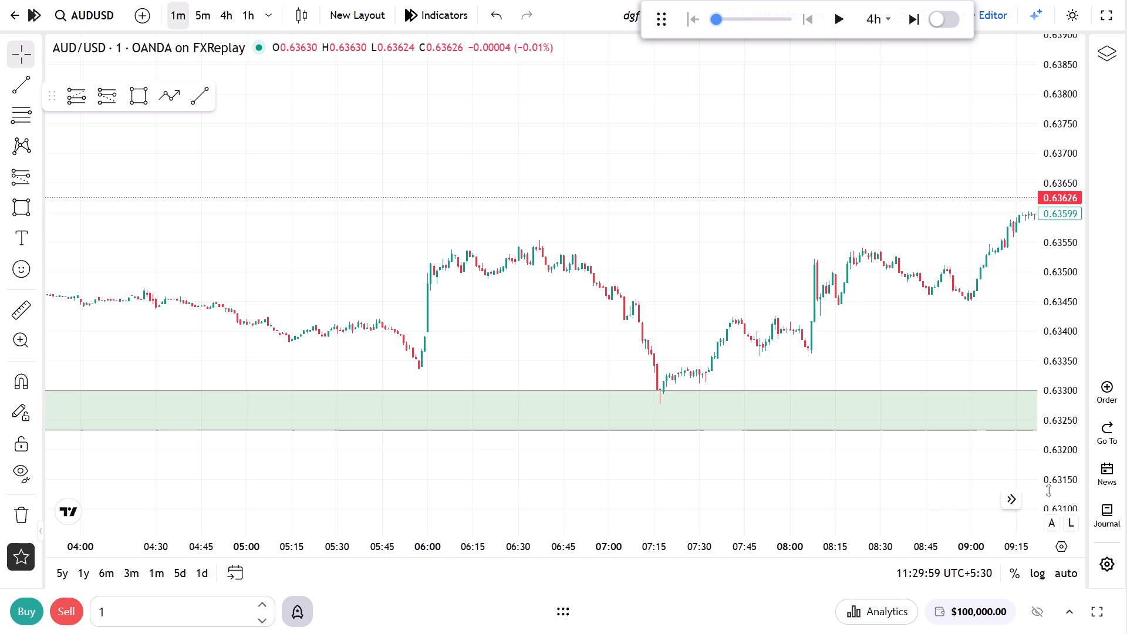
pyautogui.moveTo(1048, 490); pyautogui.dragTo(1085, 221)
pyautogui.moveTo(864, 392); pyautogui.dragTo(940, 53)
pyautogui.scroll(4, 814, 234)
pyautogui.moveTo(818, 170); pyautogui.dragTo(728, 372)
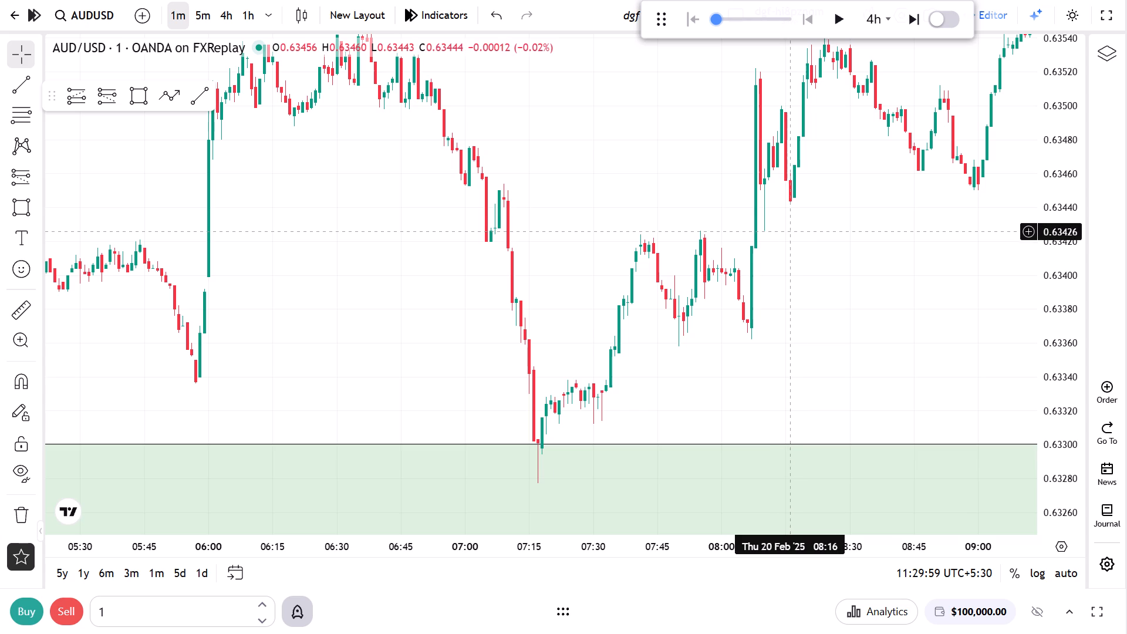
pyautogui.moveTo(789, 230); pyautogui.dragTo(786, 288)
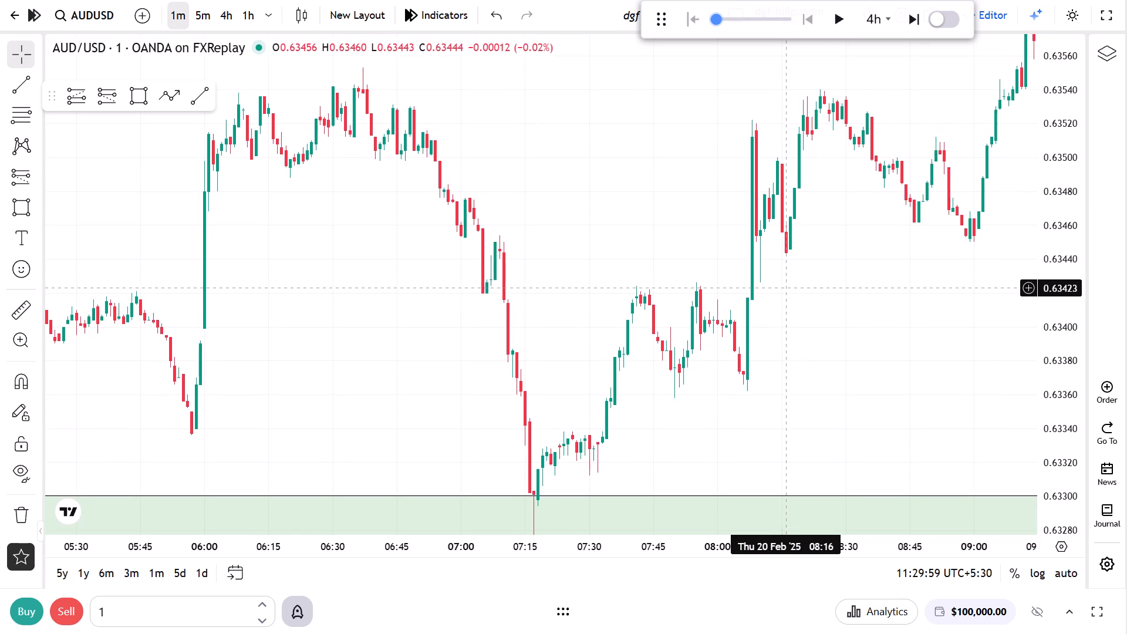
# Draw a long position with entry at 0.63465 at 08:17 on 20 Feb '25 and its stop at about 0.63291.
pyautogui.click(80, 89)
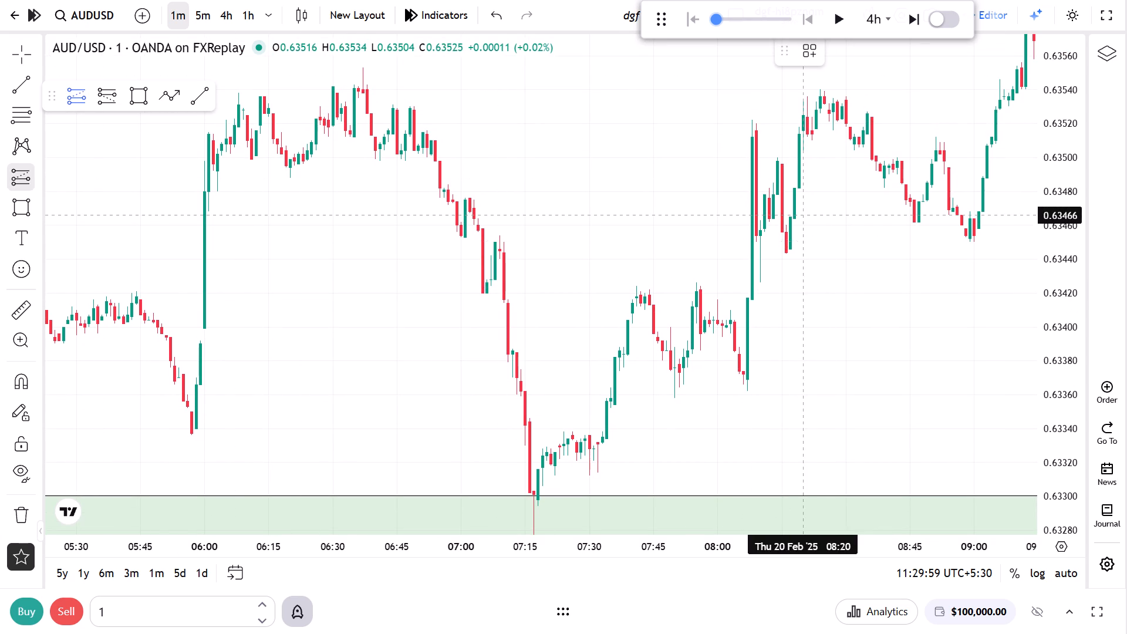
pyautogui.click(790, 217)
pyautogui.moveTo(793, 325); pyautogui.dragTo(802, 516)
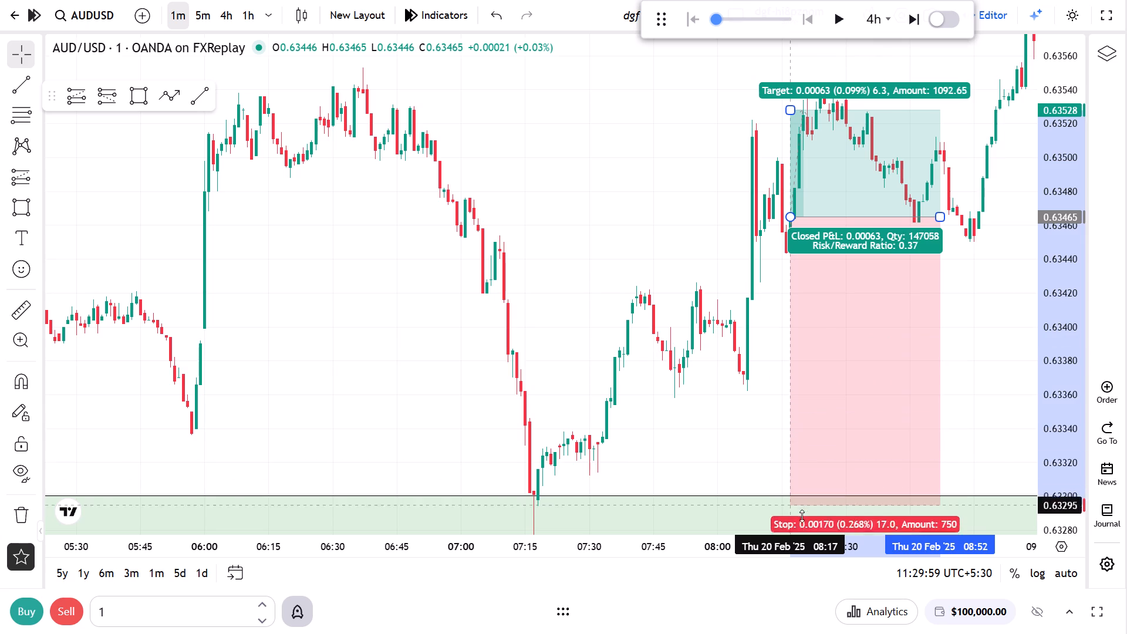
pyautogui.moveTo(802, 516); pyautogui.dragTo(802, 512)
# Try tighter stops at about 0.63325 and 0.63358, then set the long position's stop to about 0.63268 inside the green zone.
pyautogui.moveTo(712, 423); pyautogui.dragTo(676, 198)
pyautogui.moveTo(706, 217); pyautogui.dragTo(696, 262)
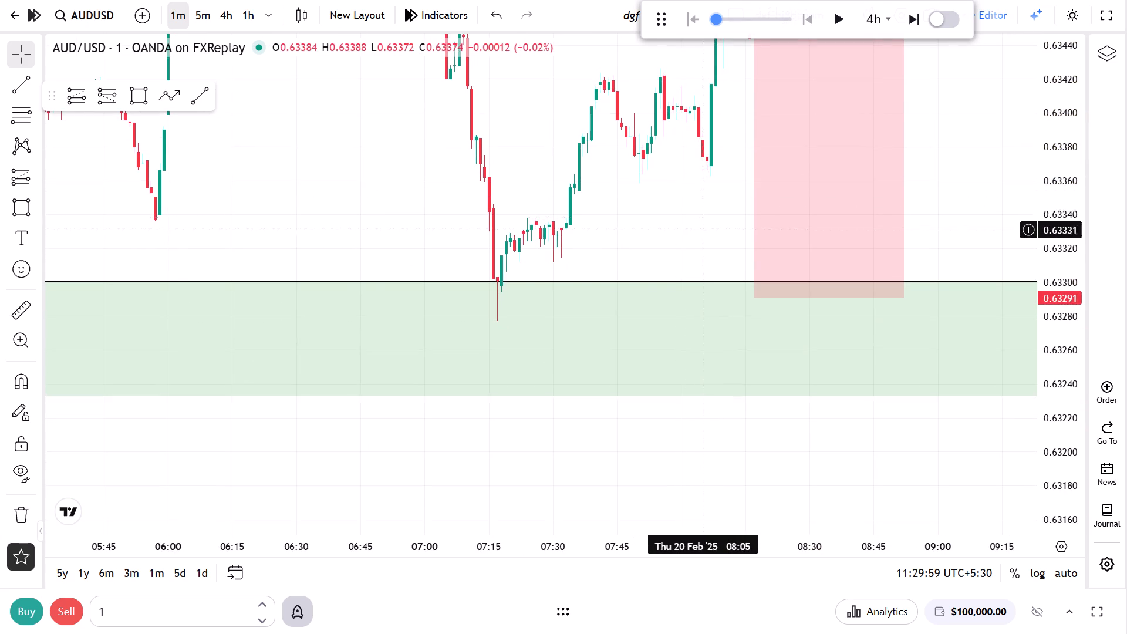
pyautogui.moveTo(696, 262); pyautogui.dragTo(683, 369)
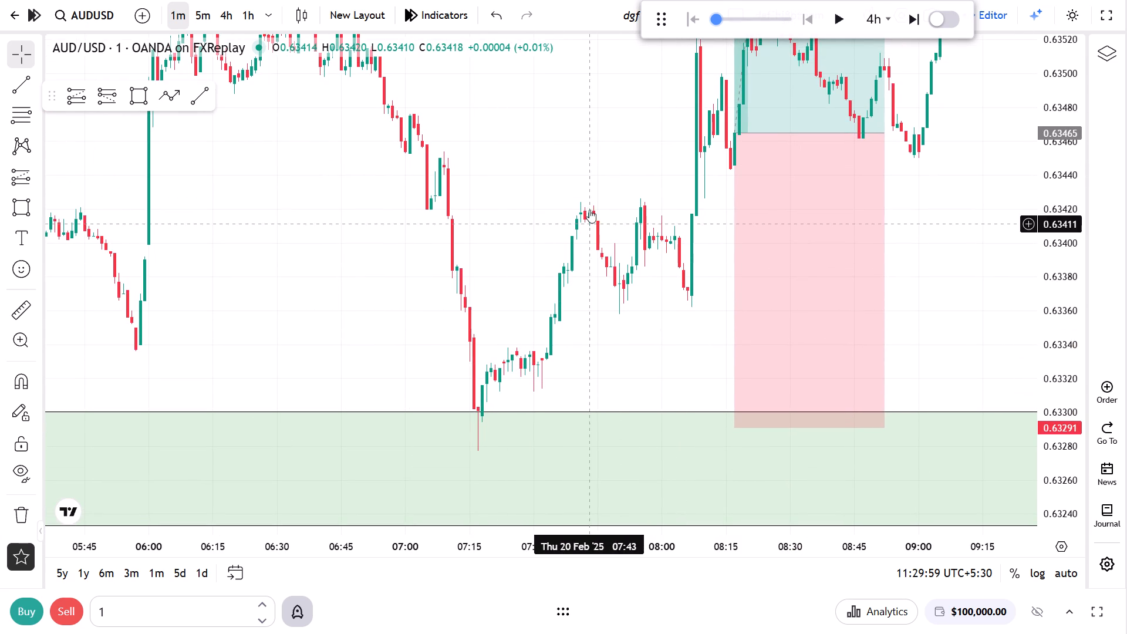
pyautogui.moveTo(668, 109); pyautogui.dragTo(659, 193)
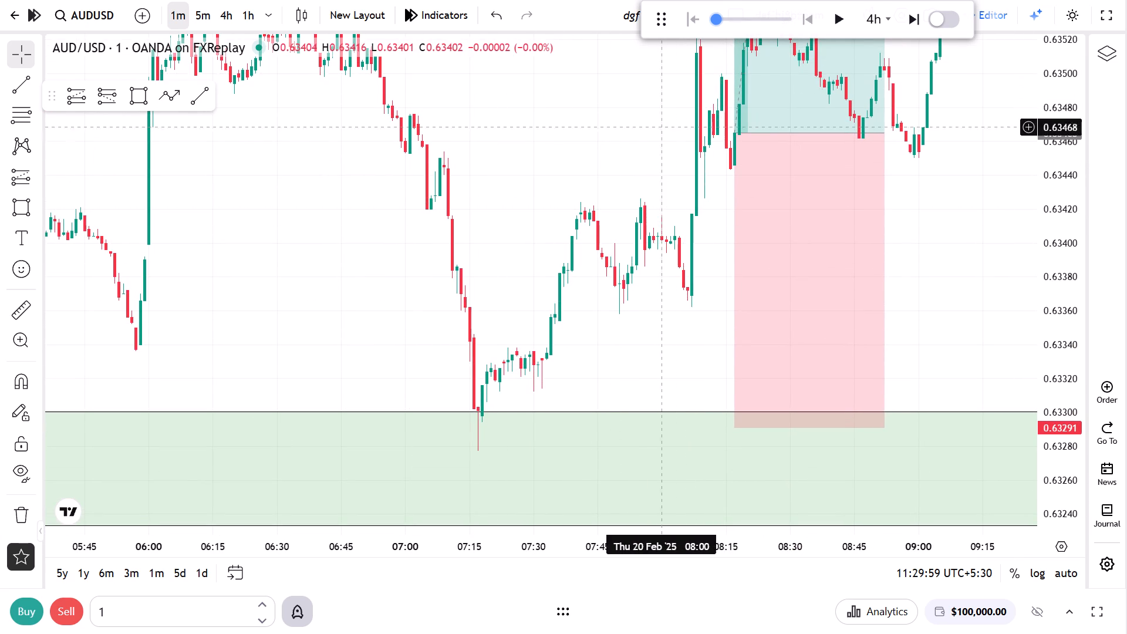
pyautogui.moveTo(659, 193); pyautogui.dragTo(646, 257)
pyautogui.moveTo(636, 239); pyautogui.dragTo(649, 102)
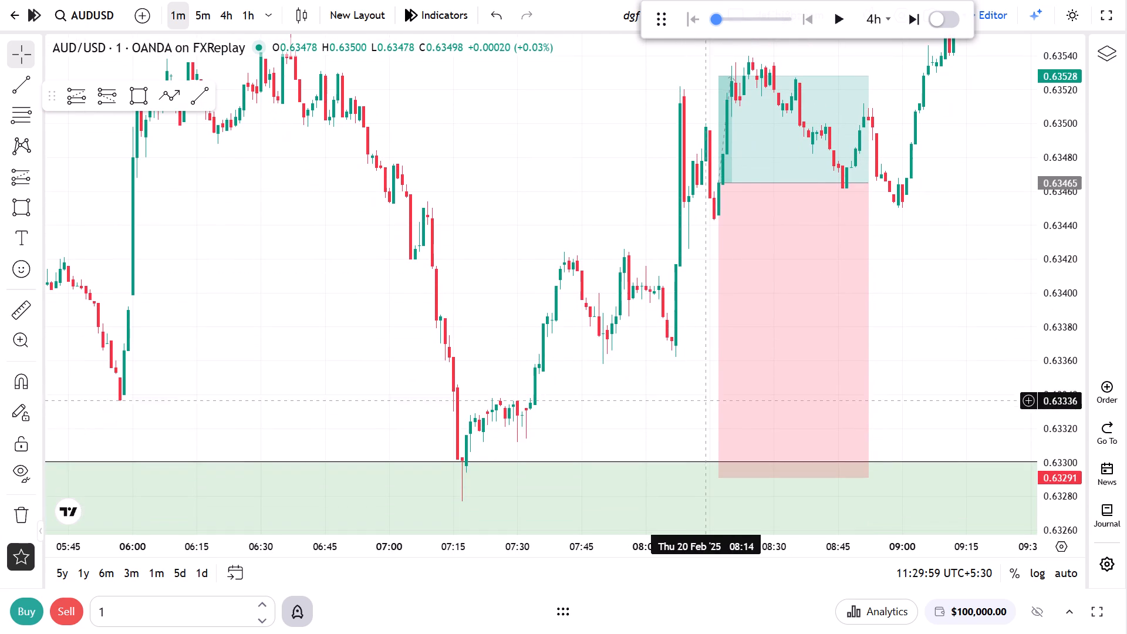
pyautogui.moveTo(718, 481); pyautogui.dragTo(724, 385)
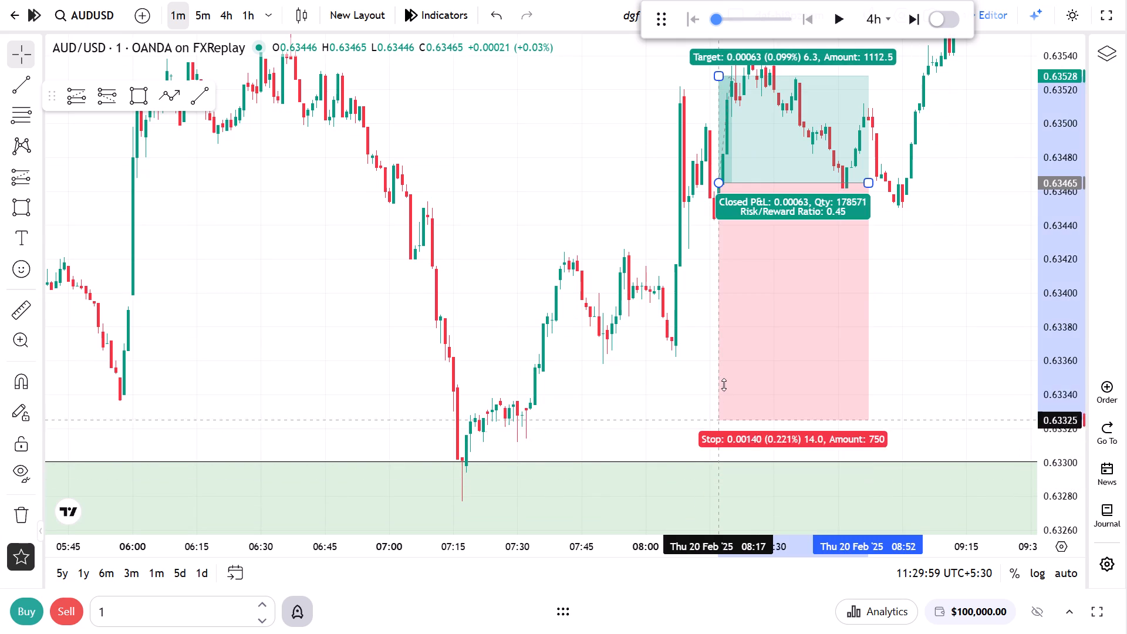
pyautogui.moveTo(724, 385); pyautogui.dragTo(735, 364)
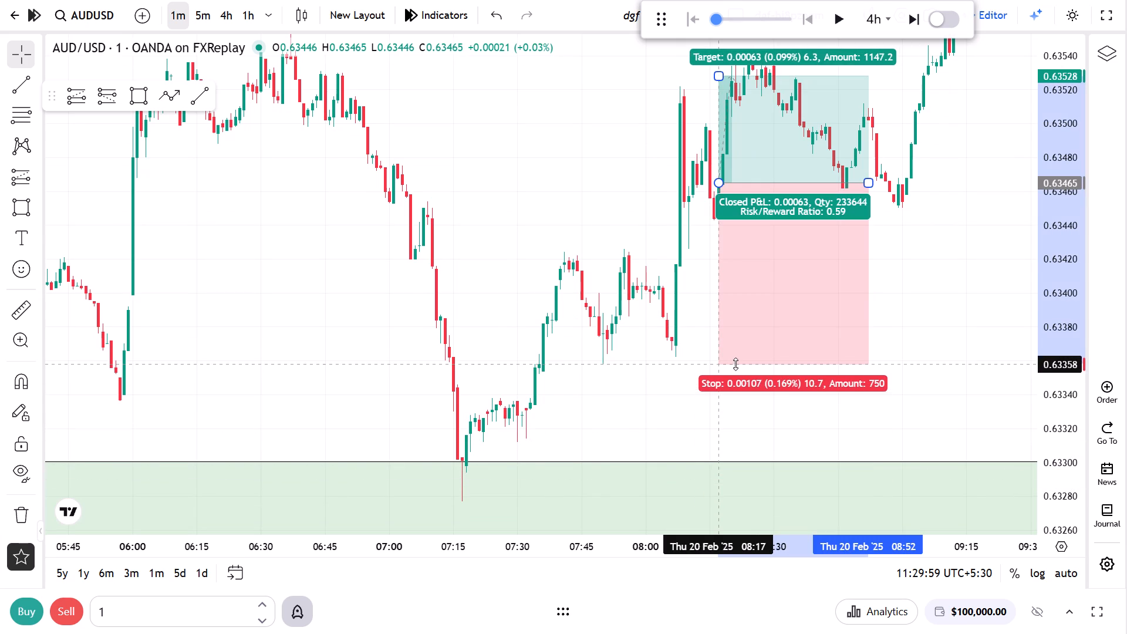
pyautogui.moveTo(735, 364); pyautogui.dragTo(718, 518)
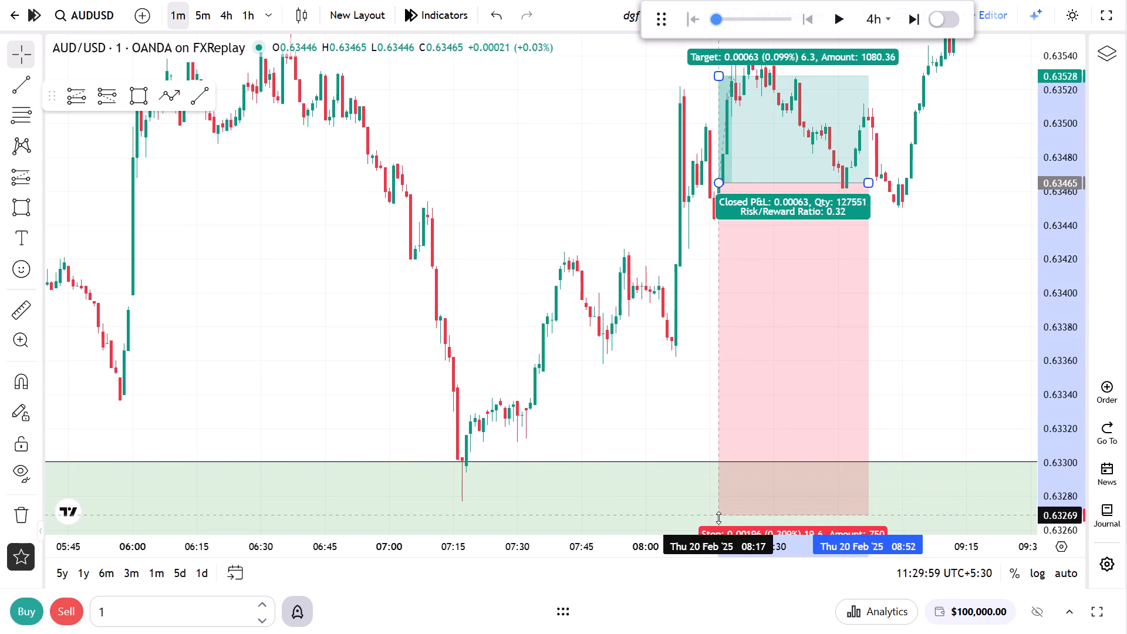
pyautogui.moveTo(718, 518); pyautogui.dragTo(717, 517)
# Raise the long position's target to about 0.63665 for a risk/reward ratio of roughly 1:1.
pyautogui.moveTo(1058, 169); pyautogui.dragTo(1046, 342)
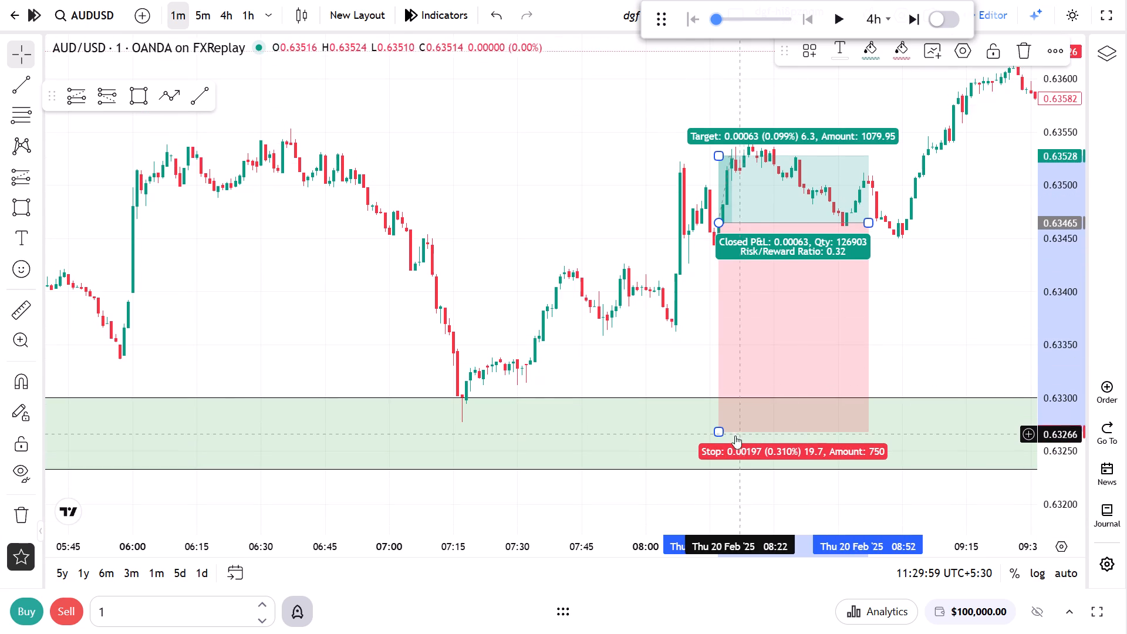
pyautogui.moveTo(669, 177); pyautogui.dragTo(605, 415)
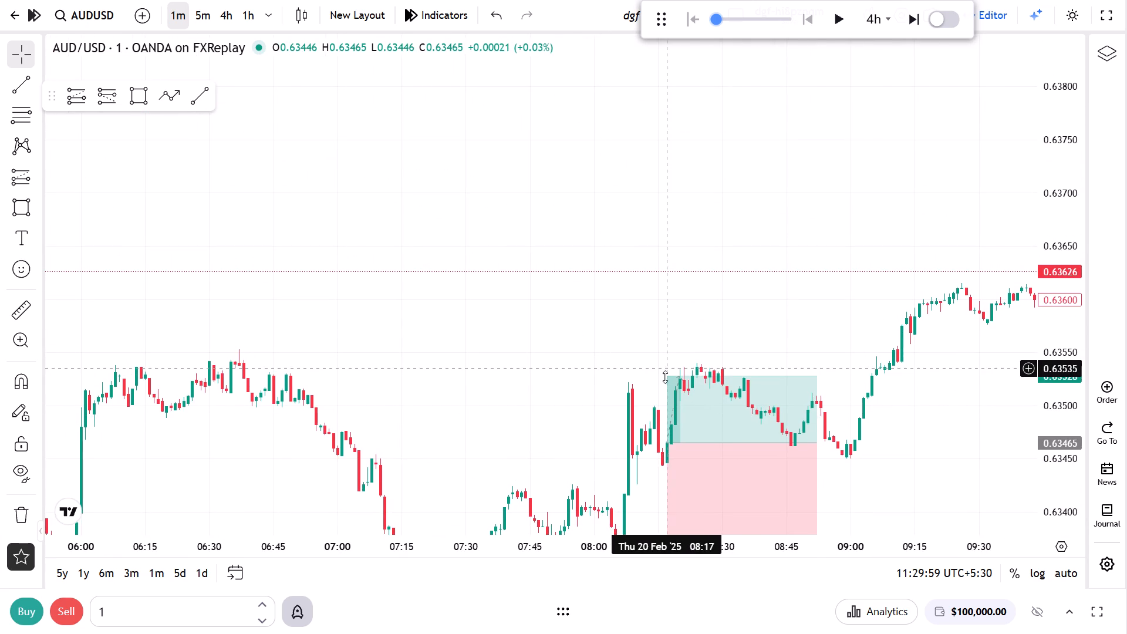
pyautogui.moveTo(665, 377); pyautogui.dragTo(679, 218)
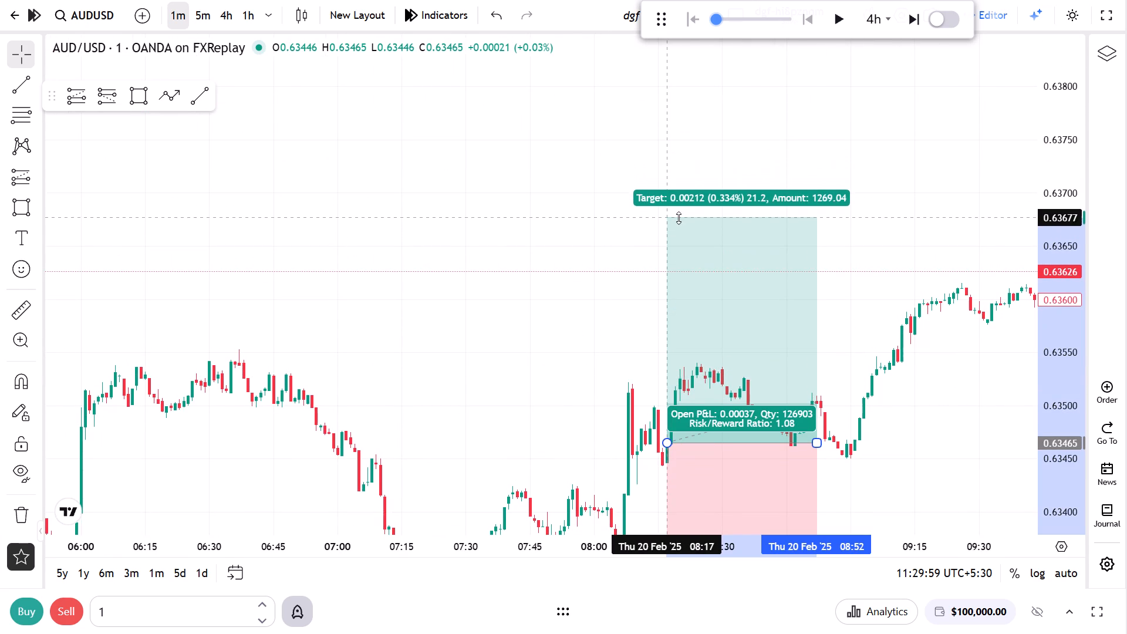
pyautogui.moveTo(679, 218); pyautogui.dragTo(679, 230)
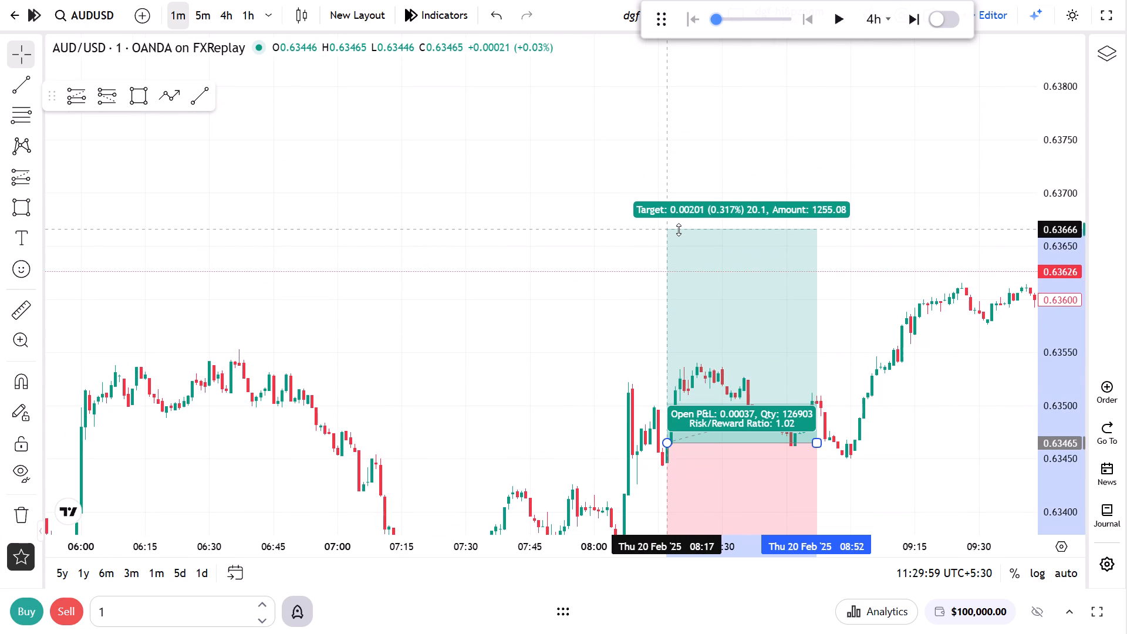
pyautogui.moveTo(679, 230); pyautogui.dragTo(679, 230)
# Extend the long position's time span to about 10:45 on 20 Feb '25 to compare its target with price.
pyautogui.moveTo(870, 257); pyautogui.dragTo(406, 178)
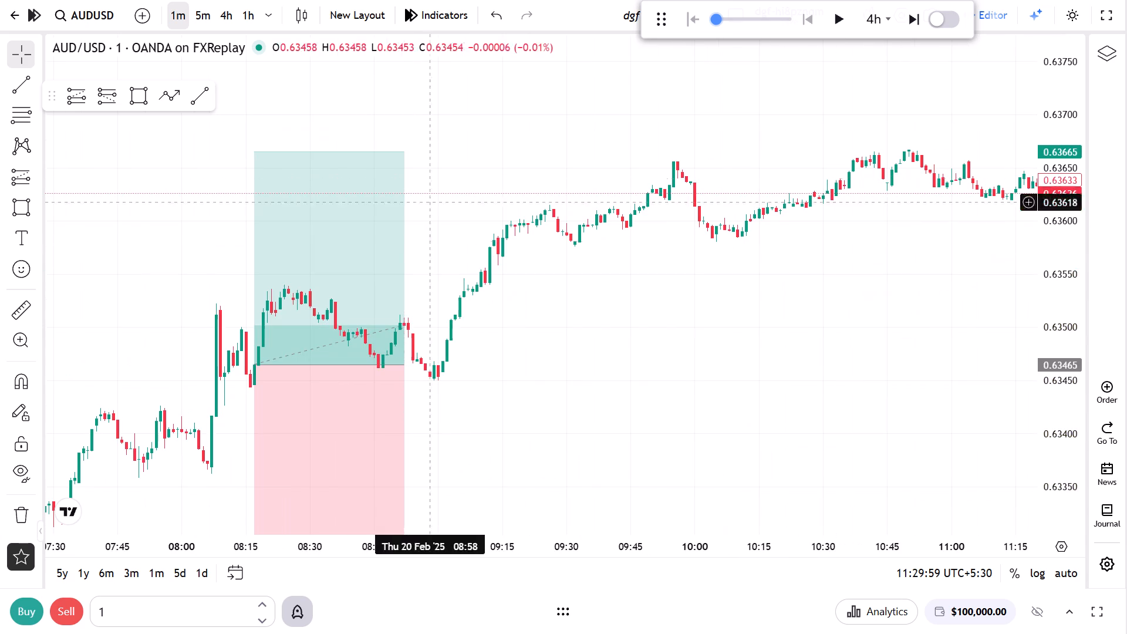
pyautogui.moveTo(409, 367); pyautogui.dragTo(728, 374)
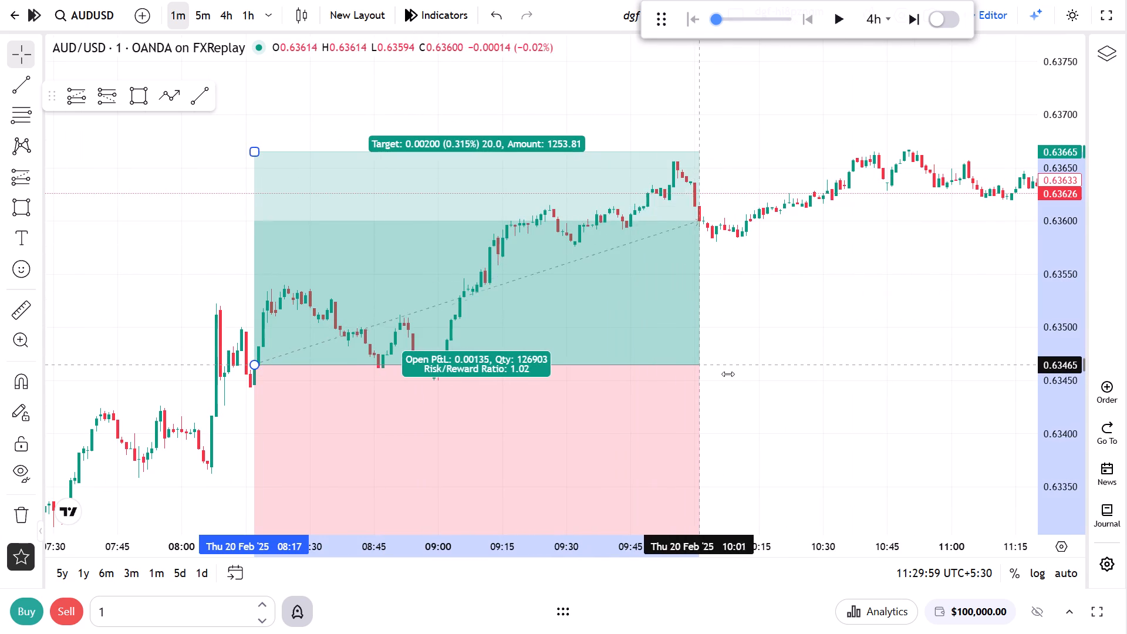
pyautogui.moveTo(728, 374); pyautogui.dragTo(880, 376)
pyautogui.click(917, 322)
# On the 4h timeframe, trim the green zone to run from about 24 Jan to 15:30 on 20 Feb '25.
pyautogui.click(227, 23)
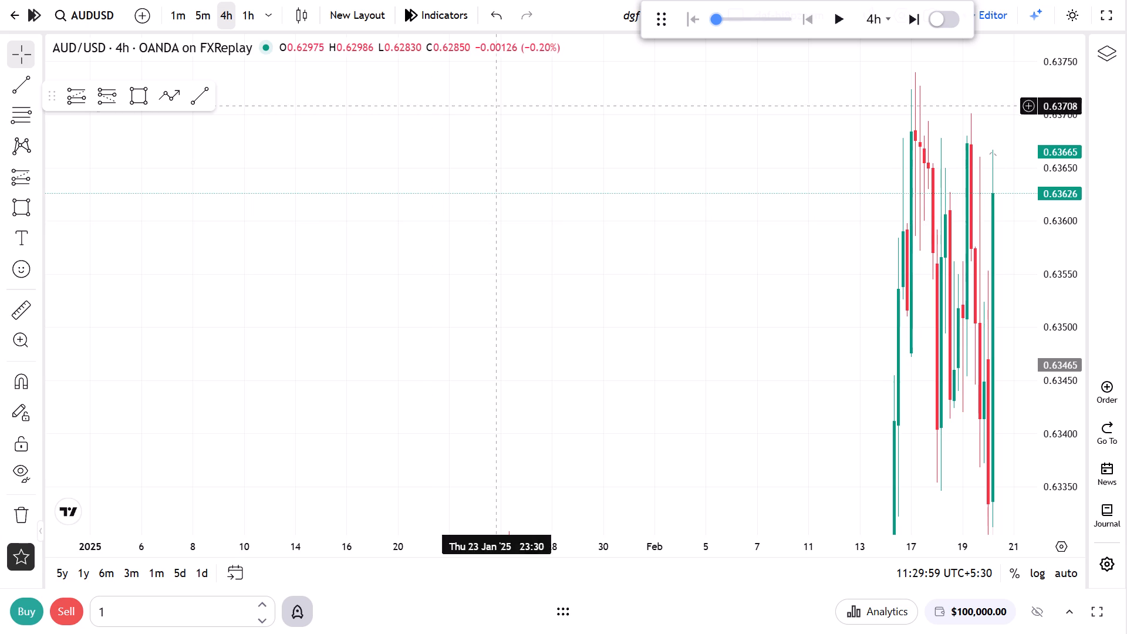
pyautogui.scroll(4, 609, 288)
pyautogui.moveTo(660, 293); pyautogui.dragTo(482, 225)
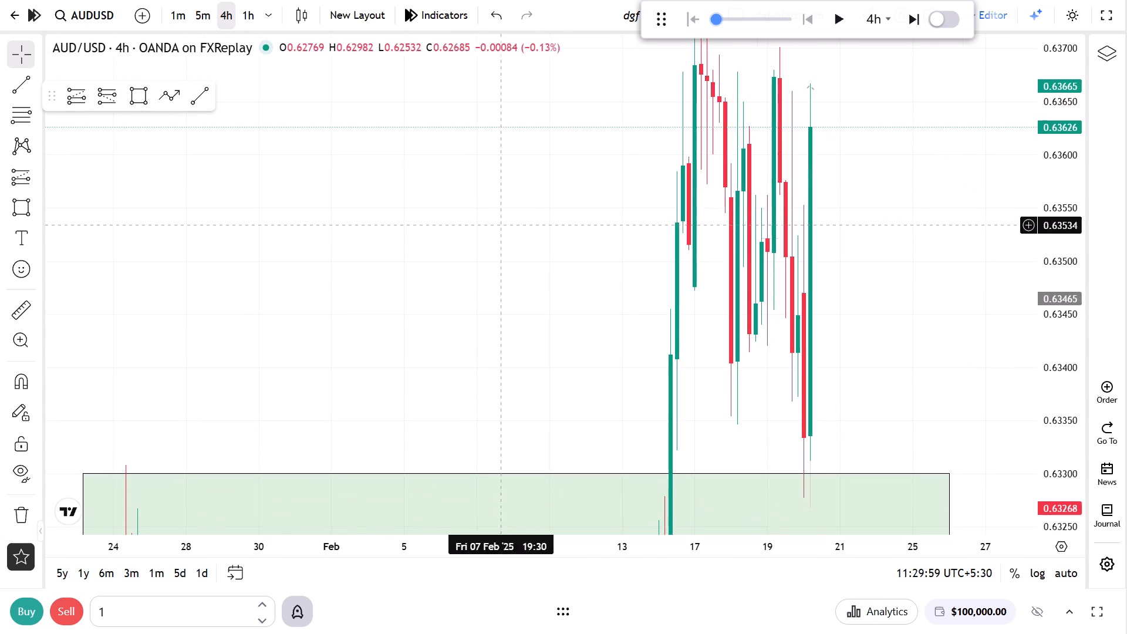
pyautogui.moveTo(1068, 170); pyautogui.dragTo(1061, 210)
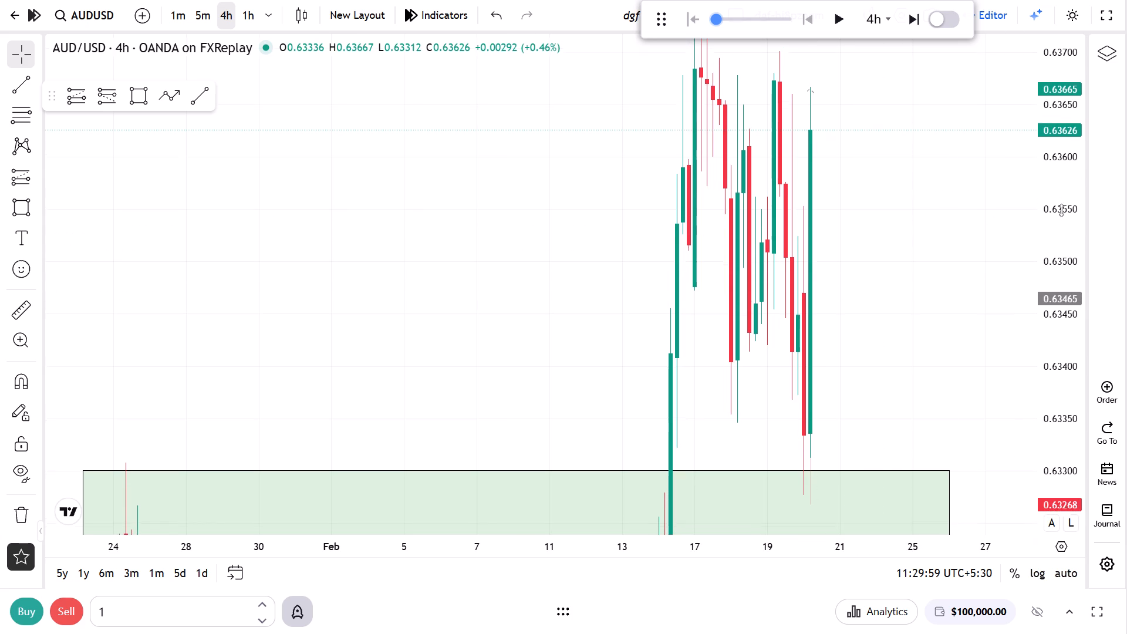
pyautogui.moveTo(1061, 210); pyautogui.dragTo(1050, 382)
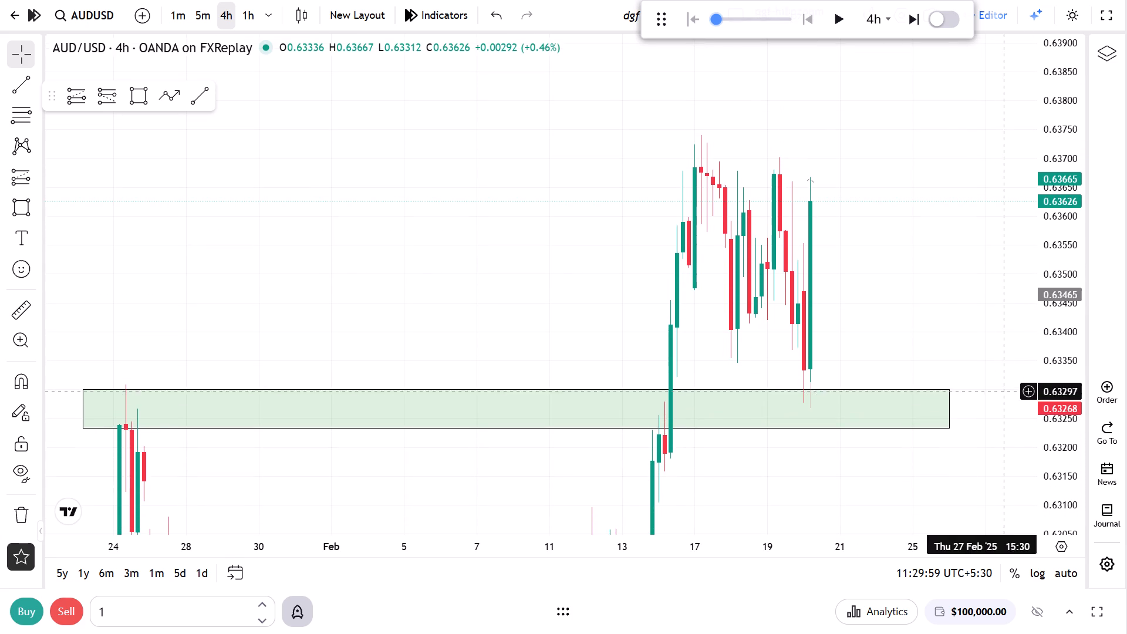
pyautogui.moveTo(953, 409); pyautogui.dragTo(899, 409)
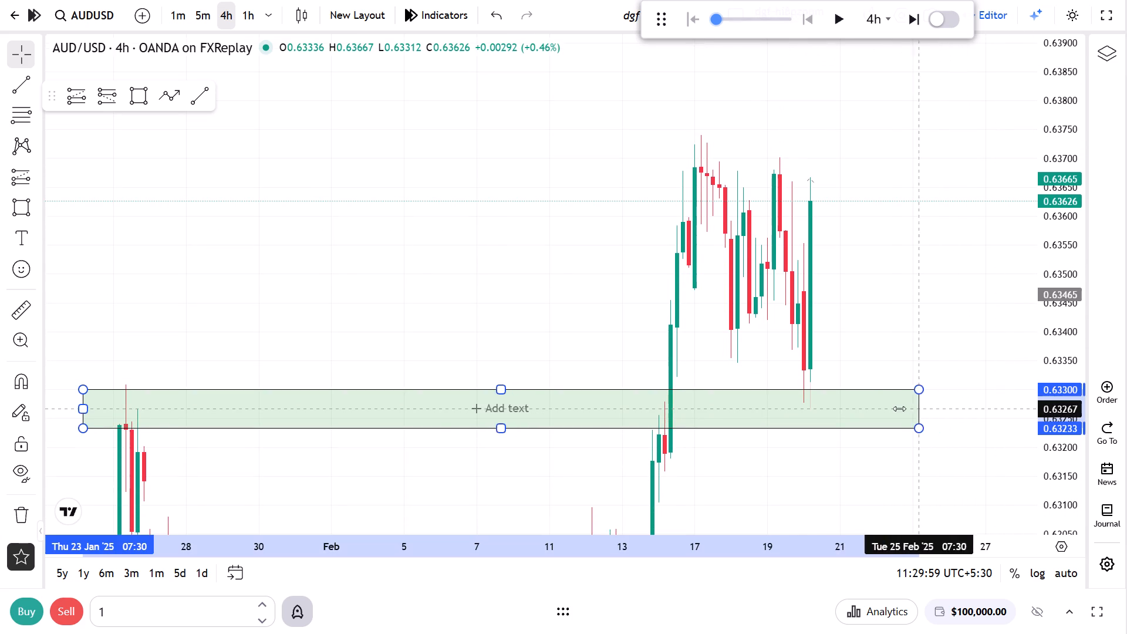
pyautogui.moveTo(899, 409); pyautogui.dragTo(820, 409)
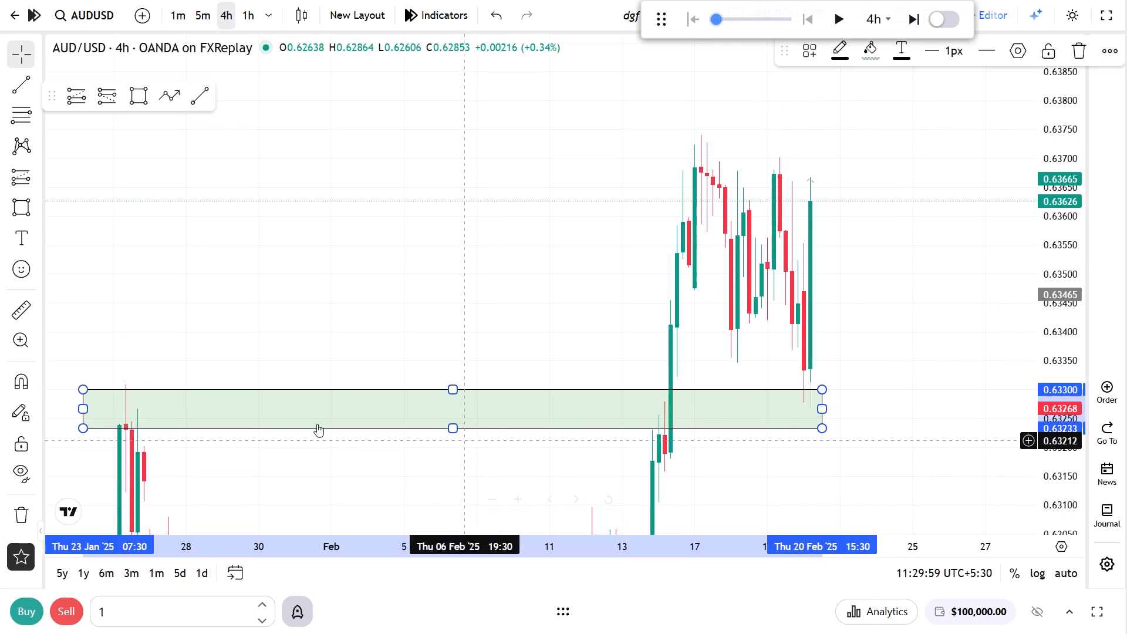
pyautogui.moveTo(86, 407); pyautogui.dragTo(127, 412)
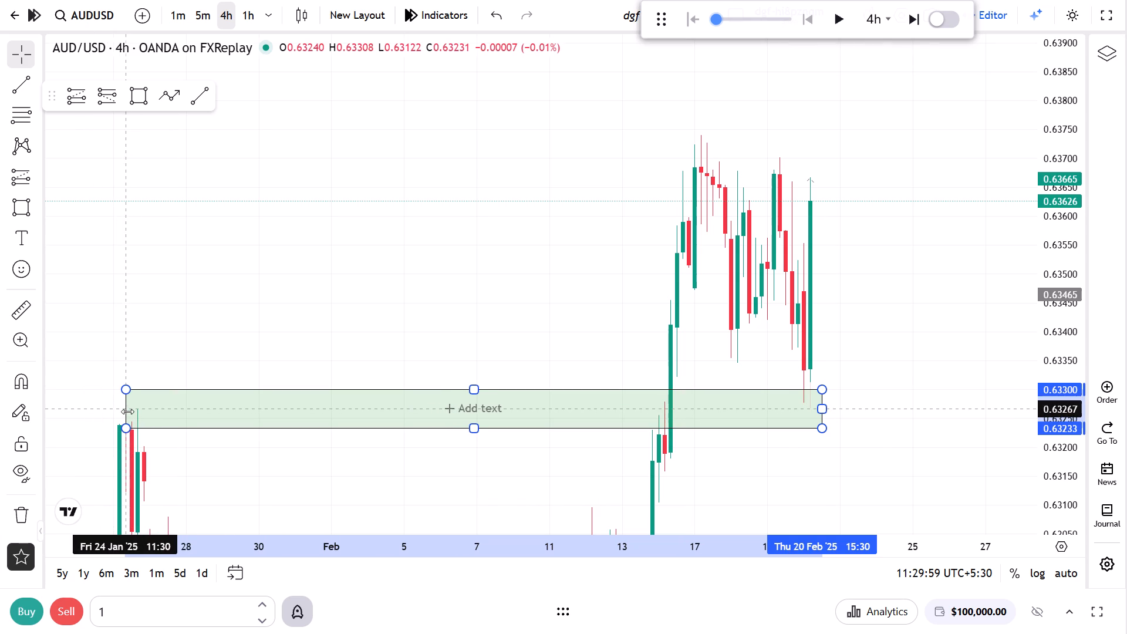
pyautogui.moveTo(127, 412); pyautogui.dragTo(112, 411)
pyautogui.click(284, 302)
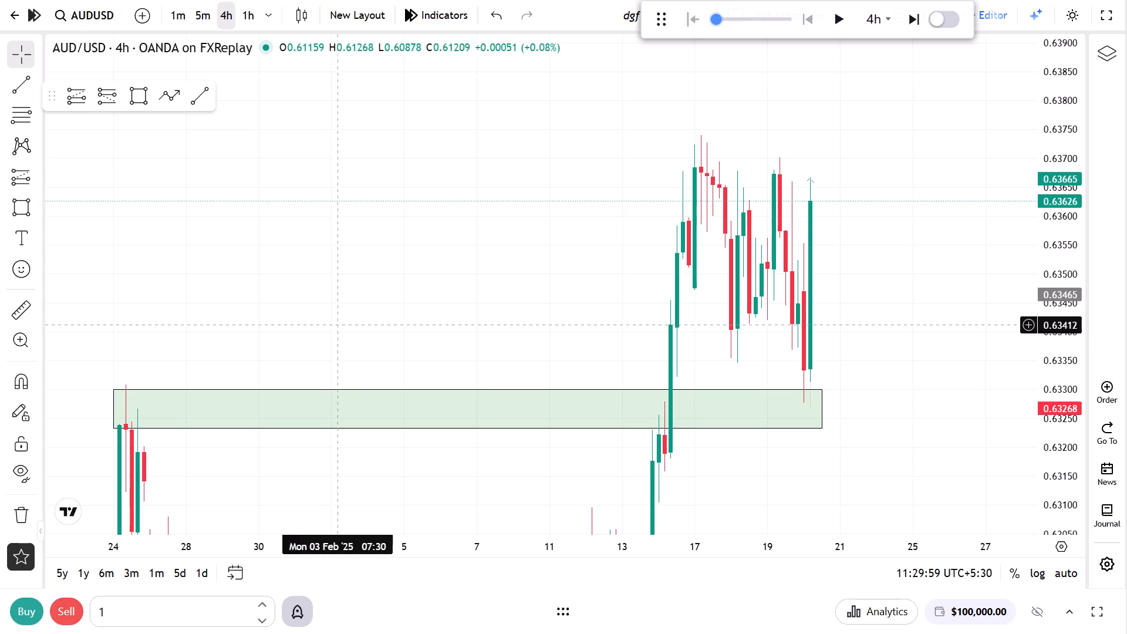
# Resume the 4h candle replay from 11:29 on 20 Feb '25 and accept the offered application update.
pyautogui.moveTo(1054, 254); pyautogui.dragTo(1065, 375)
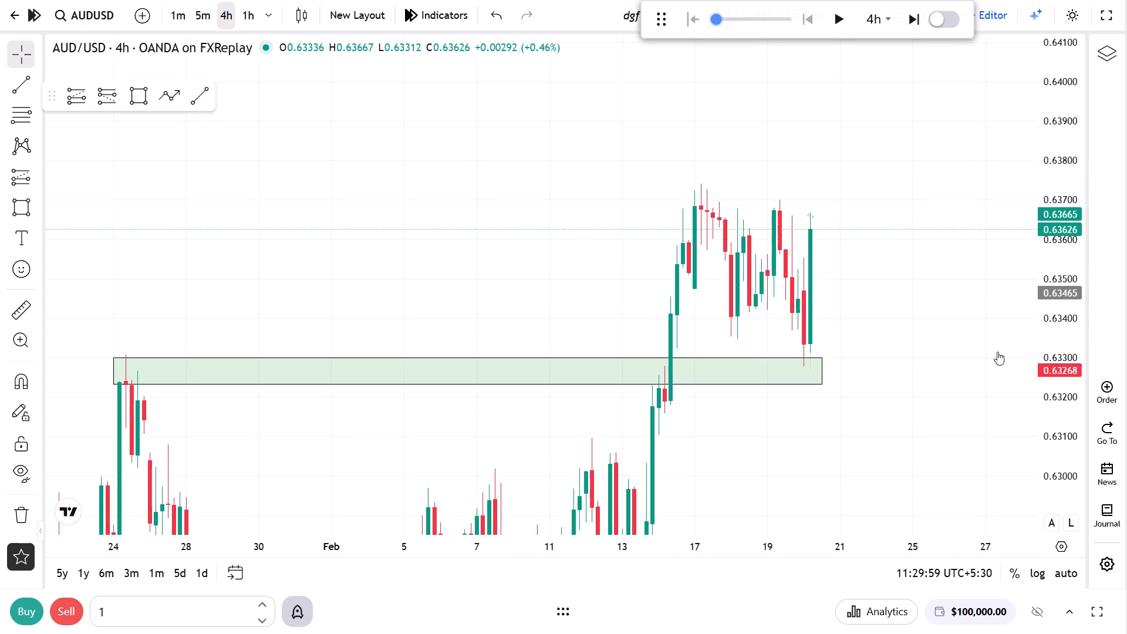
pyautogui.moveTo(968, 344); pyautogui.dragTo(927, 356)
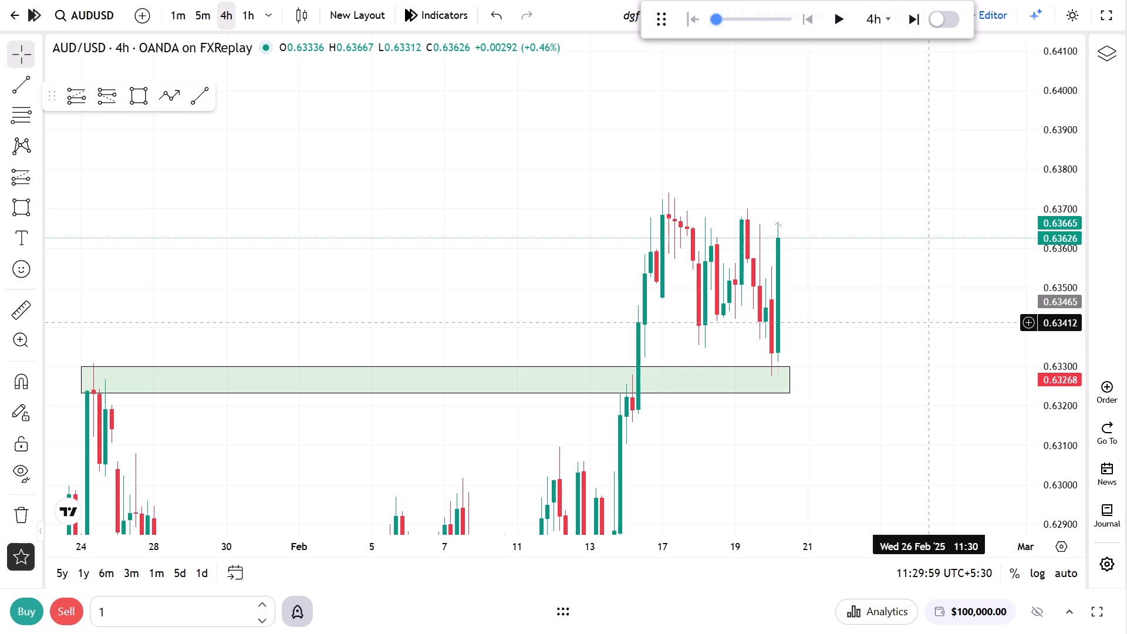
pyautogui.moveTo(1073, 229); pyautogui.dragTo(1057, 360)
pyautogui.click(984, 346)
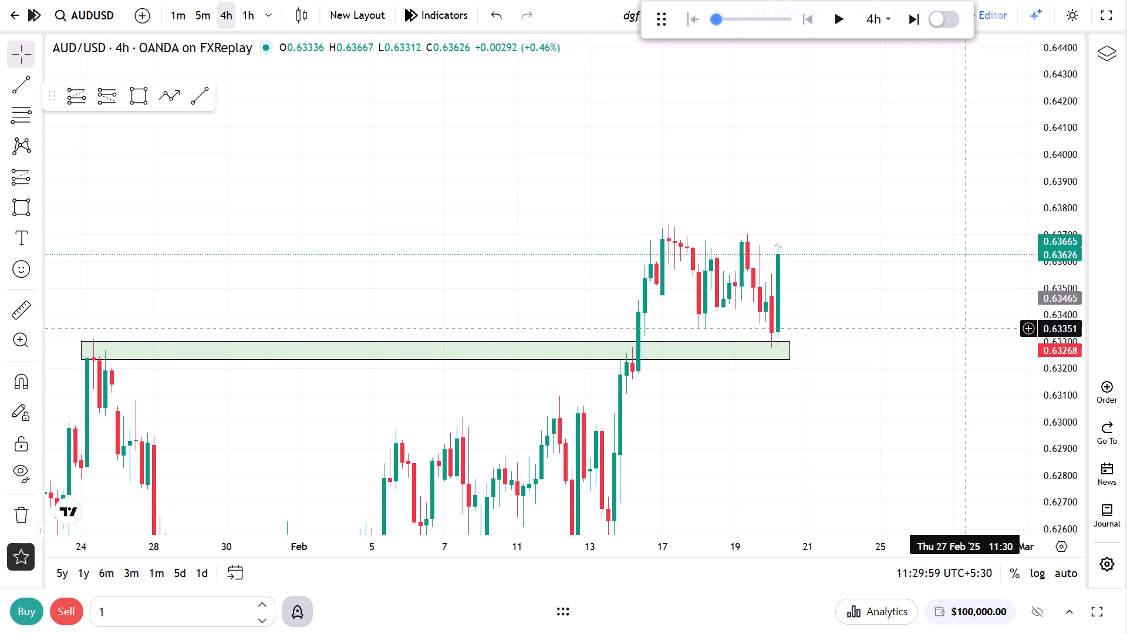
pyautogui.click(834, 21)
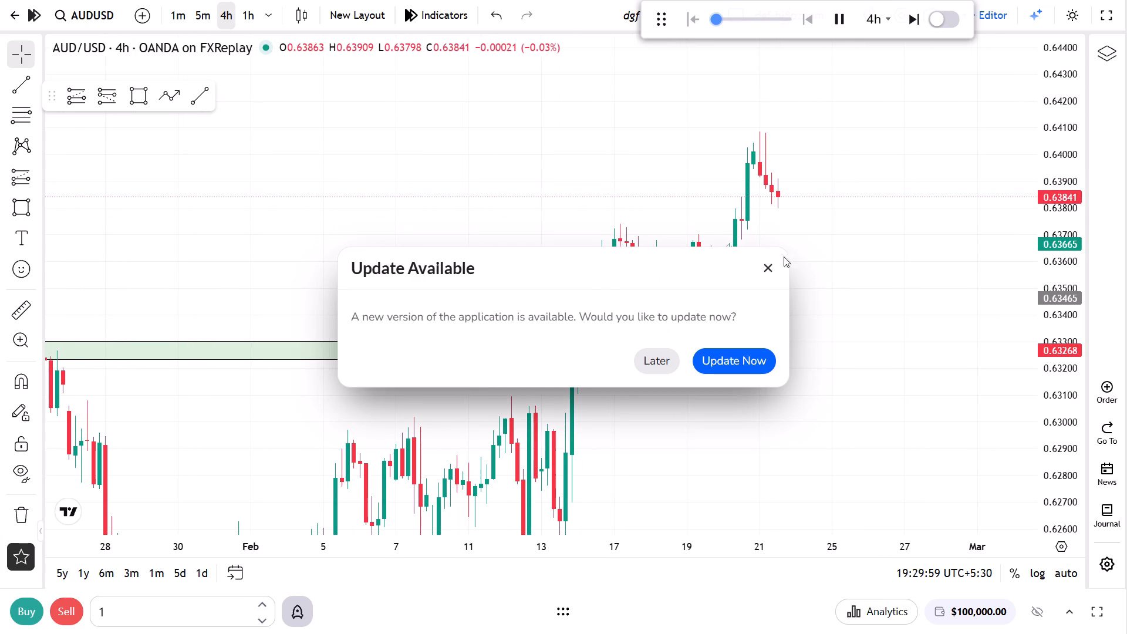
pyautogui.click(753, 367)
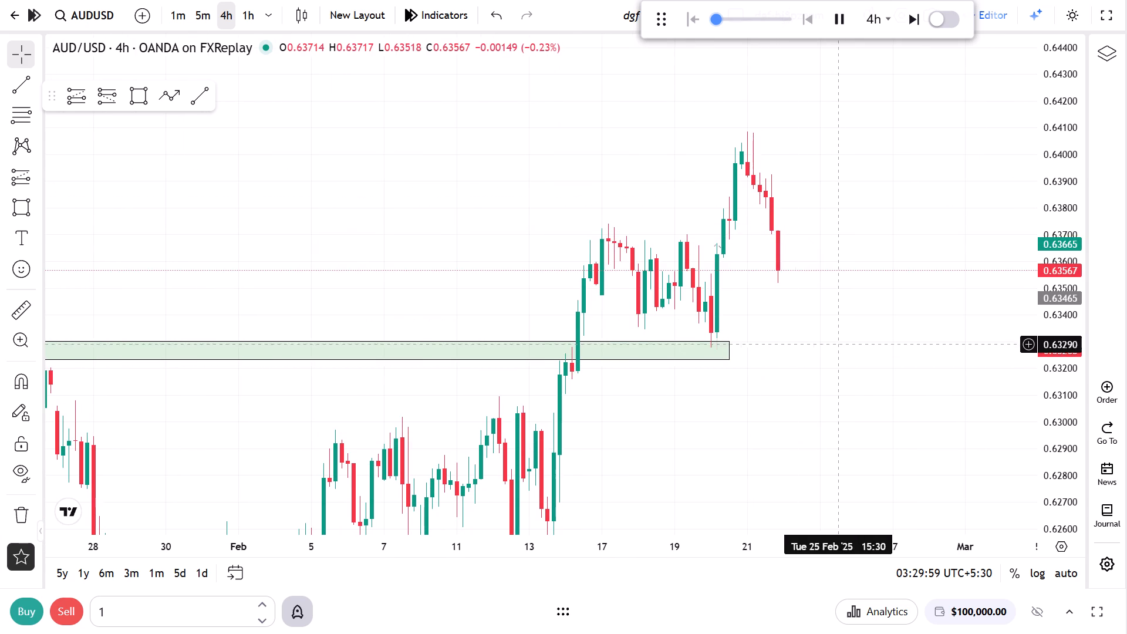
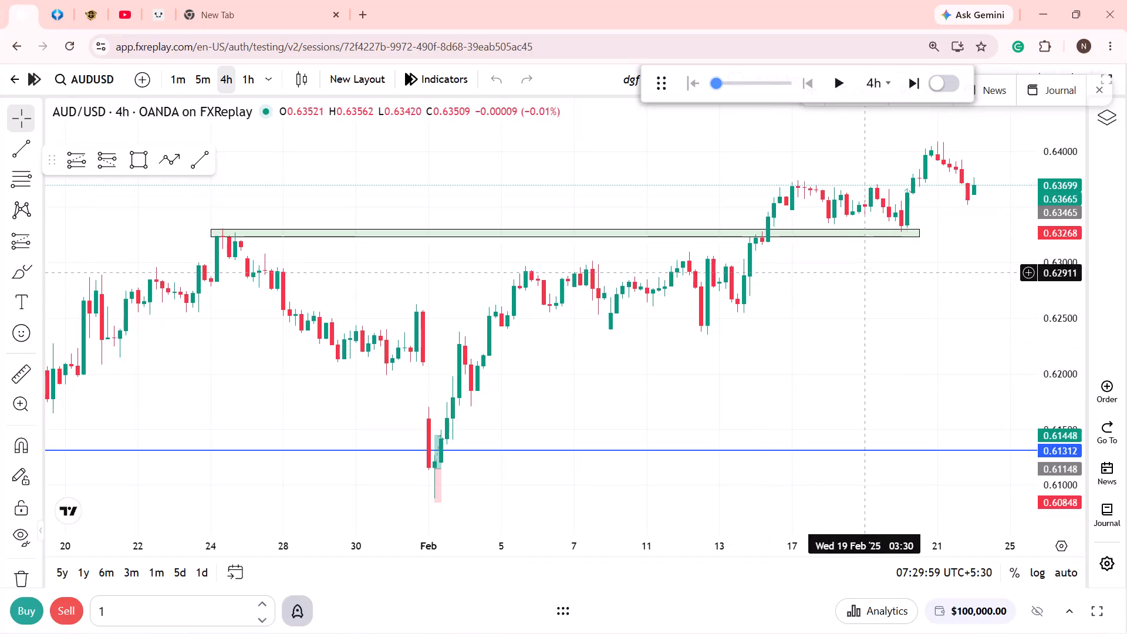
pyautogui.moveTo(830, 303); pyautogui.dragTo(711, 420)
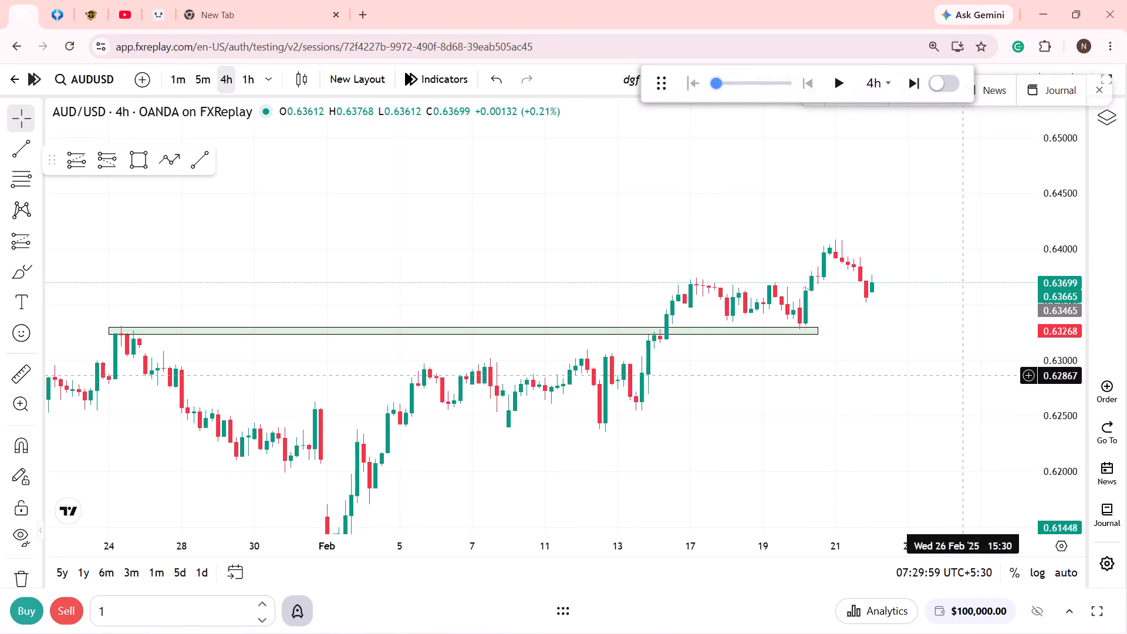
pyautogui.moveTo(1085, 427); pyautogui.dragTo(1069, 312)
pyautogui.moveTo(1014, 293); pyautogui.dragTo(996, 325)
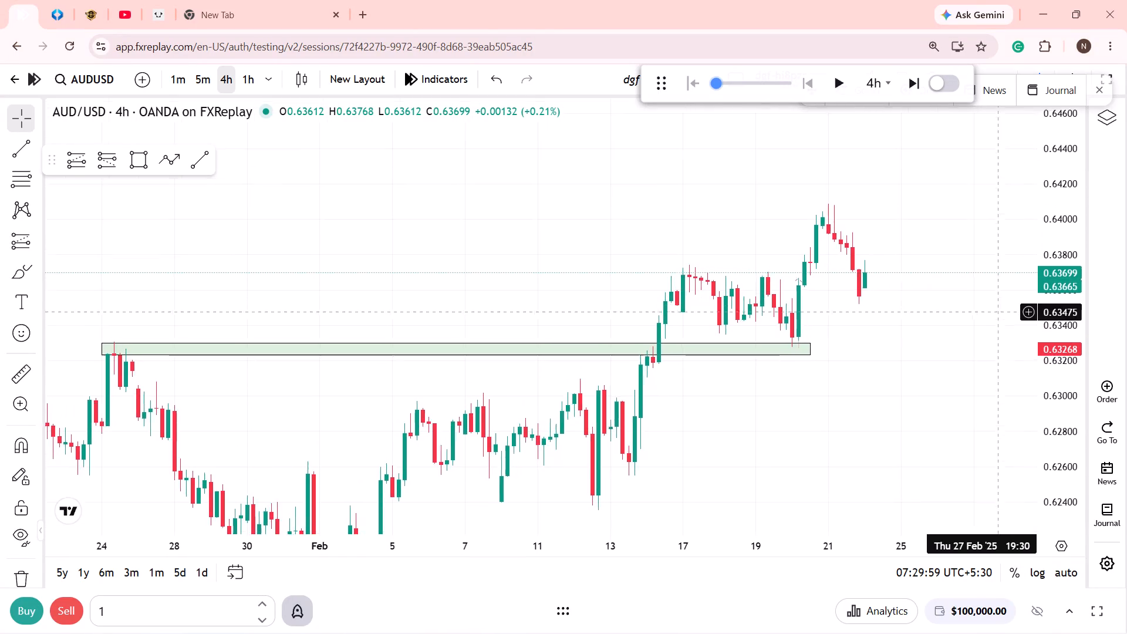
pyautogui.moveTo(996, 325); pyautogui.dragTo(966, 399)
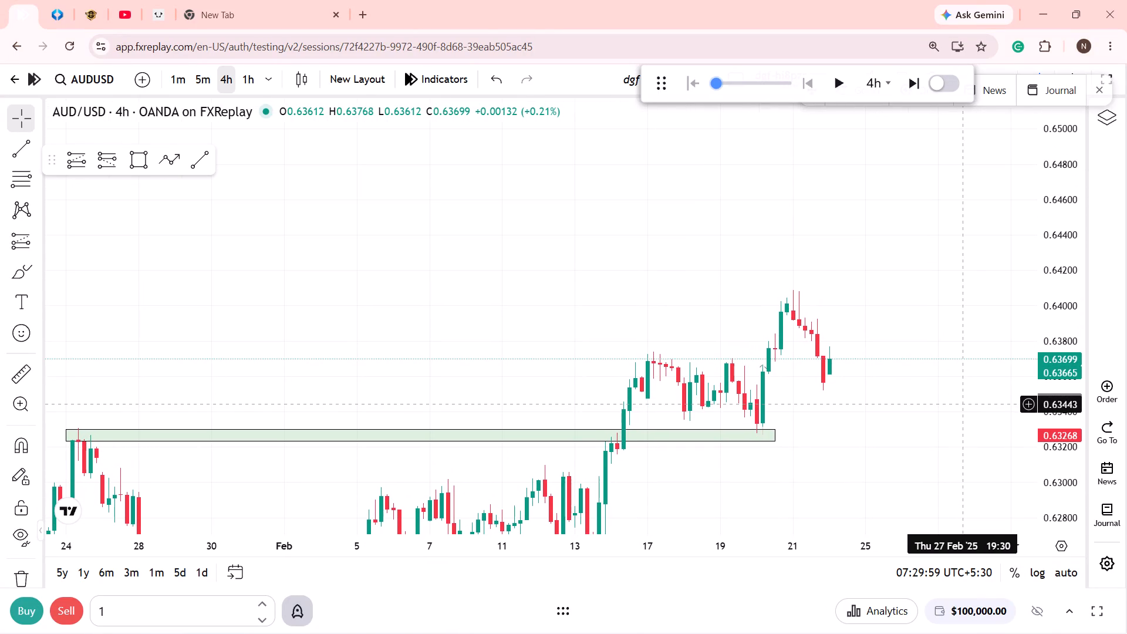
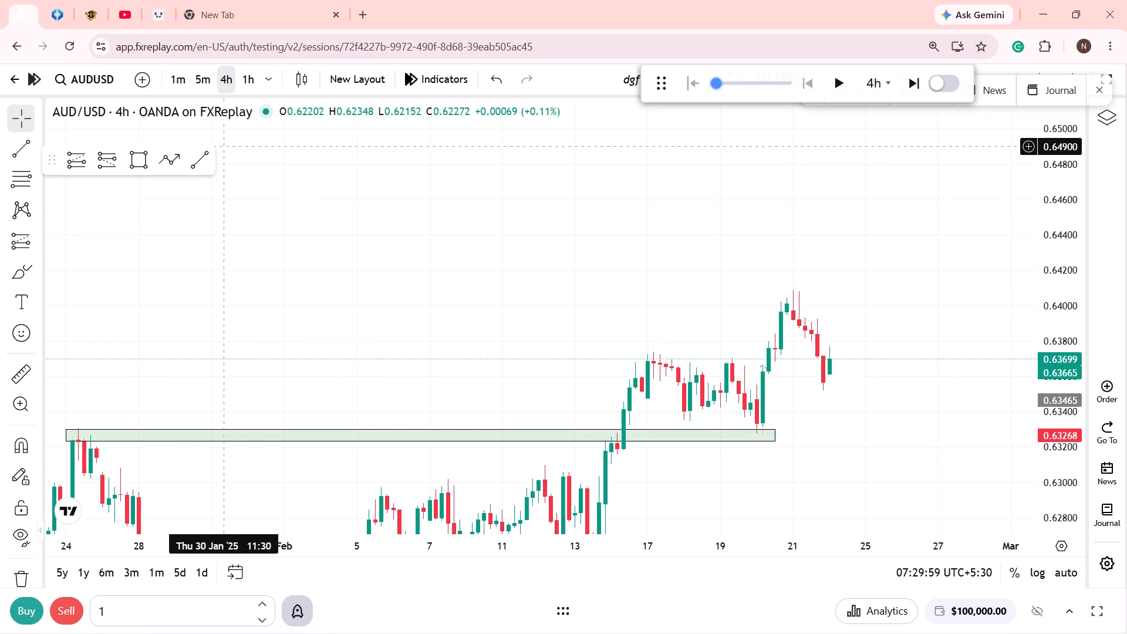
# Draw a rectangle zone over the 17 February highs, about 0.63685 to 0.63735, from 14 to 24 February.
pyautogui.click(137, 157)
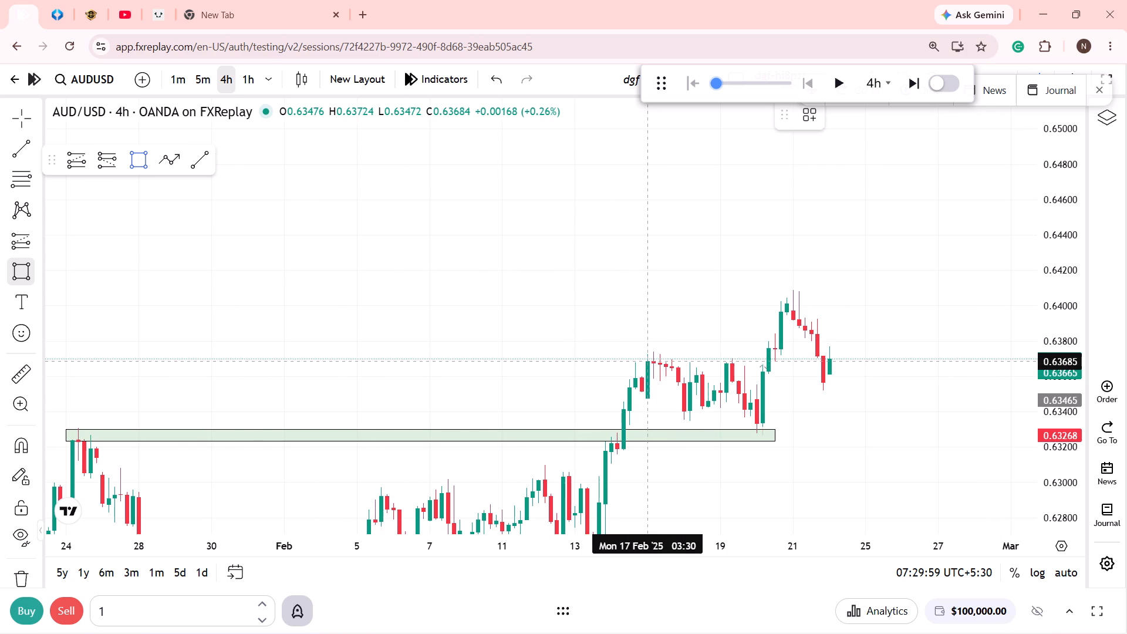
pyautogui.click(643, 362)
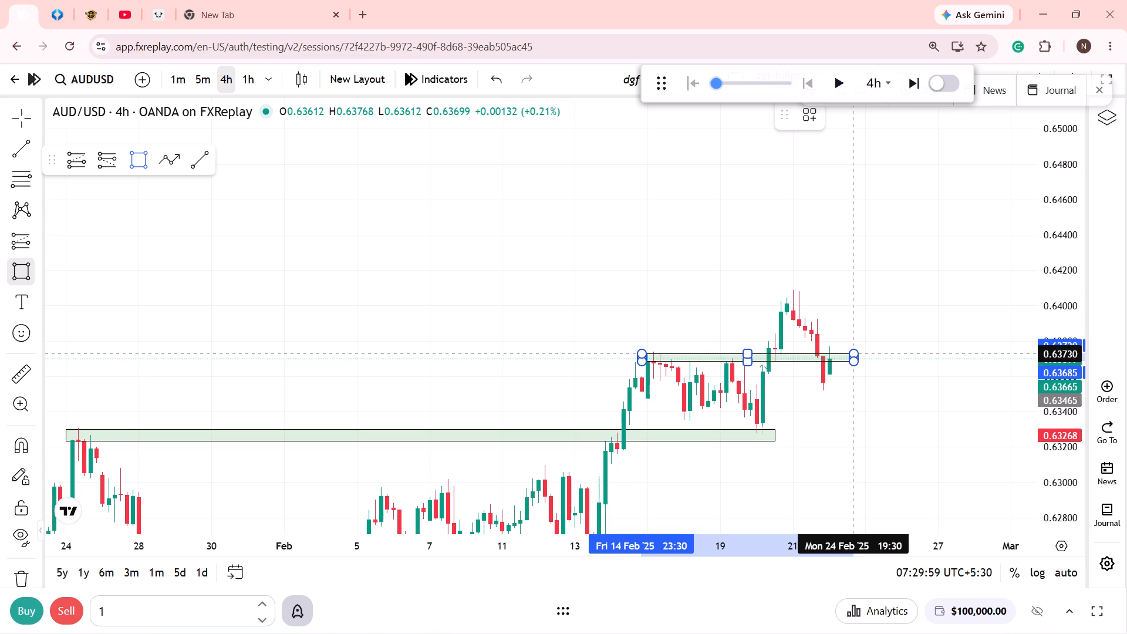
pyautogui.click(853, 352)
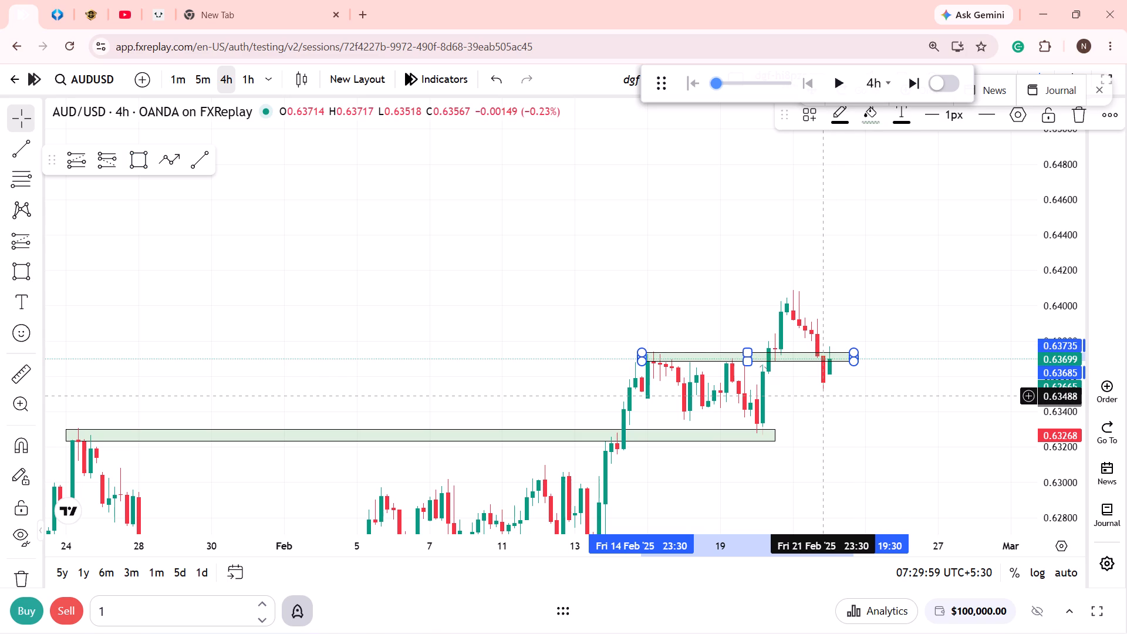
# Switch to the 1m timeframe and examine 24 February price action around the new zone.
pyautogui.click(181, 76)
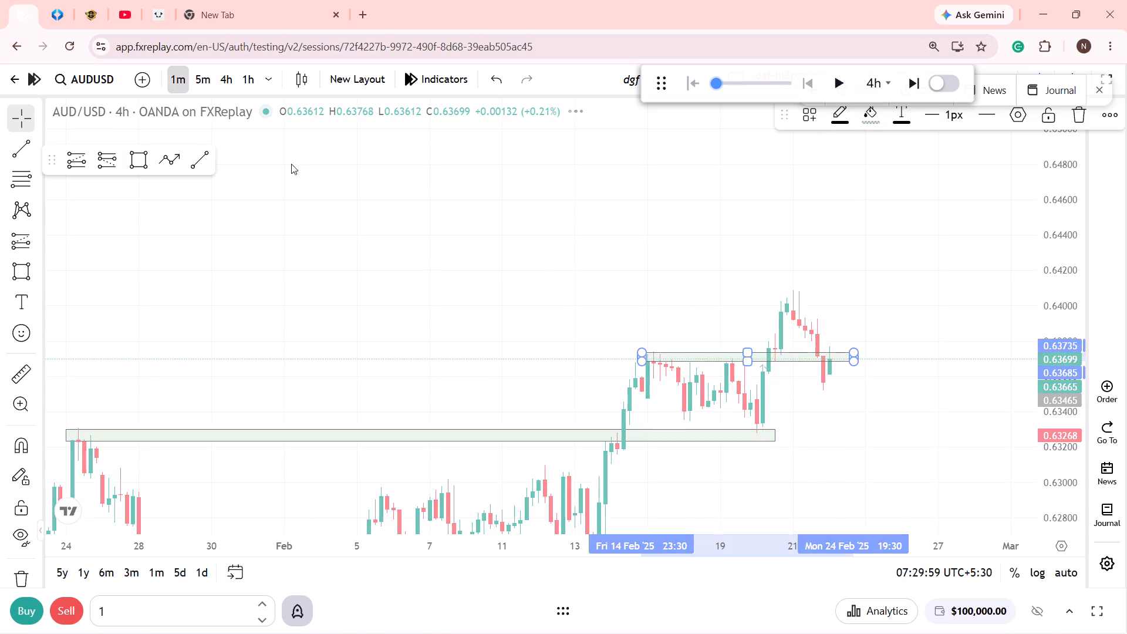
pyautogui.scroll(-5, 815, 410)
pyautogui.scroll(-4, 936, 416)
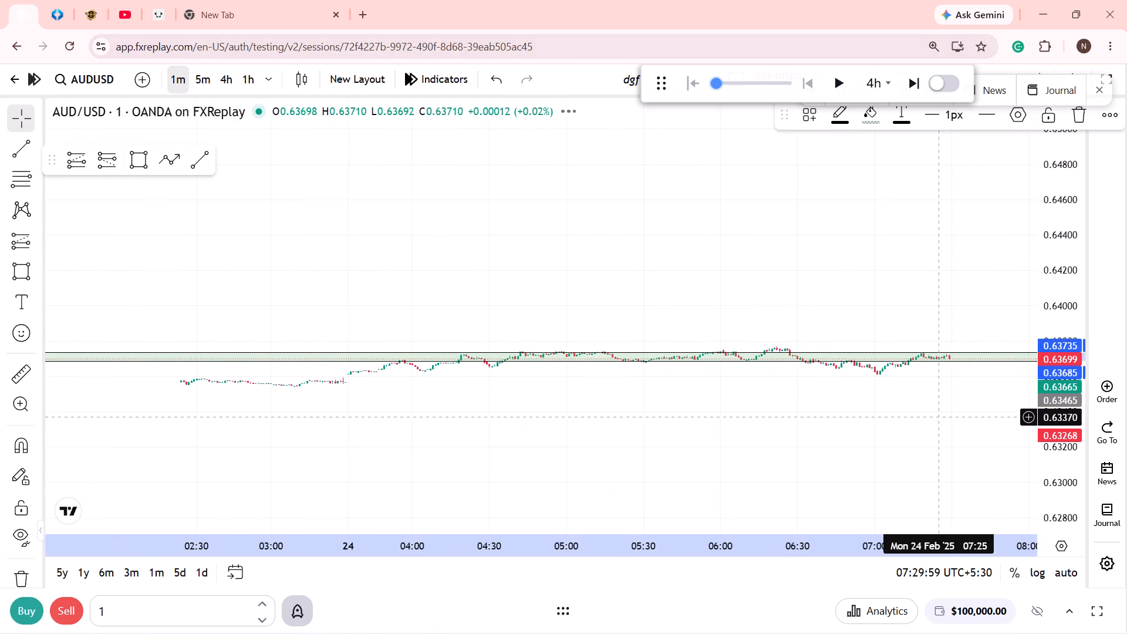
pyautogui.moveTo(1050, 496); pyautogui.dragTo(1051, 147)
pyautogui.moveTo(844, 391); pyautogui.dragTo(831, 310)
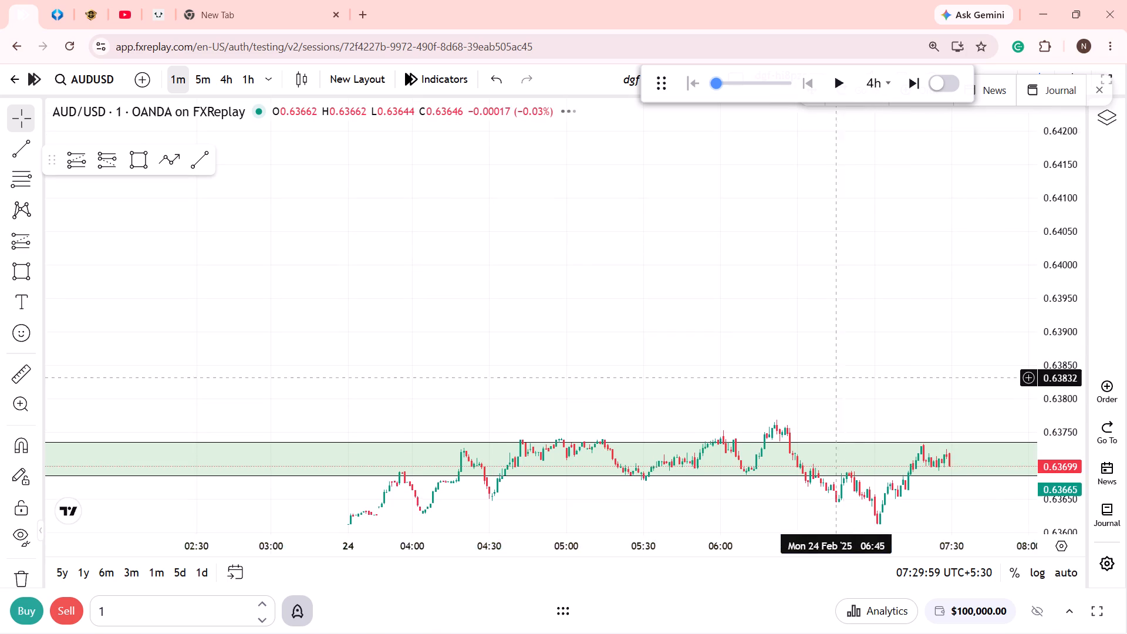
pyautogui.moveTo(831, 310); pyautogui.dragTo(831, 298)
pyautogui.moveTo(1082, 500); pyautogui.dragTo(1048, 248)
pyautogui.moveTo(798, 352); pyautogui.dragTo(816, 274)
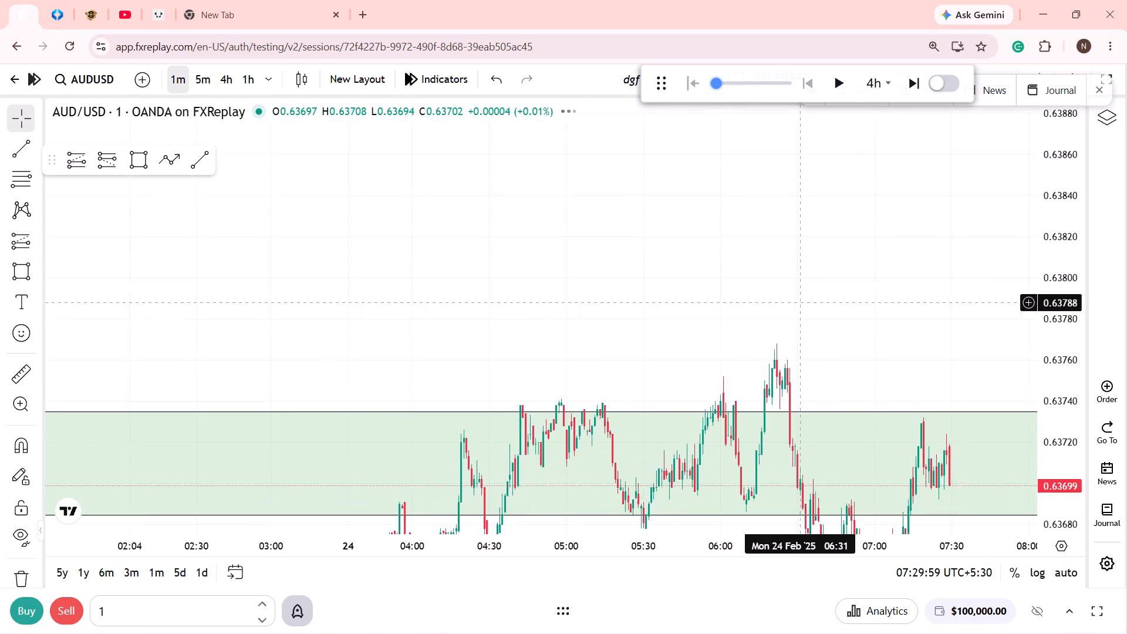
pyautogui.scroll(-16, 829, 353)
pyautogui.moveTo(807, 343); pyautogui.dragTo(483, 109)
pyautogui.moveTo(672, 278); pyautogui.dragTo(828, 370)
pyautogui.scroll(11, 785, 398)
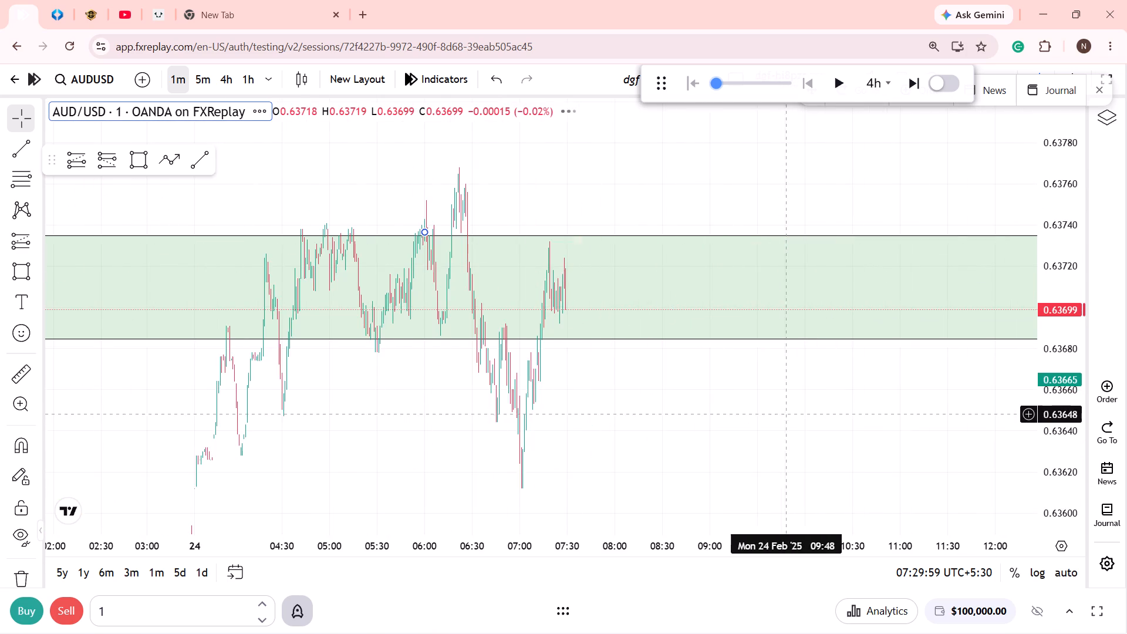
# Examine the earlier 1m price action from 21 February through the latest 24 February candles against the zone.
pyautogui.moveTo(440, 426); pyautogui.dragTo(720, 403)
pyautogui.scroll(-5, 832, 370)
pyautogui.moveTo(589, 390); pyautogui.dragTo(785, 282)
pyautogui.scroll(-2, 773, 312)
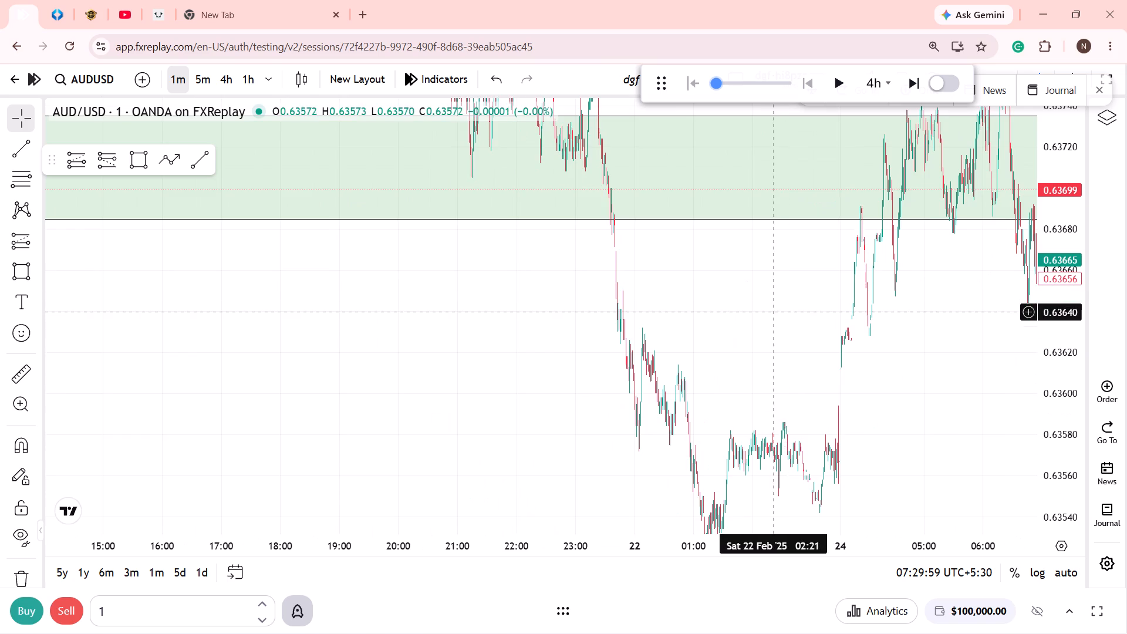
pyautogui.scroll(-13, 773, 312)
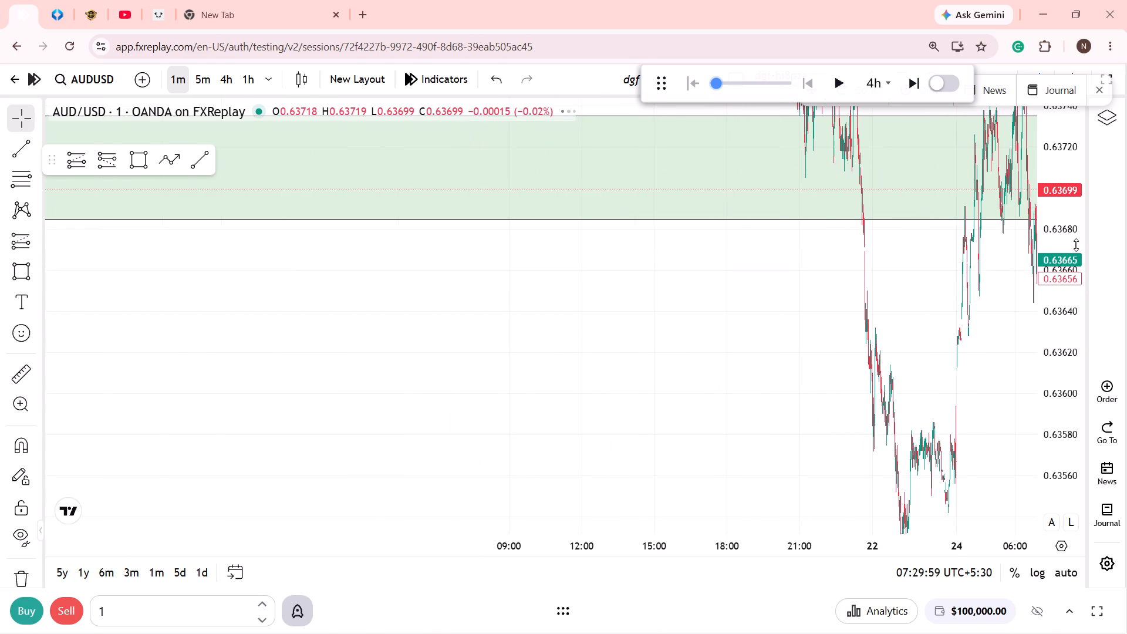
pyautogui.moveTo(1074, 247); pyautogui.dragTo(1064, 487)
pyautogui.moveTo(760, 340); pyautogui.dragTo(815, 475)
pyautogui.scroll(4, 771, 441)
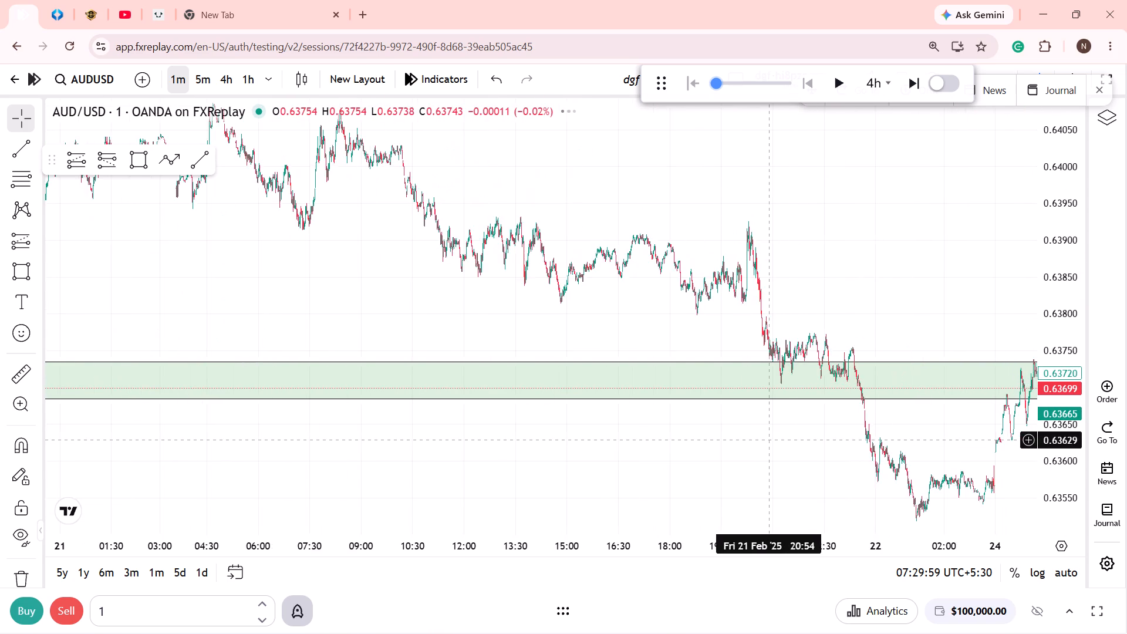
pyautogui.scroll(10, 770, 440)
pyautogui.scroll(5, 506, 434)
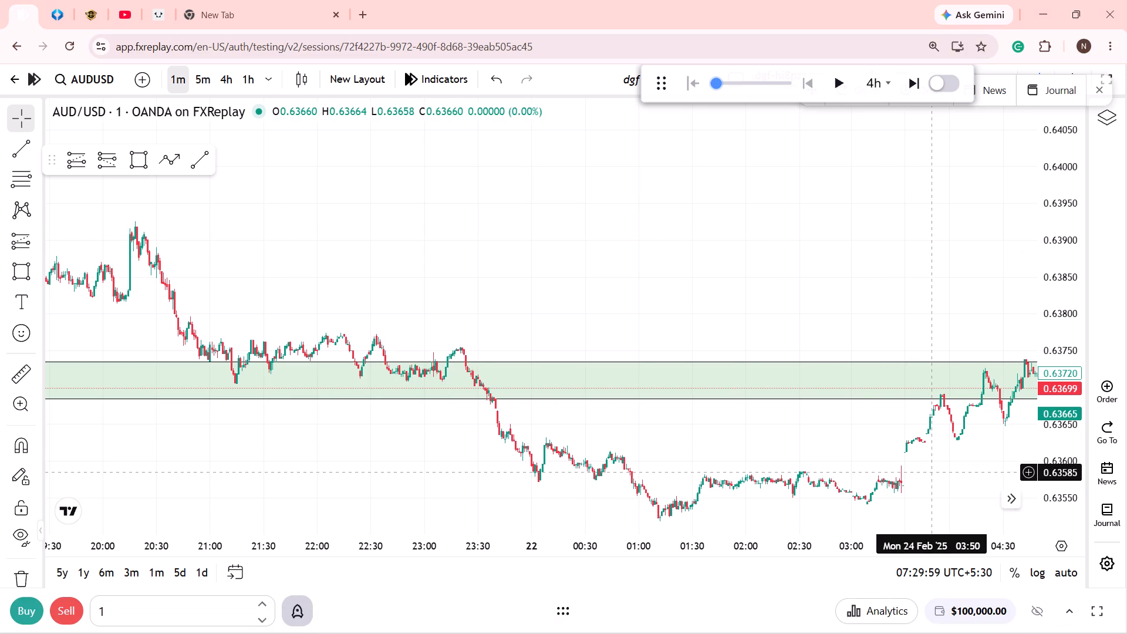
pyautogui.moveTo(932, 472); pyautogui.dragTo(642, 420)
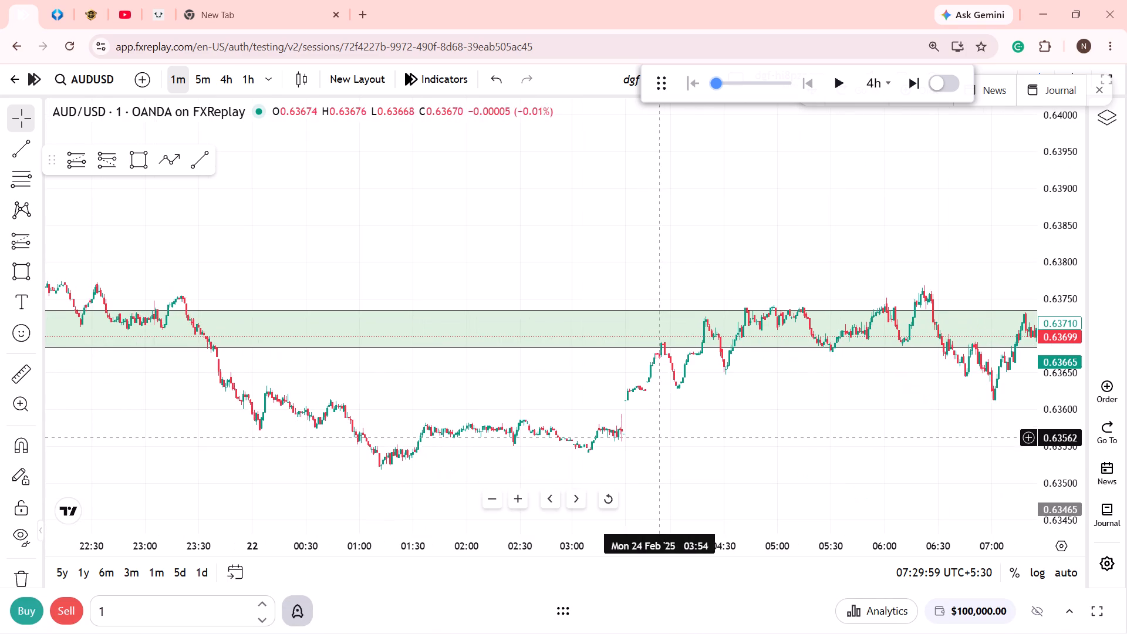
pyautogui.moveTo(845, 406); pyautogui.dragTo(636, 407)
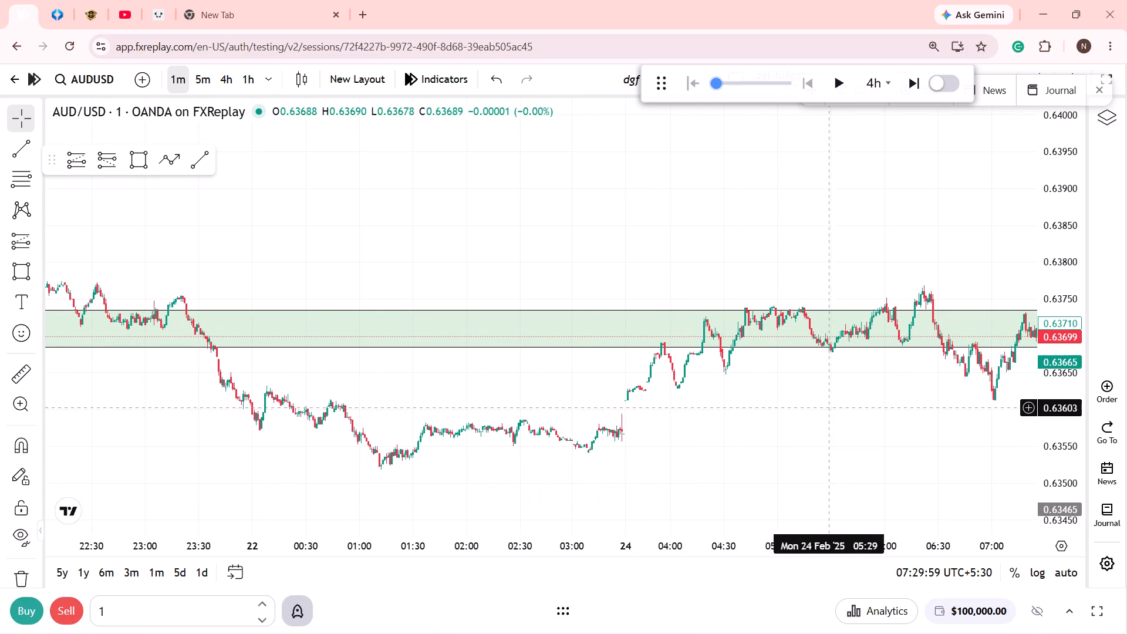
pyautogui.moveTo(636, 407); pyautogui.dragTo(514, 407)
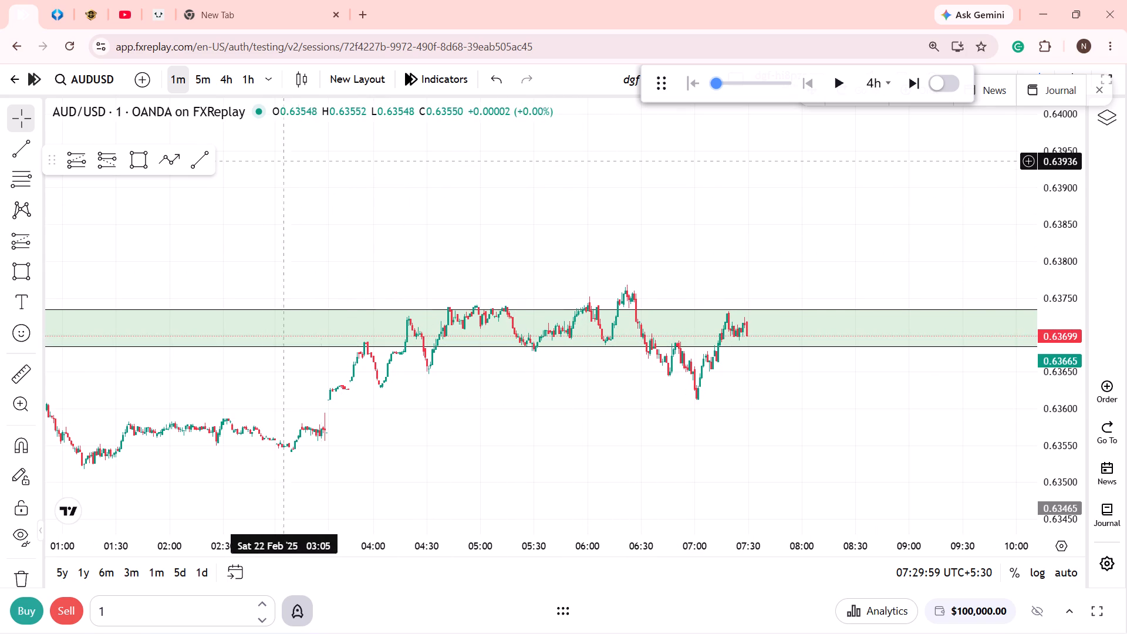
# Return to the 4h timeframe and replay 4h candles, pausing at 15:29:59 on 25 February near the 20 February low.
pyautogui.click(222, 80)
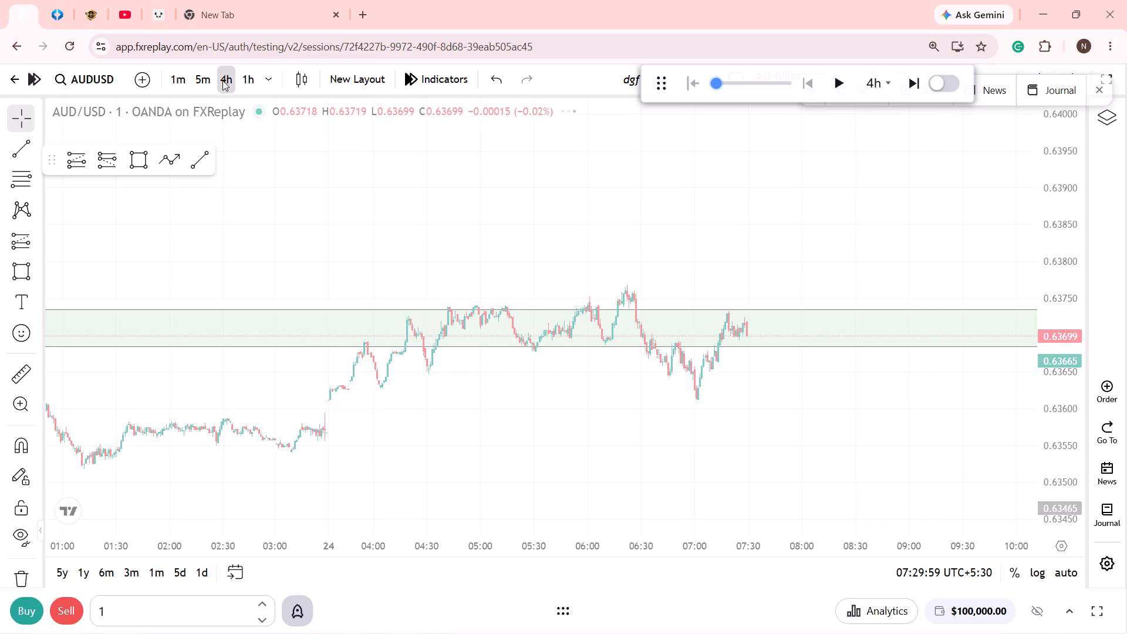
pyautogui.scroll(4, 986, 384)
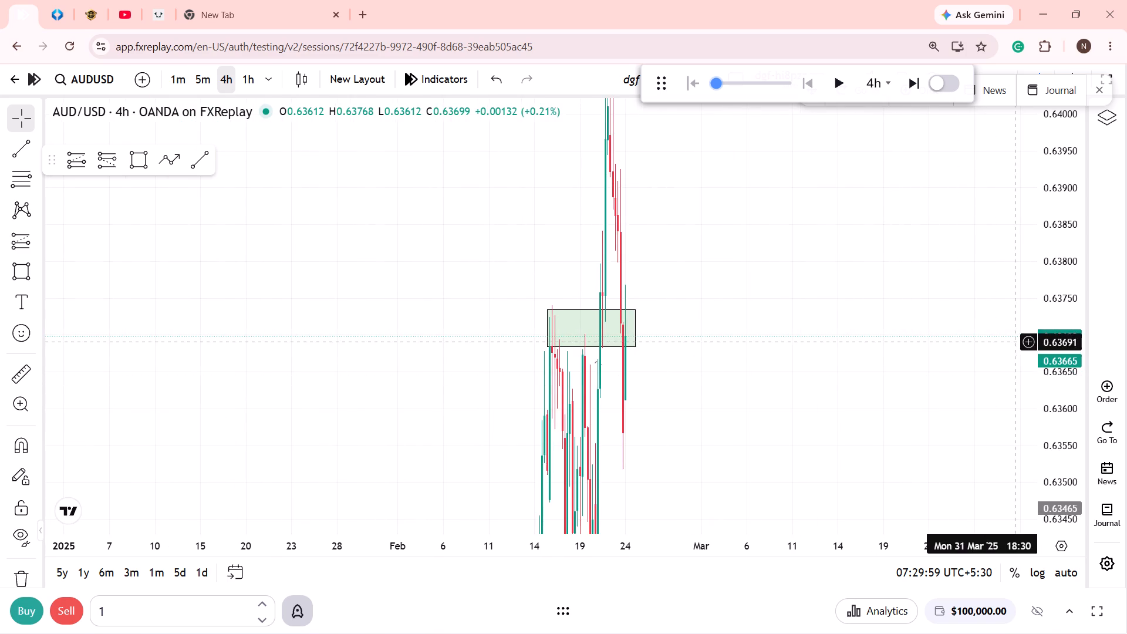
pyautogui.moveTo(1015, 342); pyautogui.dragTo(1015, 353)
pyautogui.moveTo(1068, 306); pyautogui.dragTo(1044, 517)
pyautogui.scroll(6, 763, 434)
pyautogui.moveTo(557, 378); pyautogui.dragTo(747, 359)
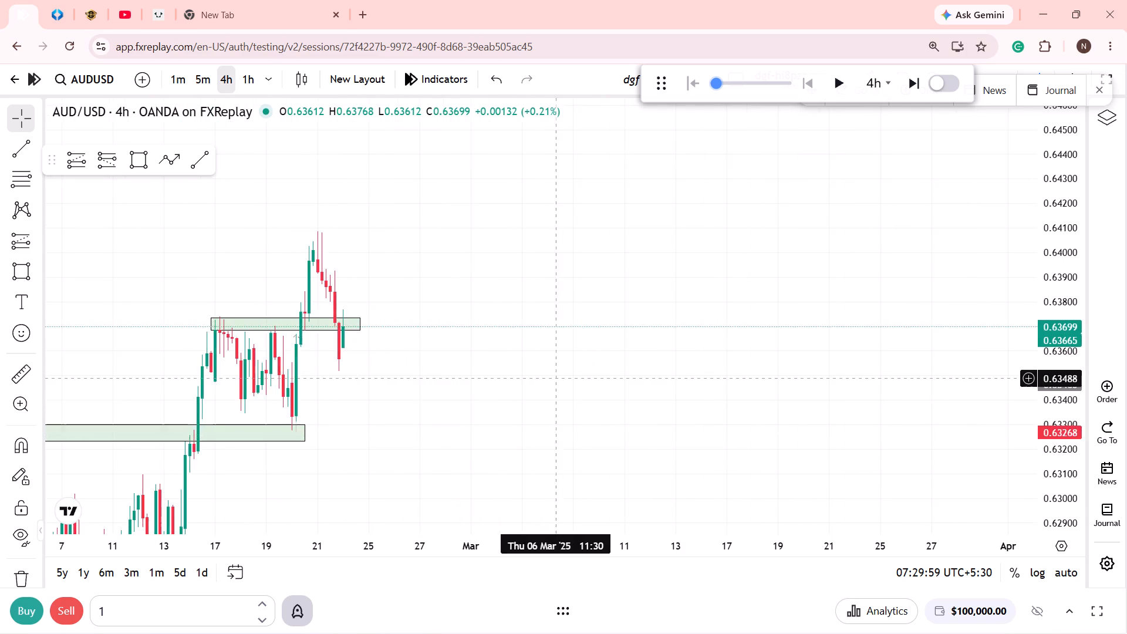
pyautogui.moveTo(747, 359); pyautogui.dragTo(835, 355)
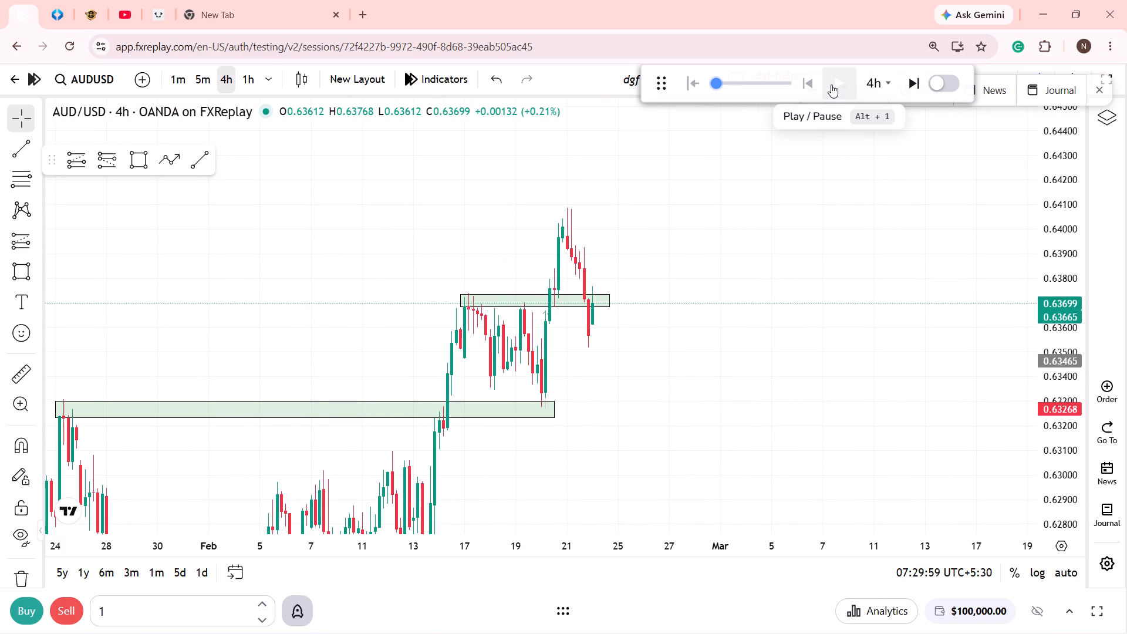
pyautogui.click(831, 85)
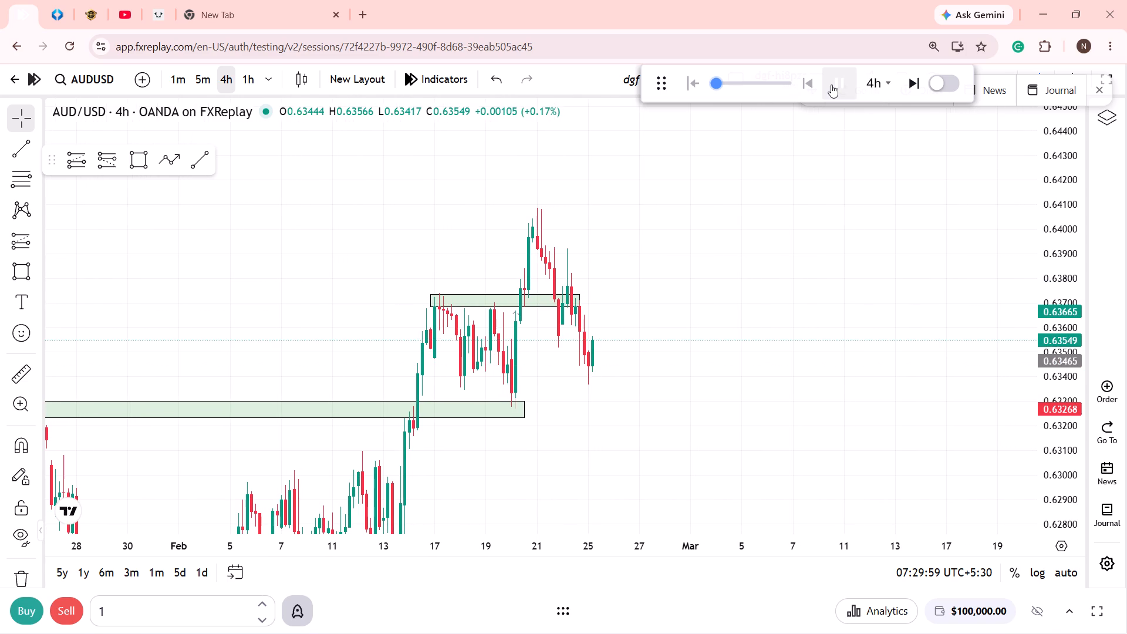
pyautogui.click(831, 85)
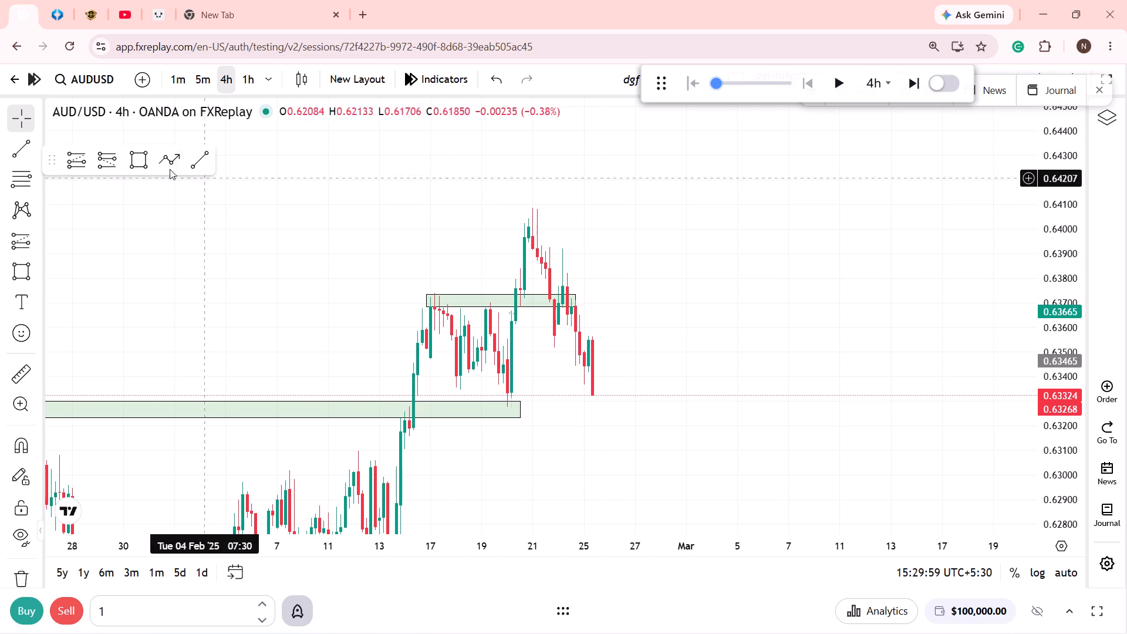
# Draw a rectangle zone at the 20 February low, about 0.63304 to 0.63337, from 19 to 27 February.
pyautogui.click(149, 167)
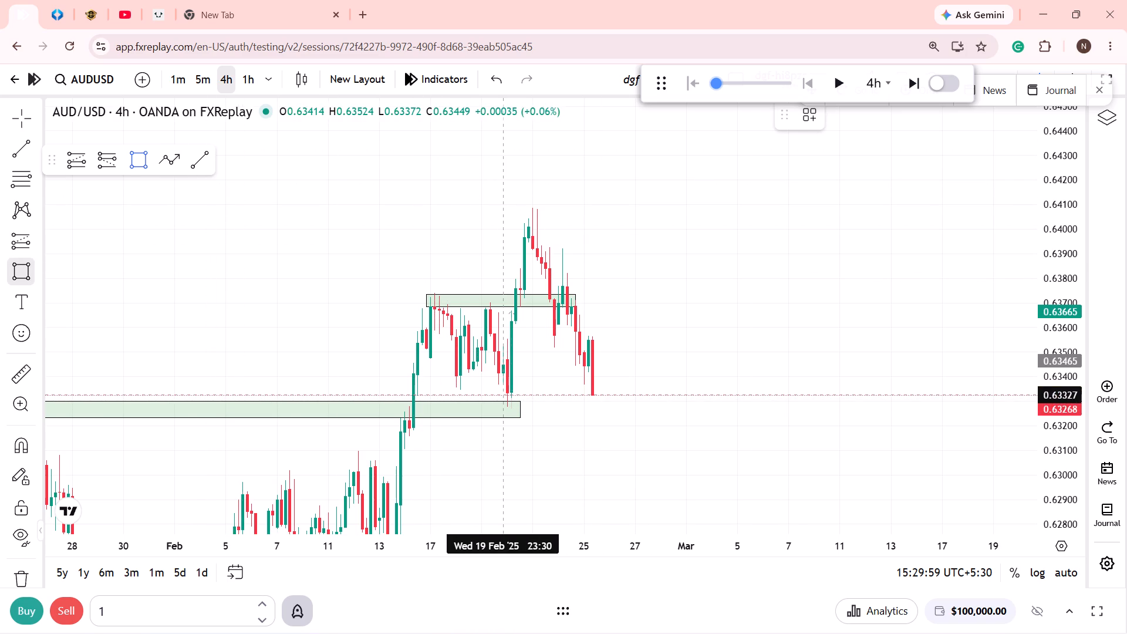
pyautogui.click(503, 392)
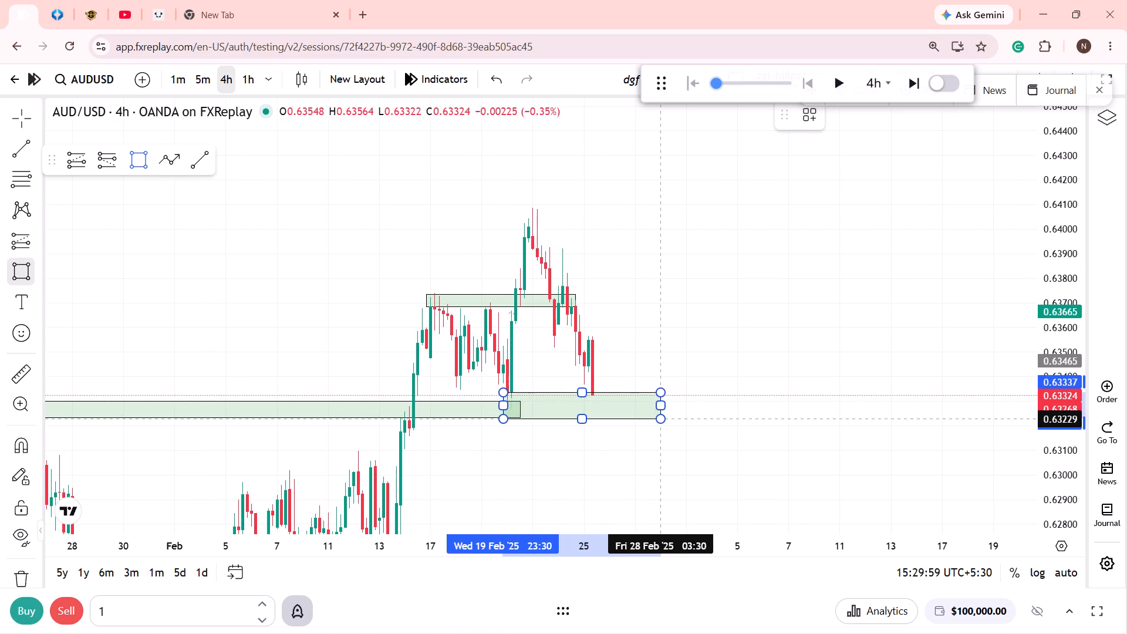
pyautogui.click(640, 400)
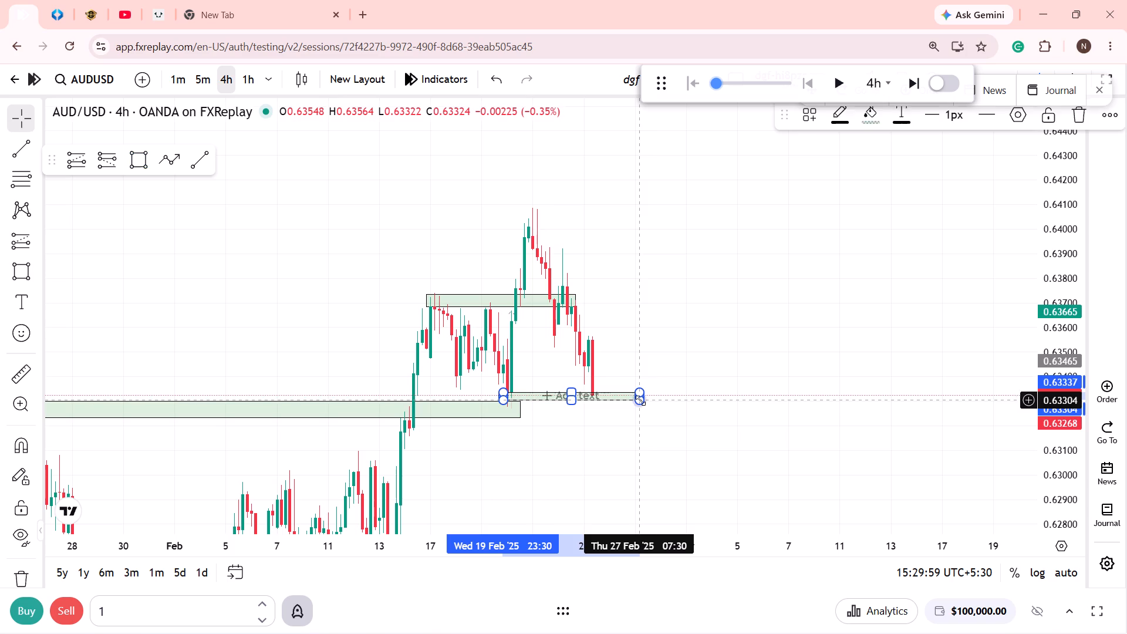
pyautogui.click(645, 454)
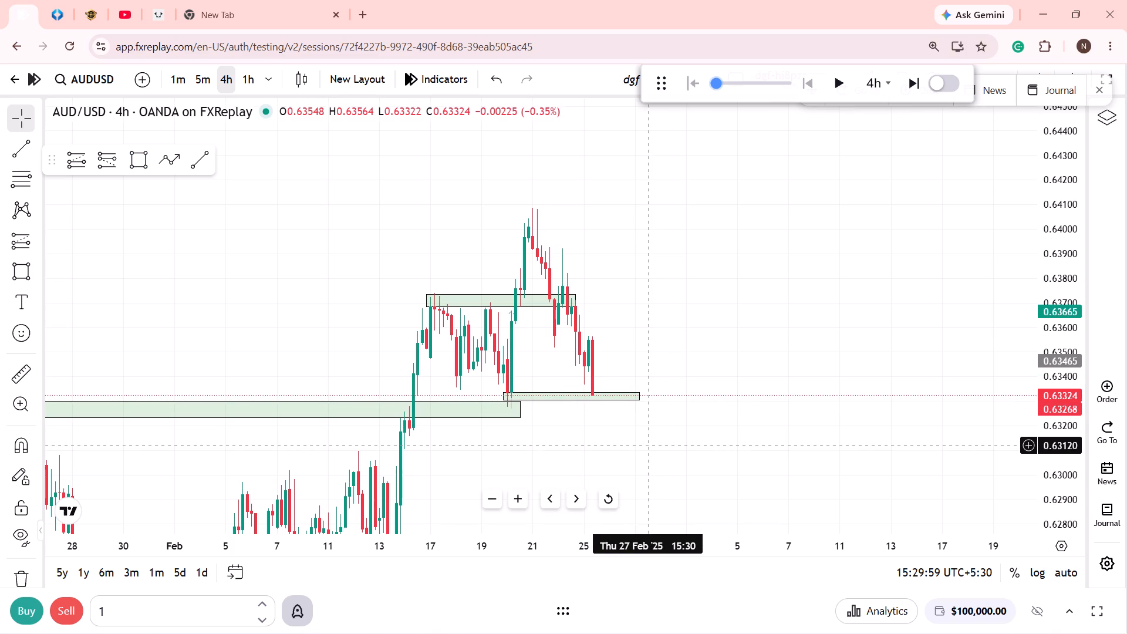
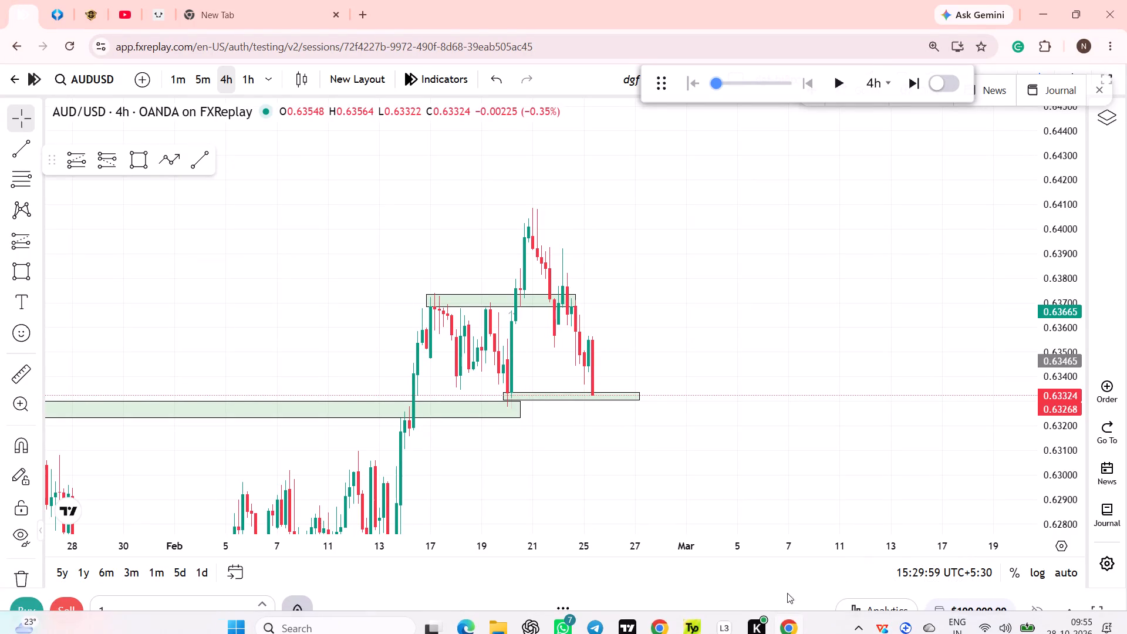
# Switch to Loggy3, stop the current recording and start a new one, and return to the AUDUSD chart.
pyautogui.click(721, 618)
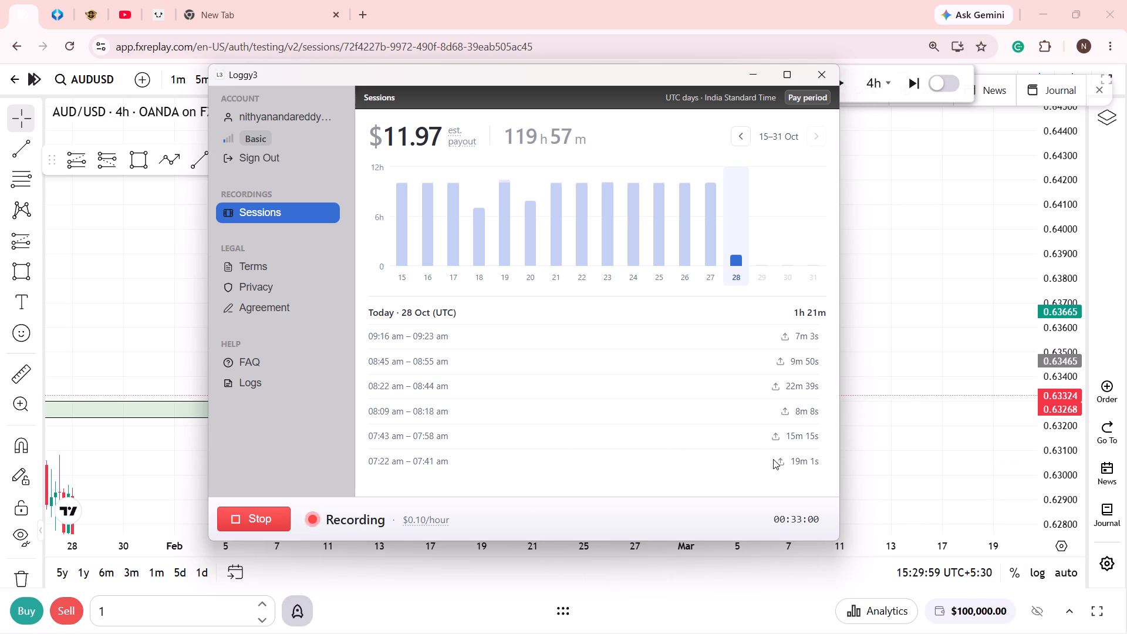
pyautogui.click(262, 527)
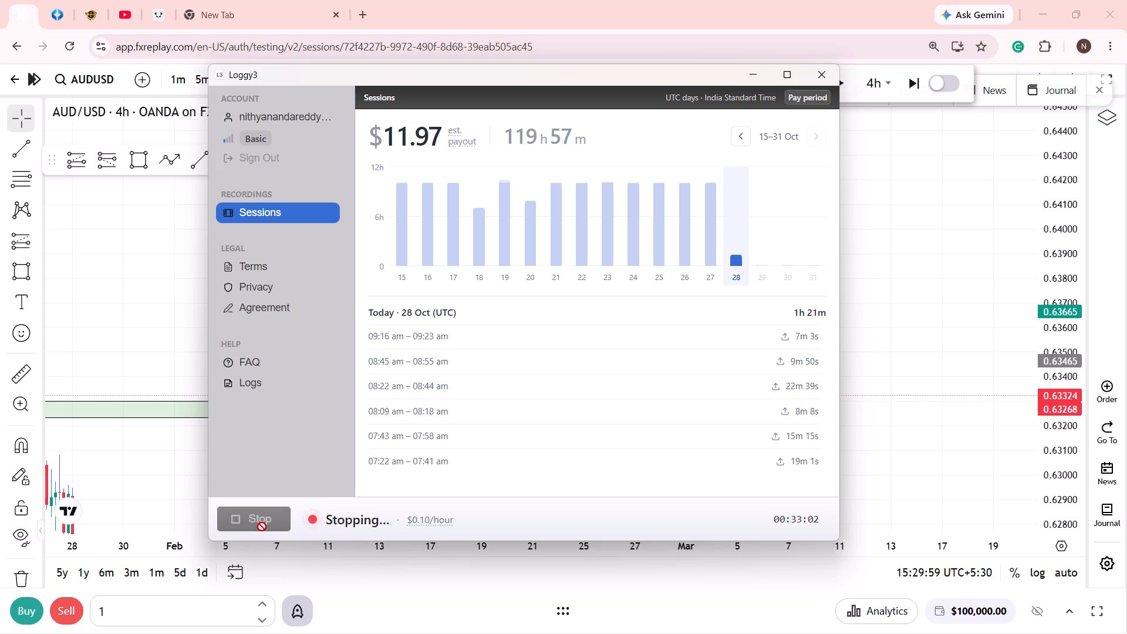
pyautogui.click(277, 522)
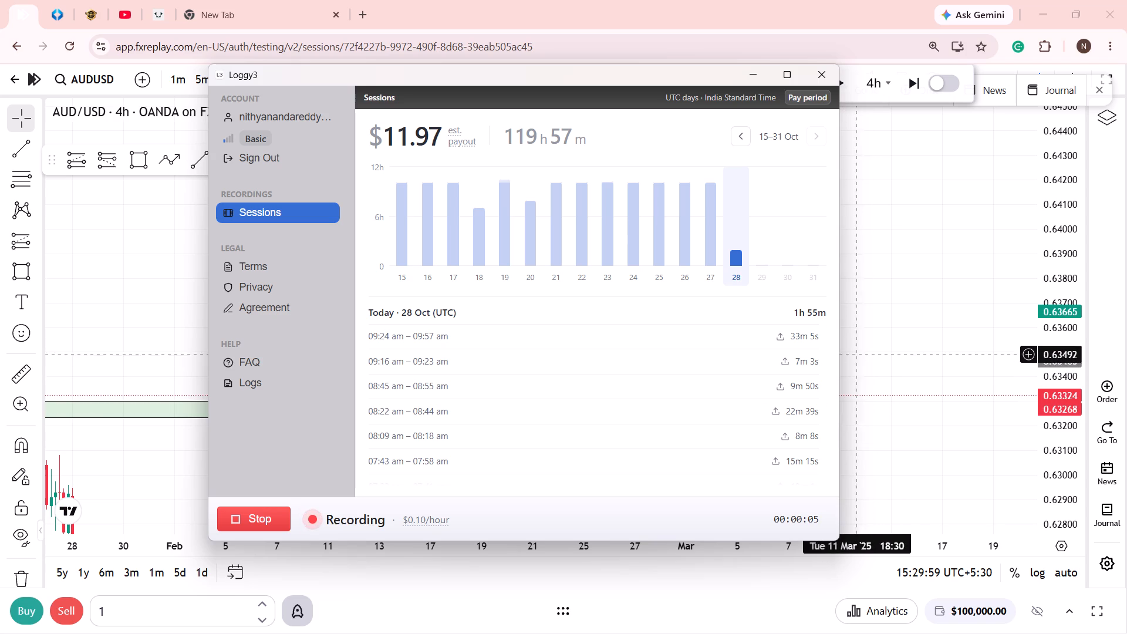
pyautogui.click(920, 392)
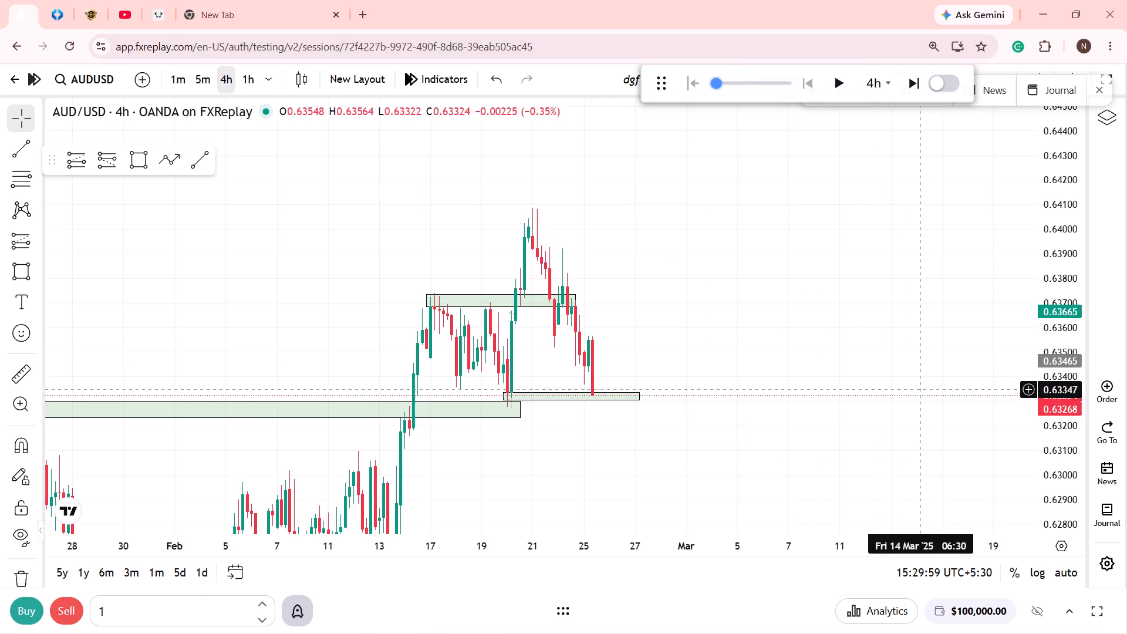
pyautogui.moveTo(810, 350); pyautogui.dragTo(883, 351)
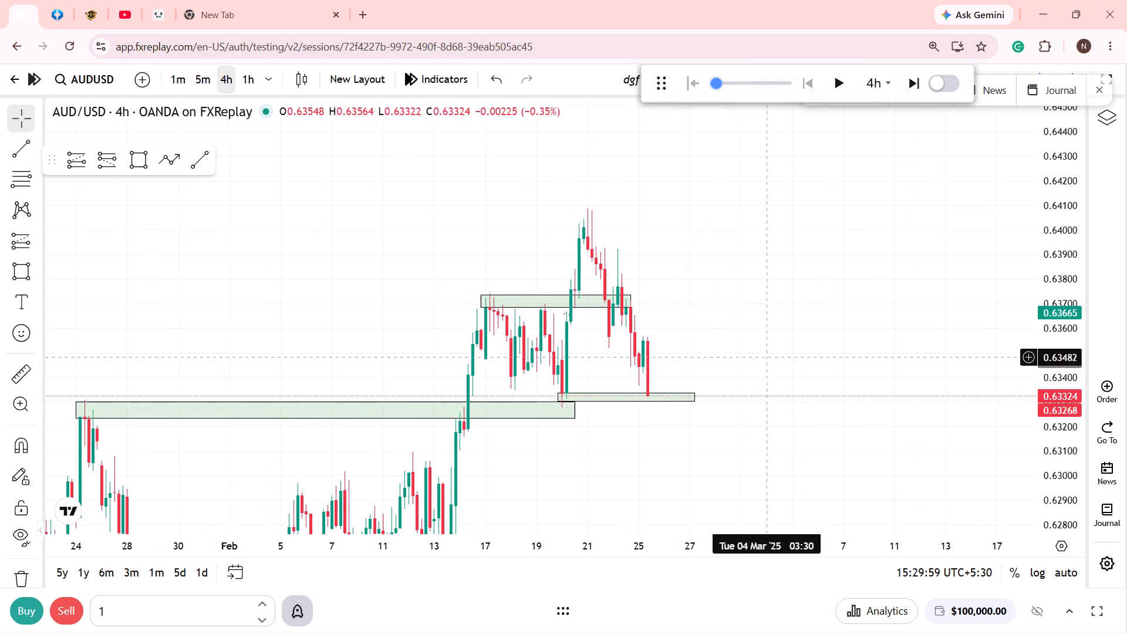
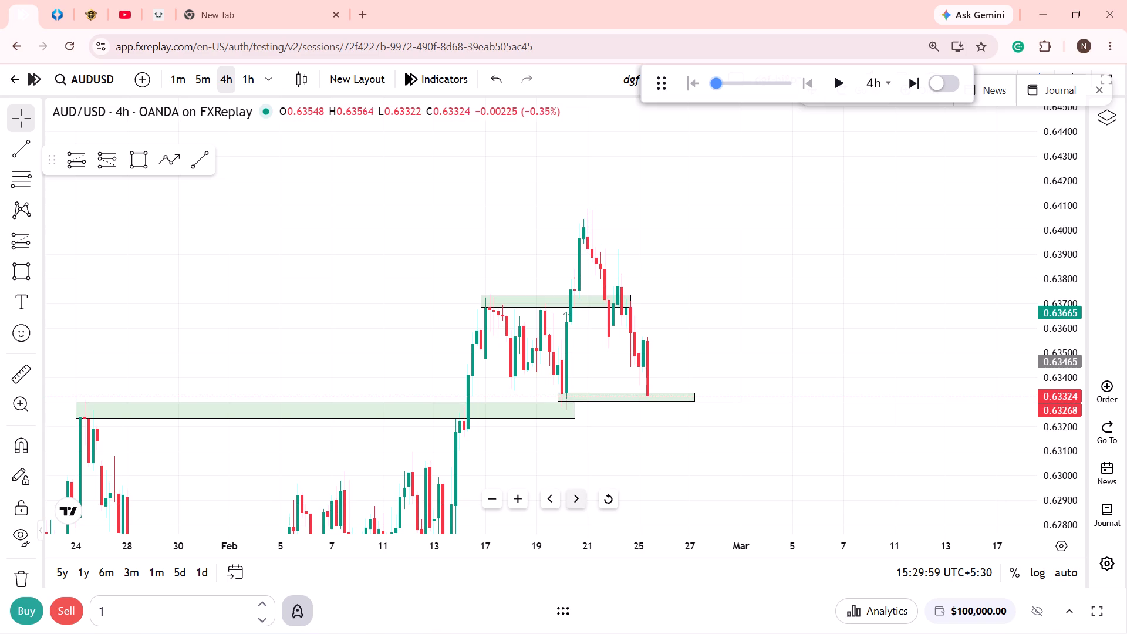
# Put the AUDUSD replay chart into full-screen view.
pyautogui.click(1102, 97)
pyautogui.click(1108, 79)
# Switch the AUDUSD chart to the 1m timeframe and show price at the 4h demand zone just above 0.6330.
pyautogui.moveTo(834, 301); pyautogui.dragTo(994, 210)
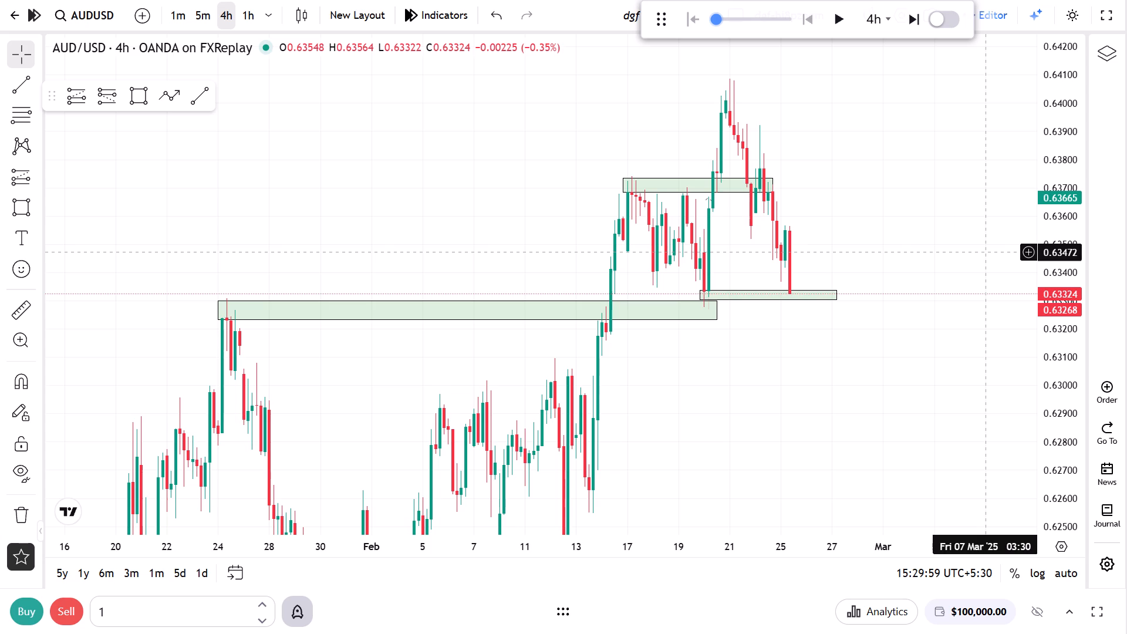
pyautogui.scroll(2, 765, 396)
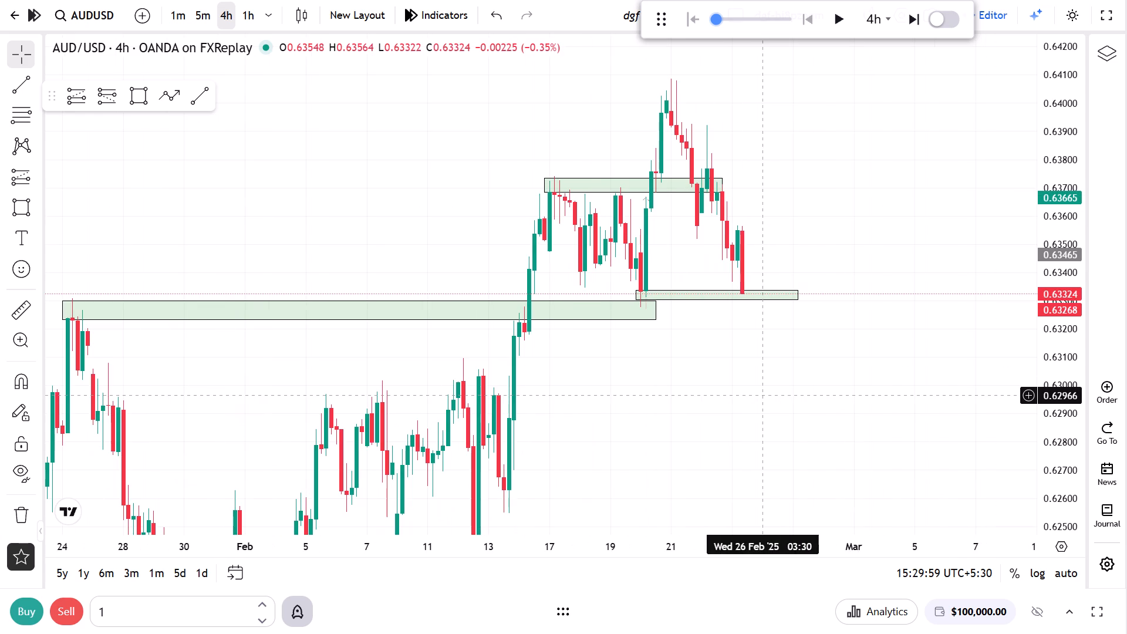
pyautogui.click(186, 19)
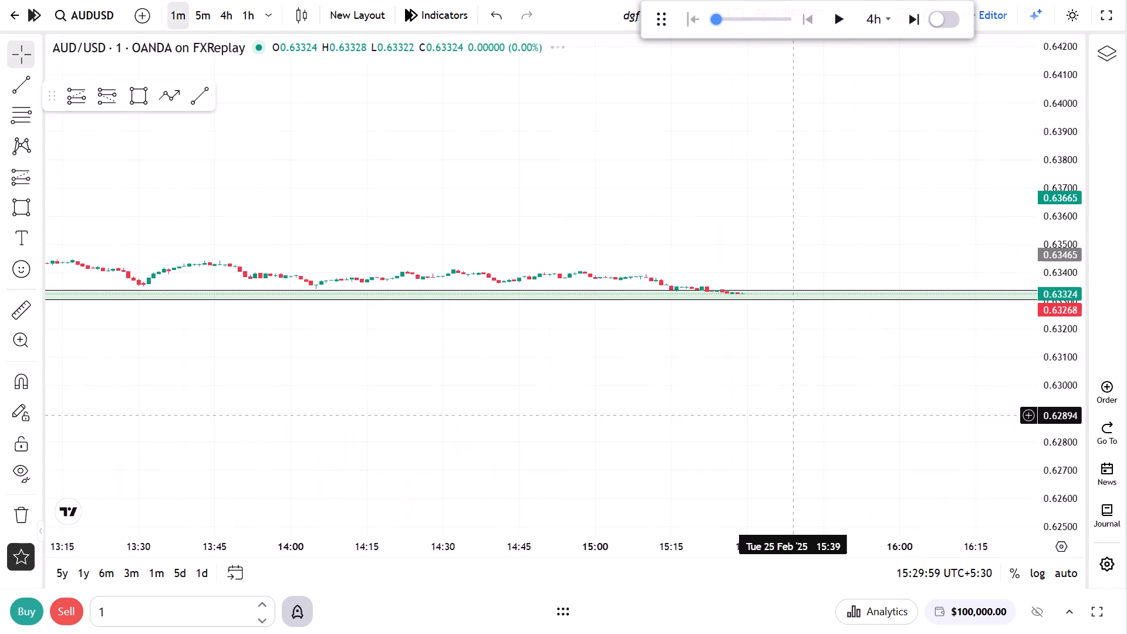
pyautogui.scroll(-6, 797, 417)
pyautogui.moveTo(1055, 500); pyautogui.dragTo(1089, 150)
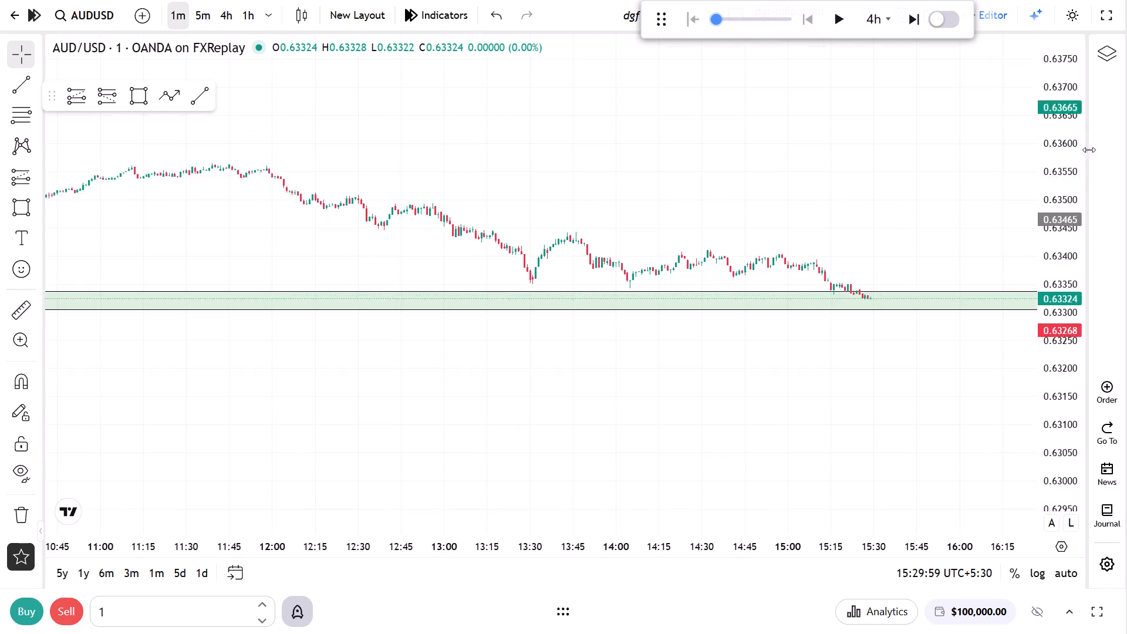
pyautogui.moveTo(1089, 150); pyautogui.dragTo(1088, 44)
pyautogui.moveTo(1064, 455); pyautogui.dragTo(1063, 219)
pyautogui.moveTo(907, 147); pyautogui.dragTo(764, 173)
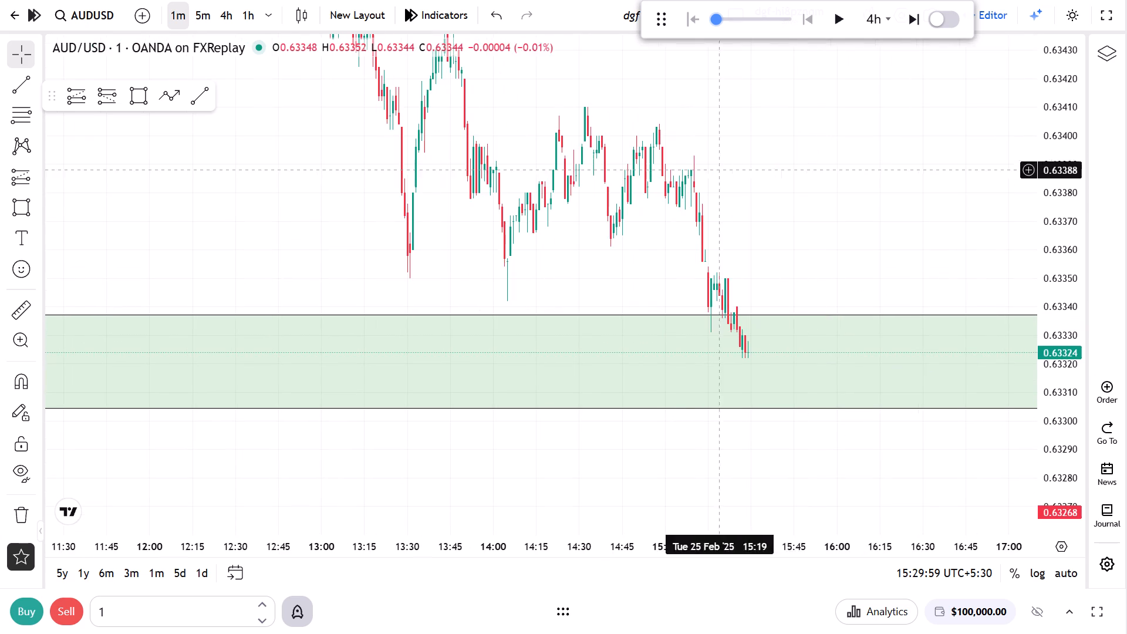
# Set the replay step to 1h and advance the replay two steps, to 17:29 on 25 February.
pyautogui.click(882, 25)
pyautogui.scroll(-1, 876, 204)
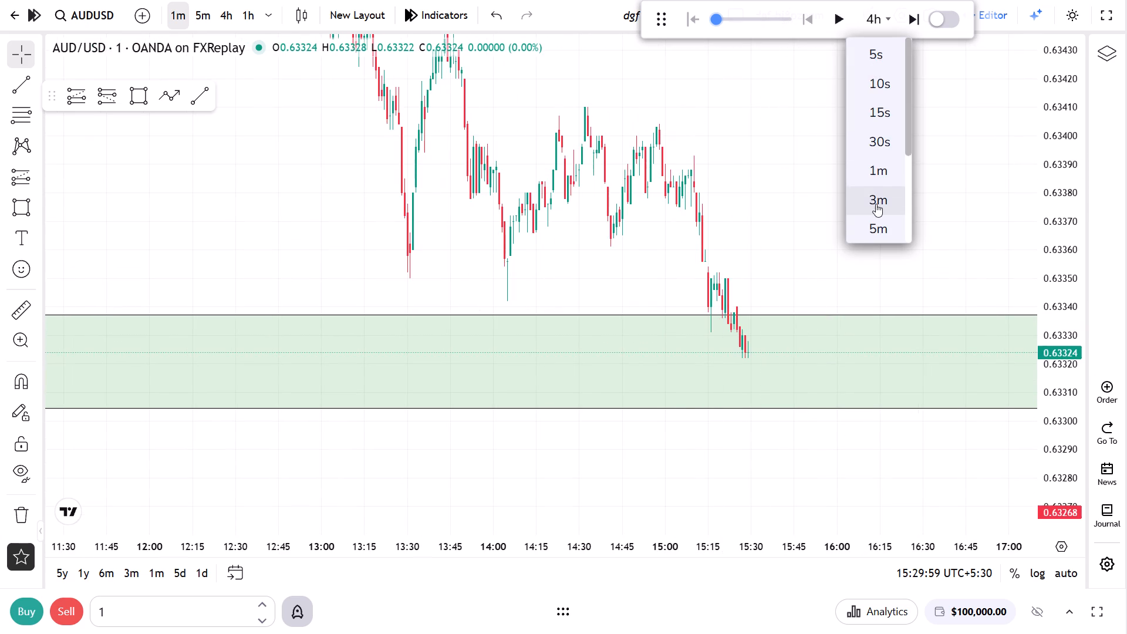
pyautogui.scroll(-2, 888, 215)
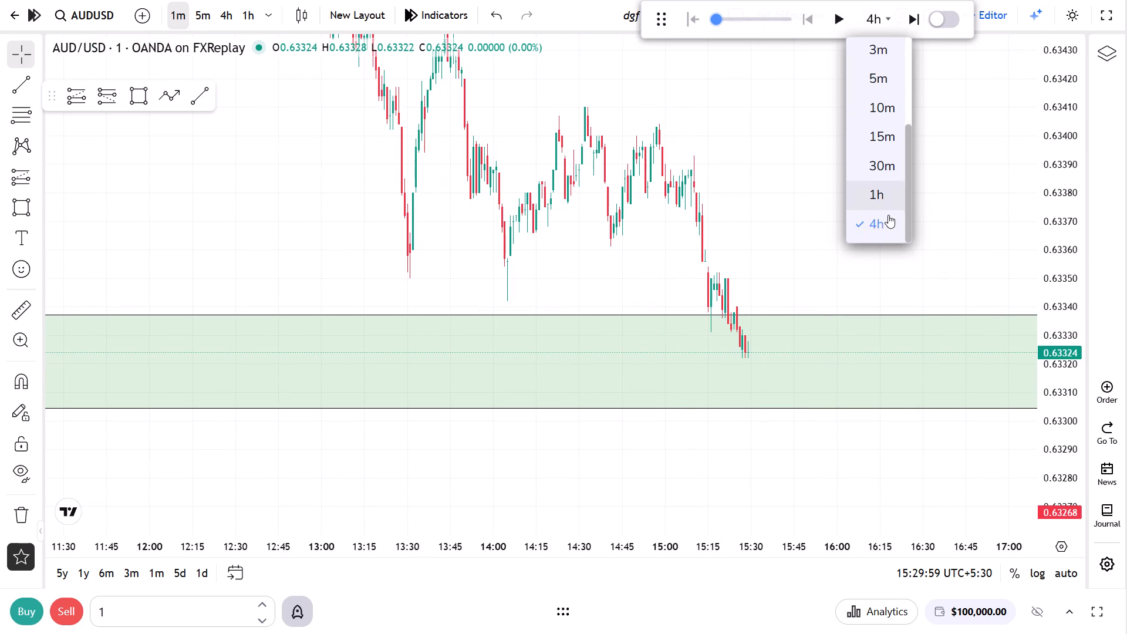
pyautogui.click(887, 198)
pyautogui.click(912, 14)
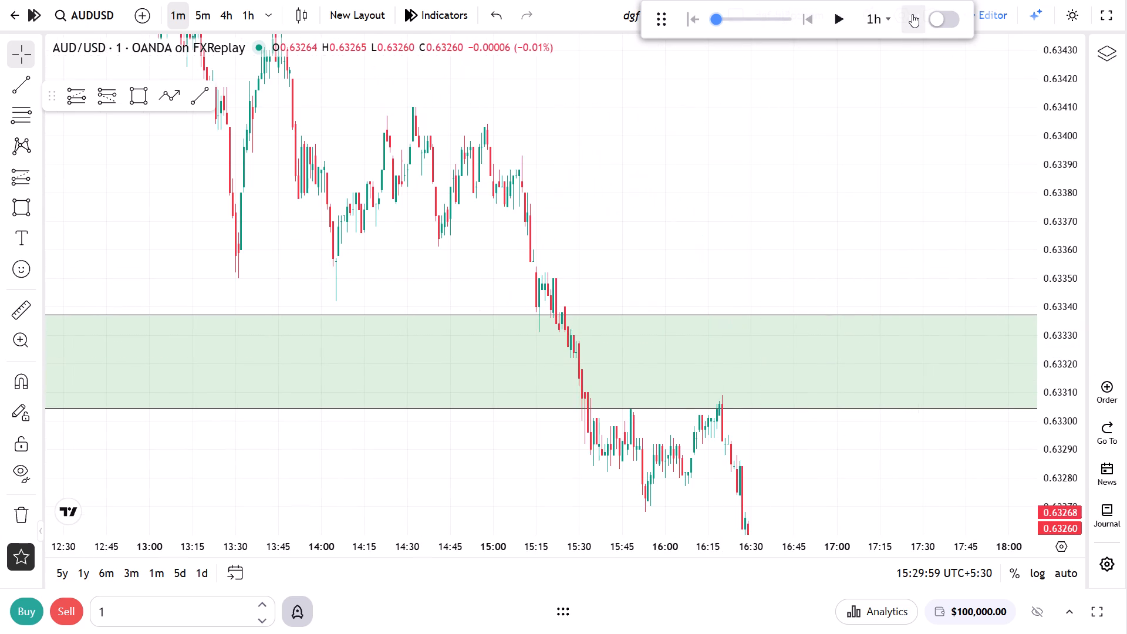
pyautogui.moveTo(835, 217); pyautogui.dragTo(884, 25)
pyautogui.scroll(4, 763, 316)
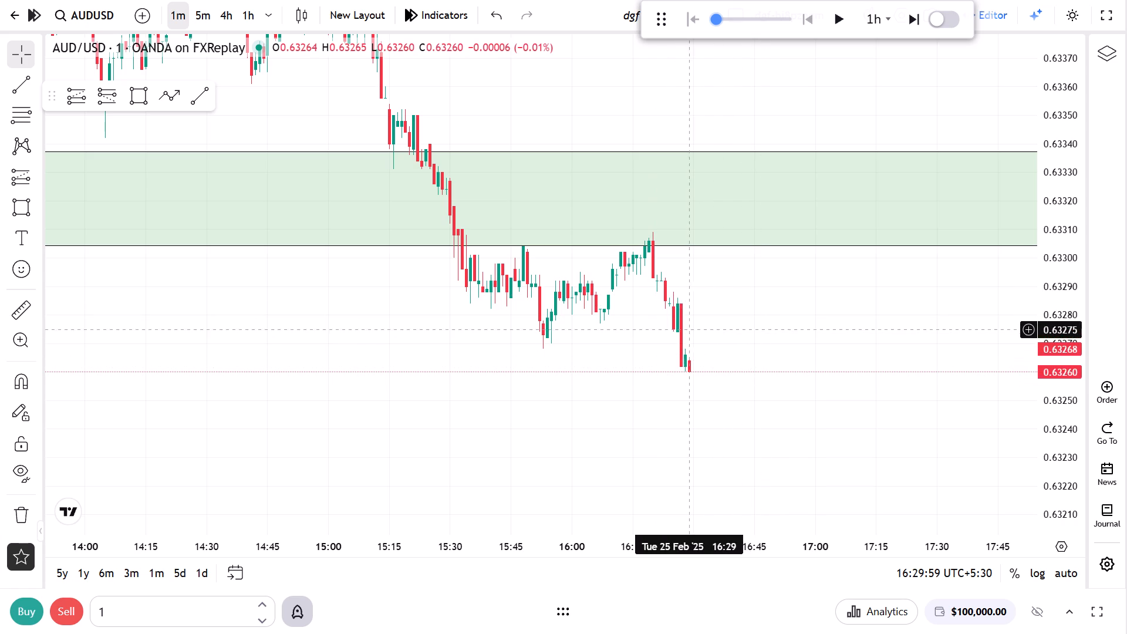
pyautogui.click(910, 28)
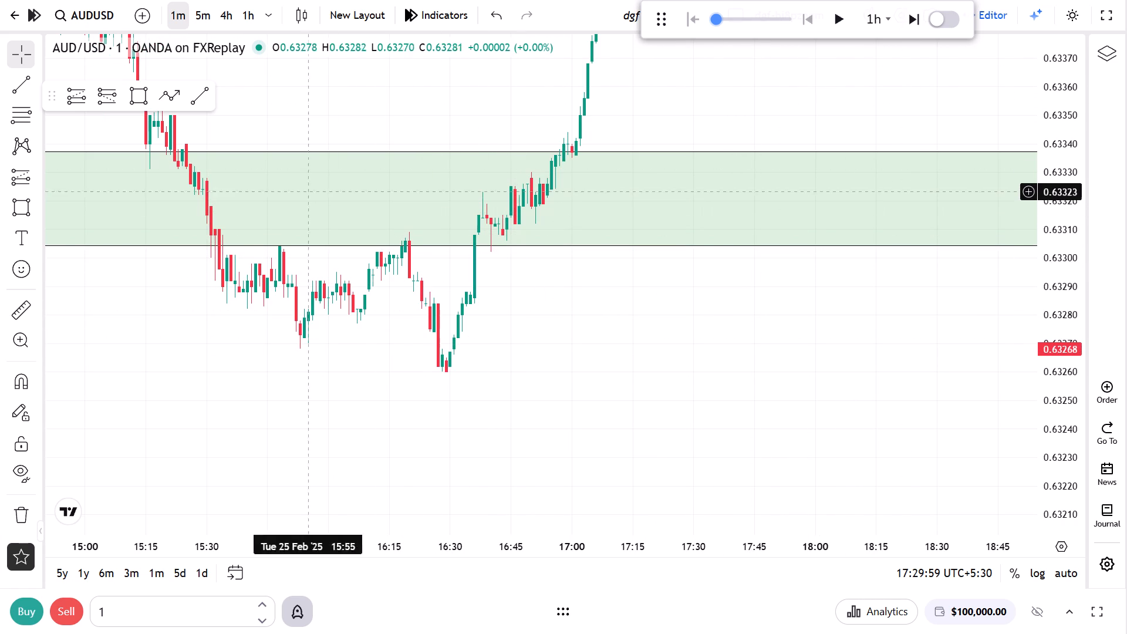
# Draw a long position from the 16:45 candle, with entry at about 0.63324 and stop at about 0.63244, below the swing low.
pyautogui.click(62, 97)
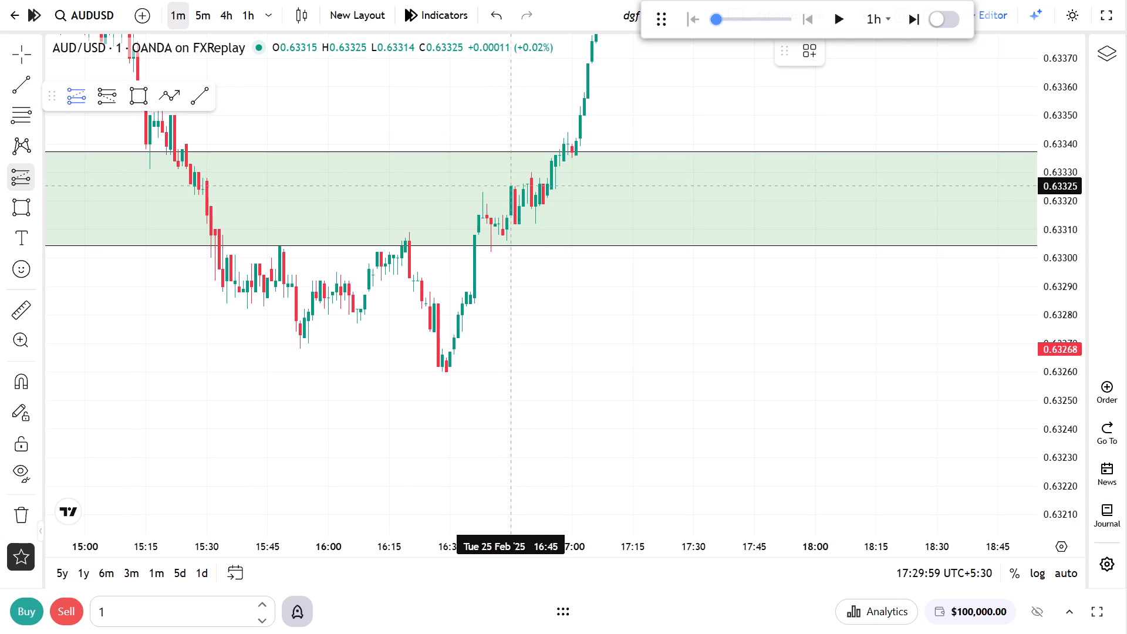
pyautogui.click(513, 186)
pyautogui.click(528, 245)
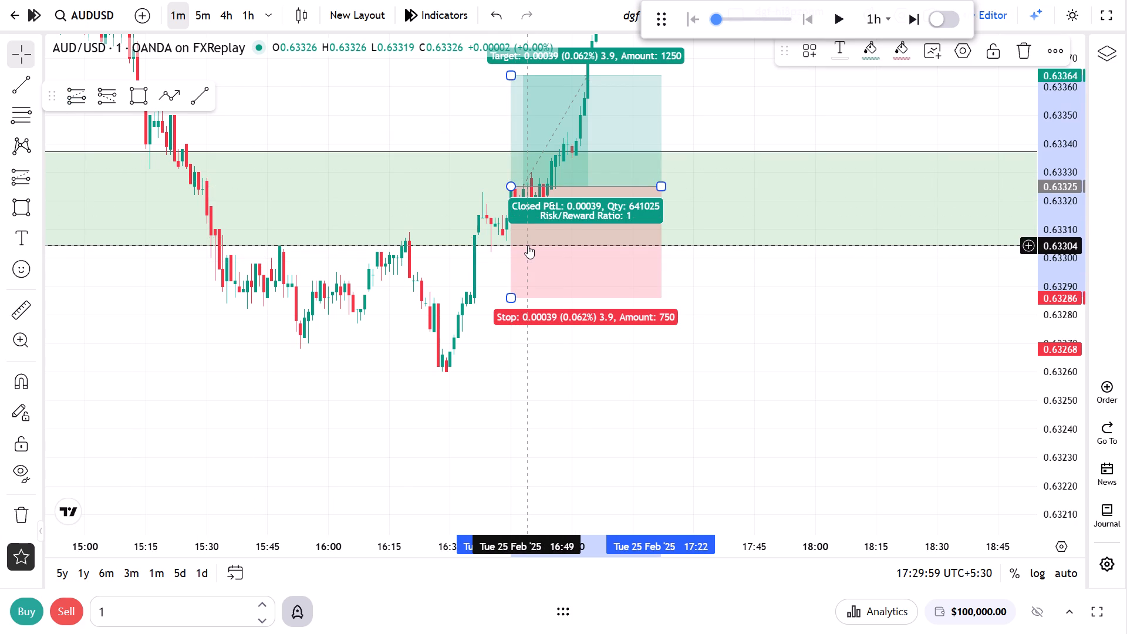
pyautogui.moveTo(510, 298); pyautogui.dragTo(511, 331)
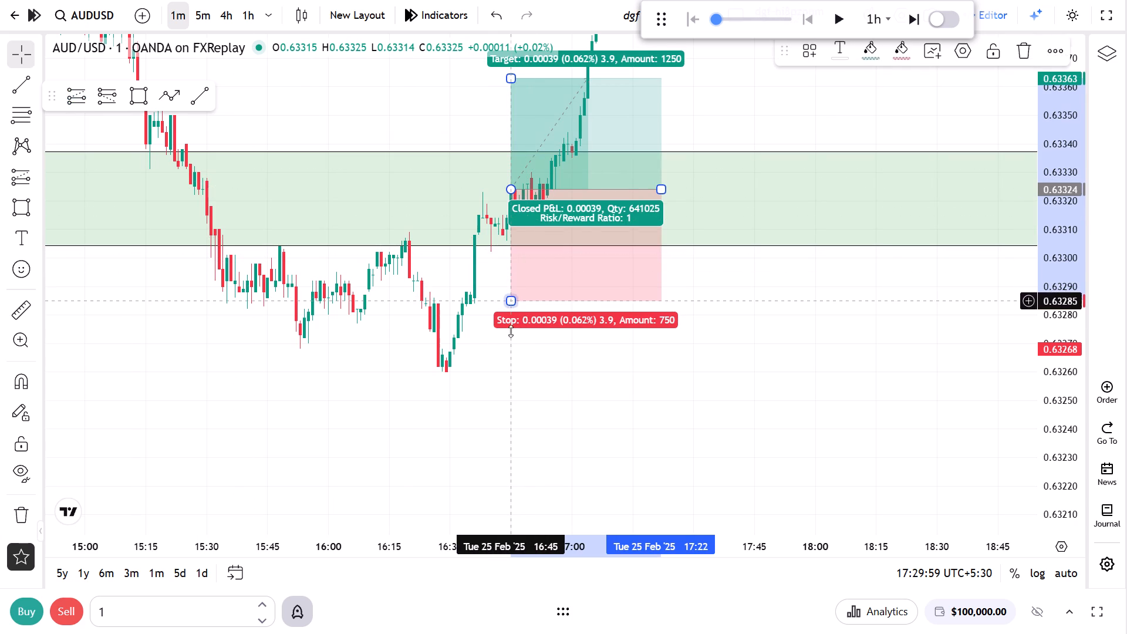
pyautogui.moveTo(511, 331); pyautogui.dragTo(506, 385)
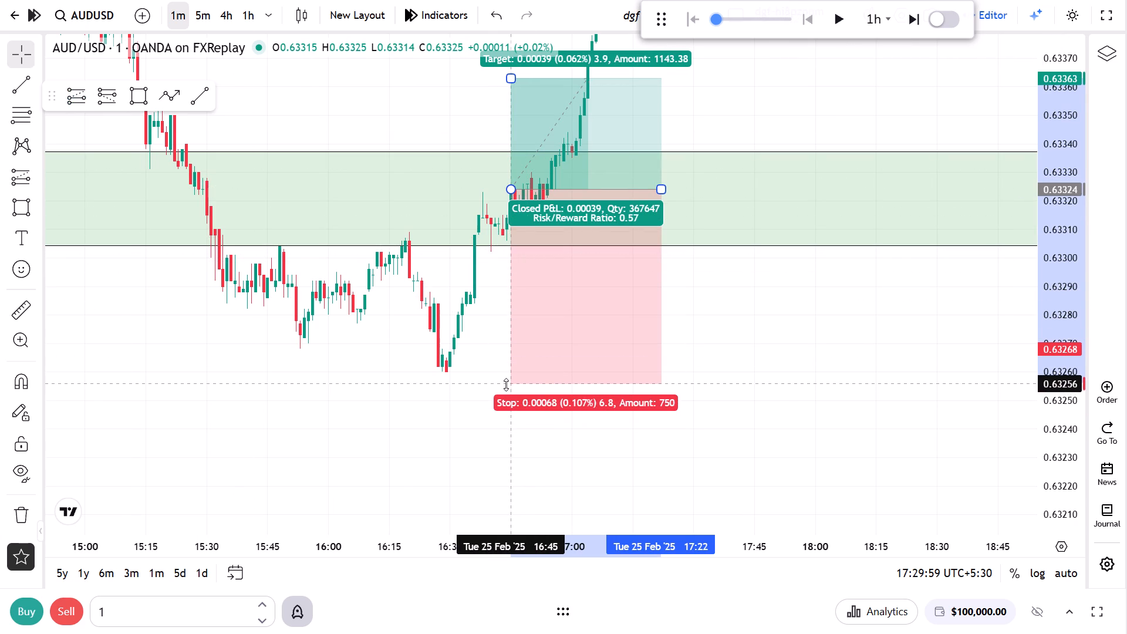
pyautogui.moveTo(506, 385); pyautogui.dragTo(513, 412)
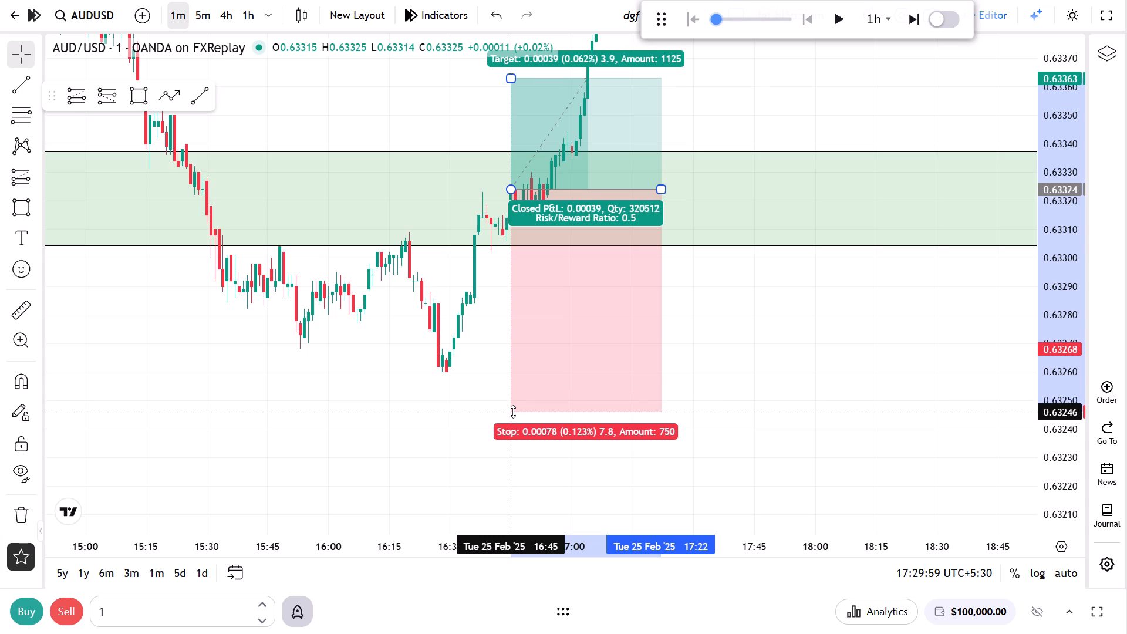
pyautogui.moveTo(513, 412); pyautogui.dragTo(513, 396)
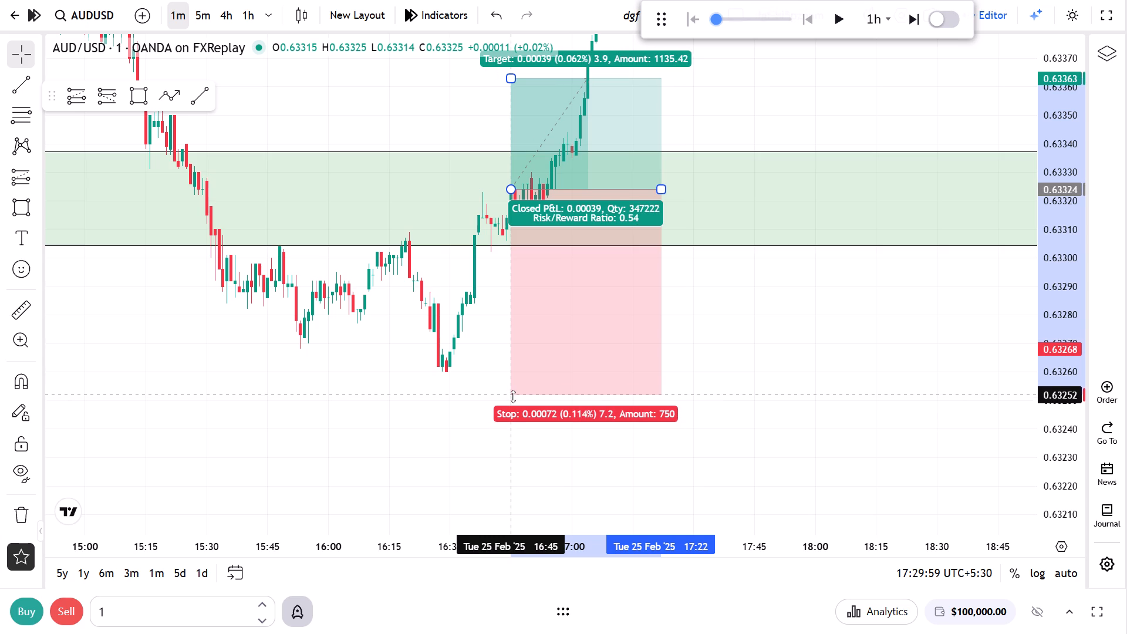
pyautogui.moveTo(513, 396); pyautogui.dragTo(511, 390)
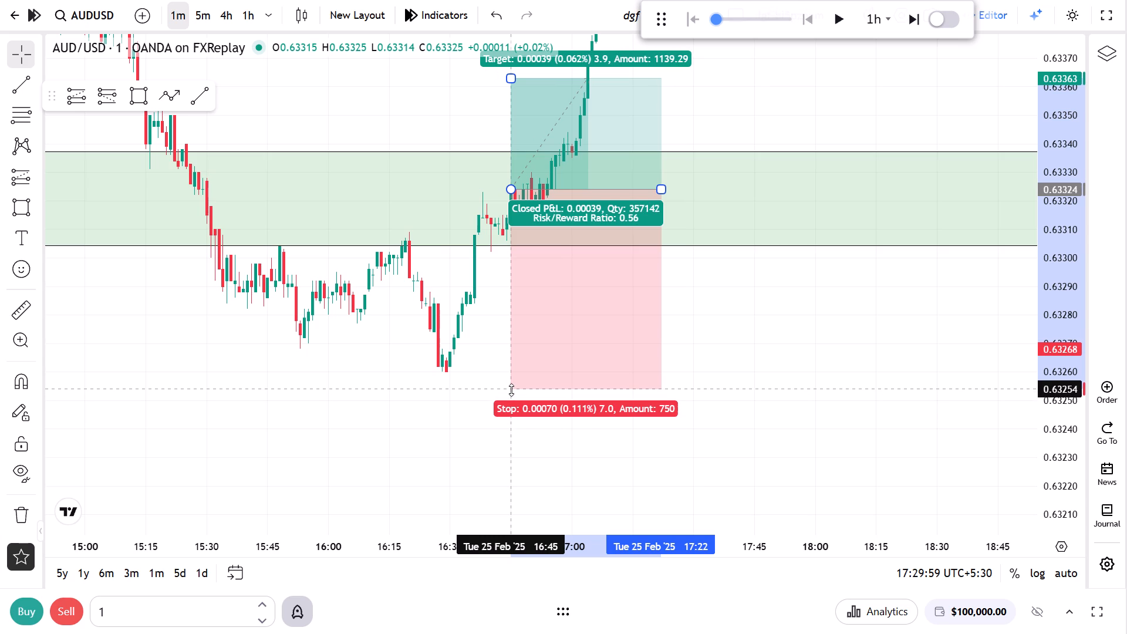
pyautogui.moveTo(511, 390); pyautogui.dragTo(519, 439)
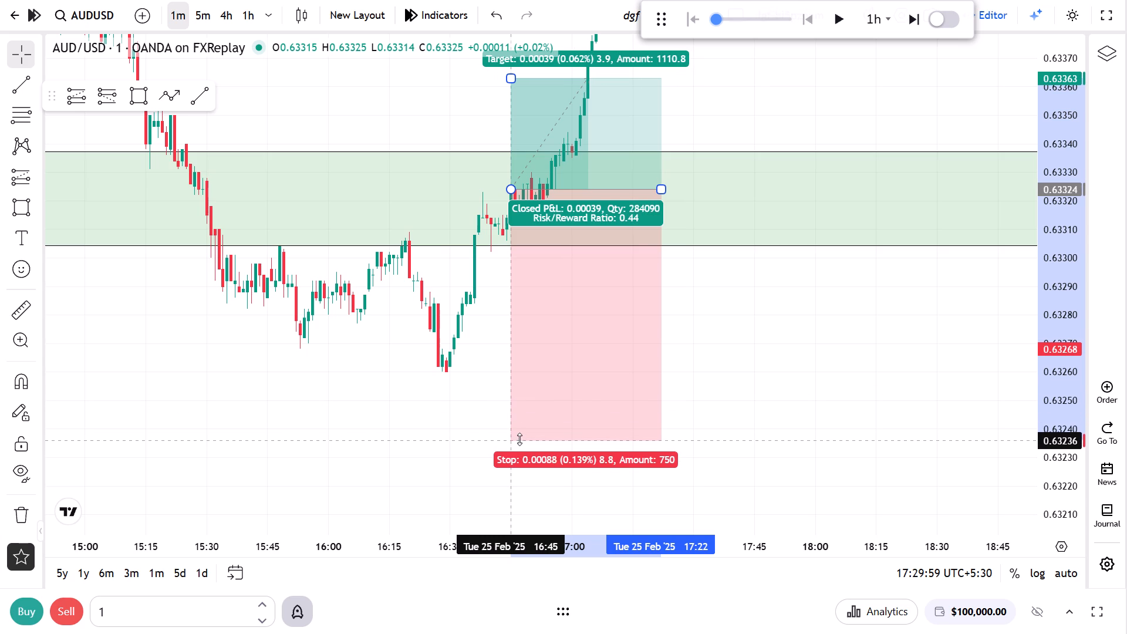
pyautogui.moveTo(519, 439); pyautogui.dragTo(522, 425)
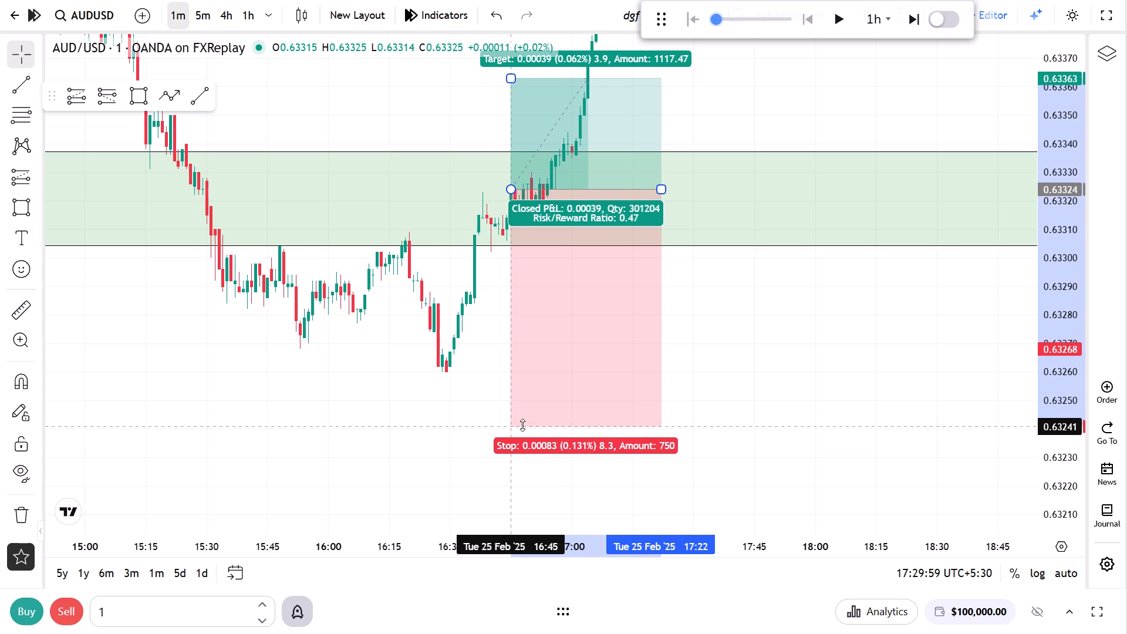
pyautogui.moveTo(522, 425); pyautogui.dragTo(522, 419)
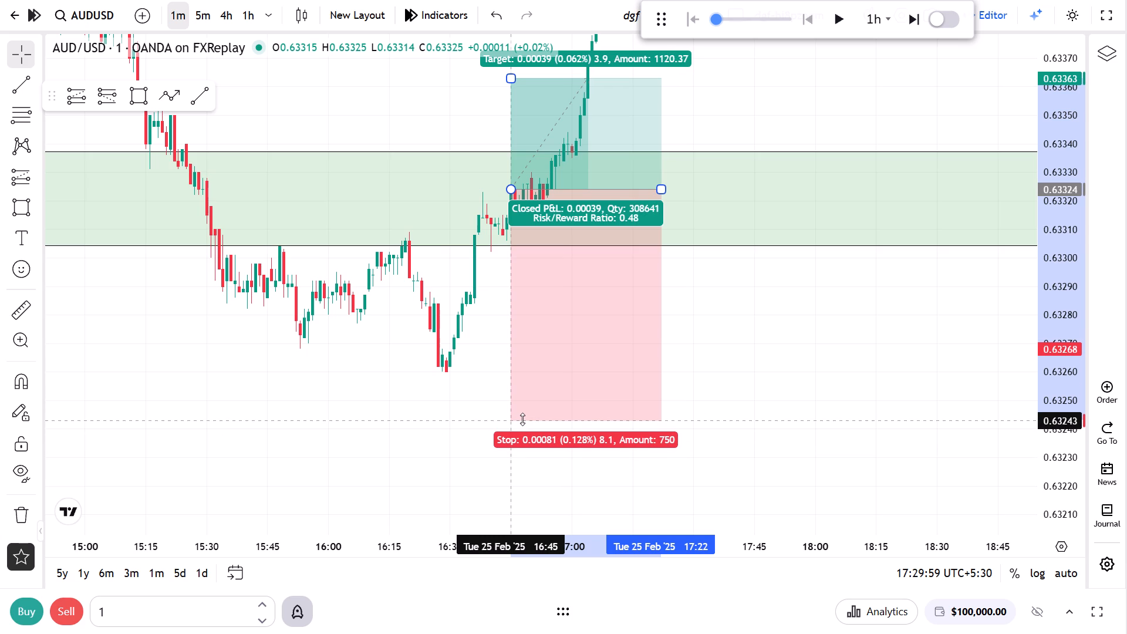
pyautogui.moveTo(522, 419); pyautogui.dragTo(521, 417)
# Raise the long position's target to about 0.63407 for roughly 1:1 risk/reward, and shorten its width to end around 17:10.
pyautogui.moveTo(397, 338); pyautogui.dragTo(393, 483)
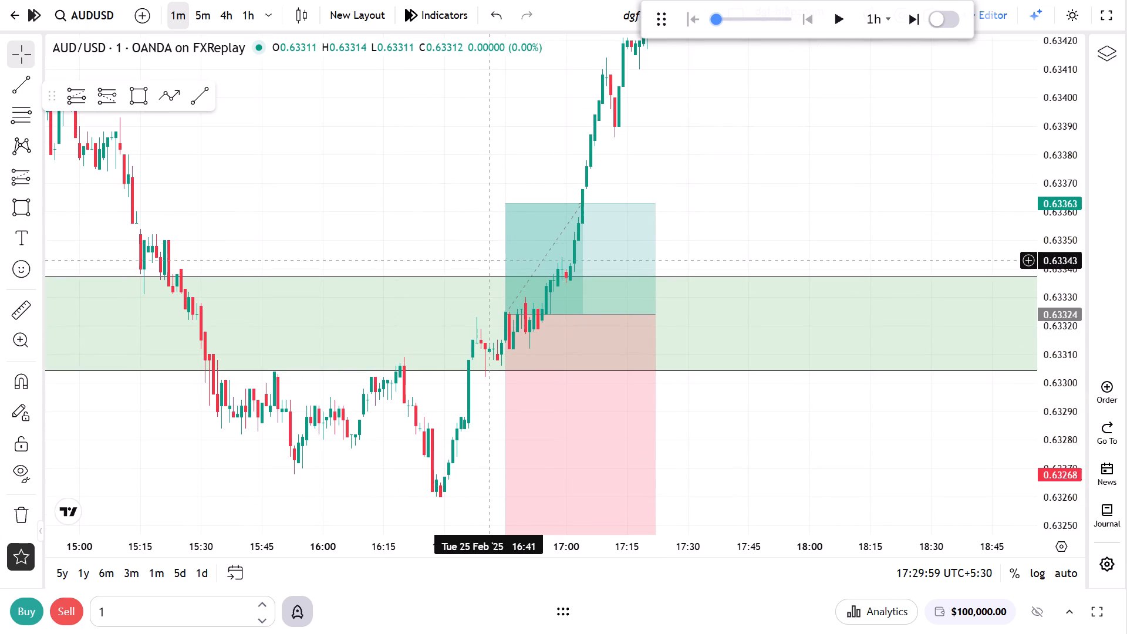
pyautogui.moveTo(502, 203); pyautogui.dragTo(532, 79)
pyautogui.moveTo(654, 314); pyautogui.dragTo(612, 311)
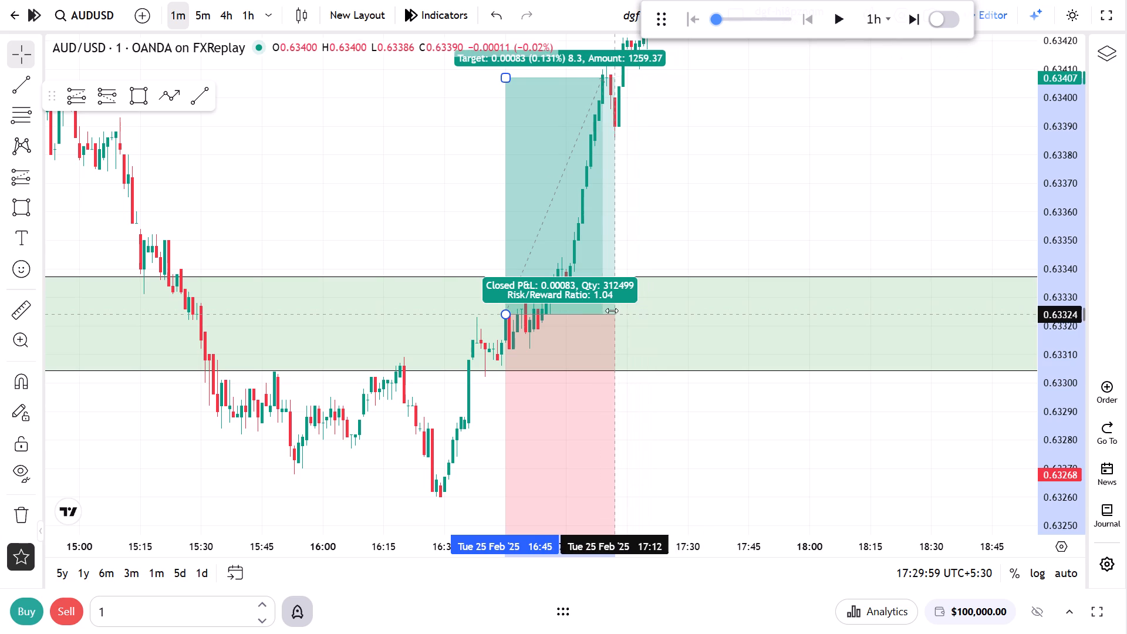
pyautogui.moveTo(612, 311); pyautogui.dragTo(606, 309)
# Review the completed long position on the 1m chart and return to the 4h timeframe.
pyautogui.moveTo(734, 141); pyautogui.dragTo(543, 258)
pyautogui.scroll(-3, 657, 290)
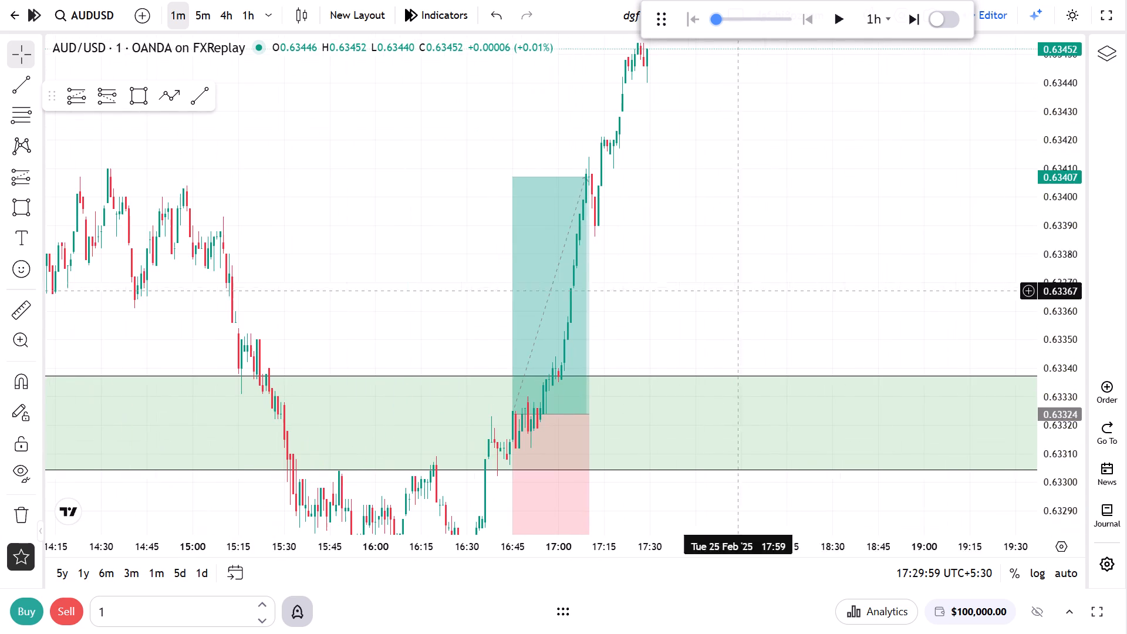
pyautogui.moveTo(1054, 140); pyautogui.dragTo(1005, 363)
pyautogui.click(768, 245)
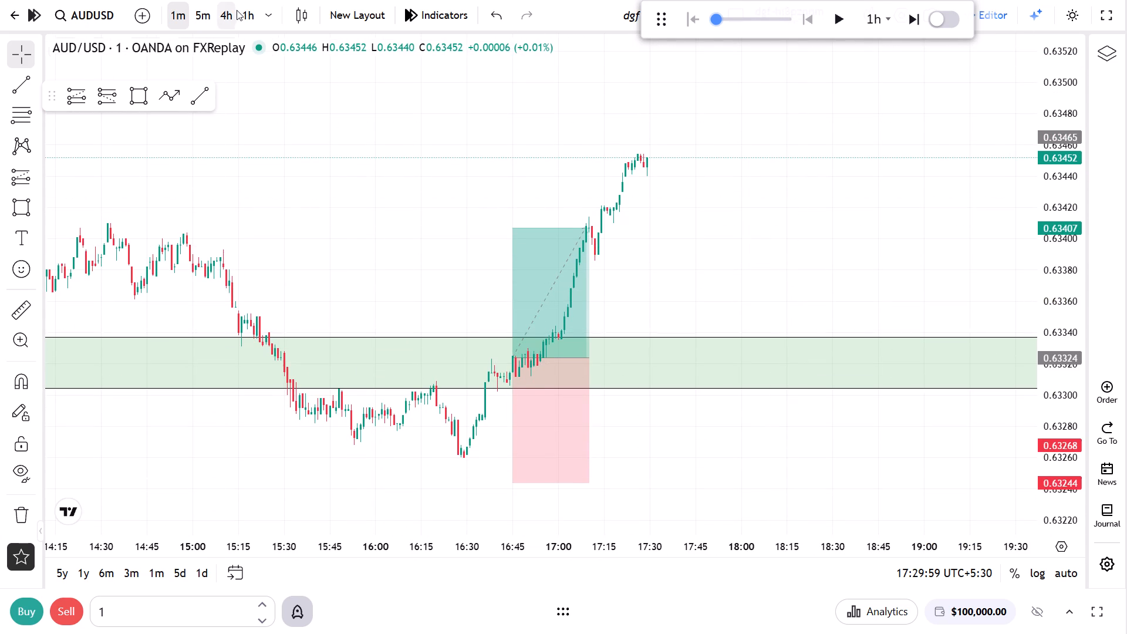
pyautogui.click(235, 9)
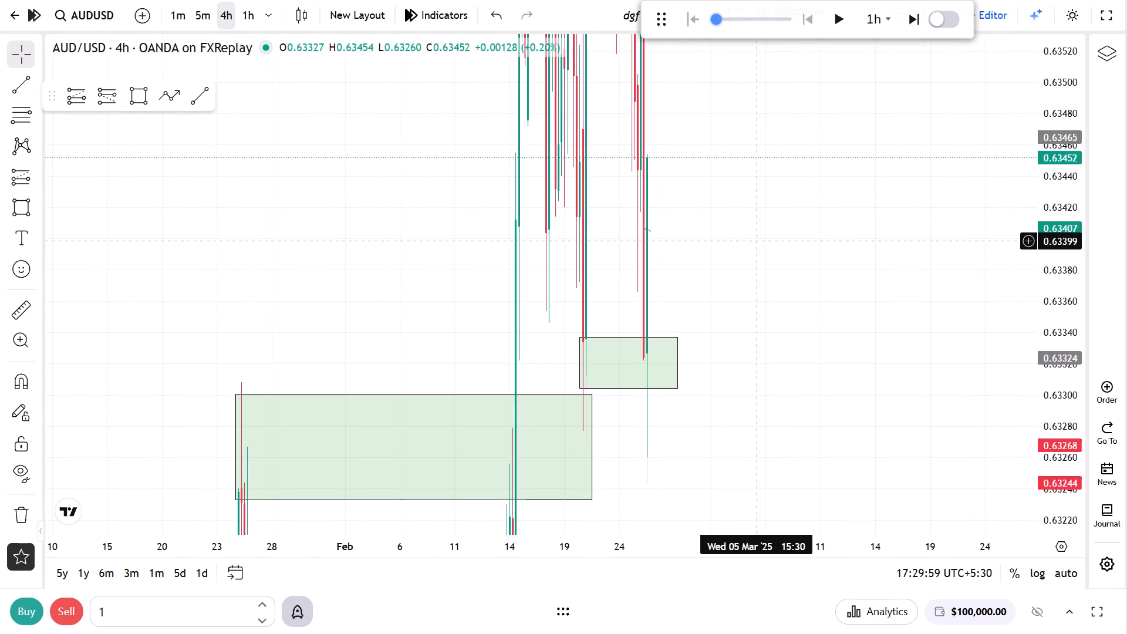
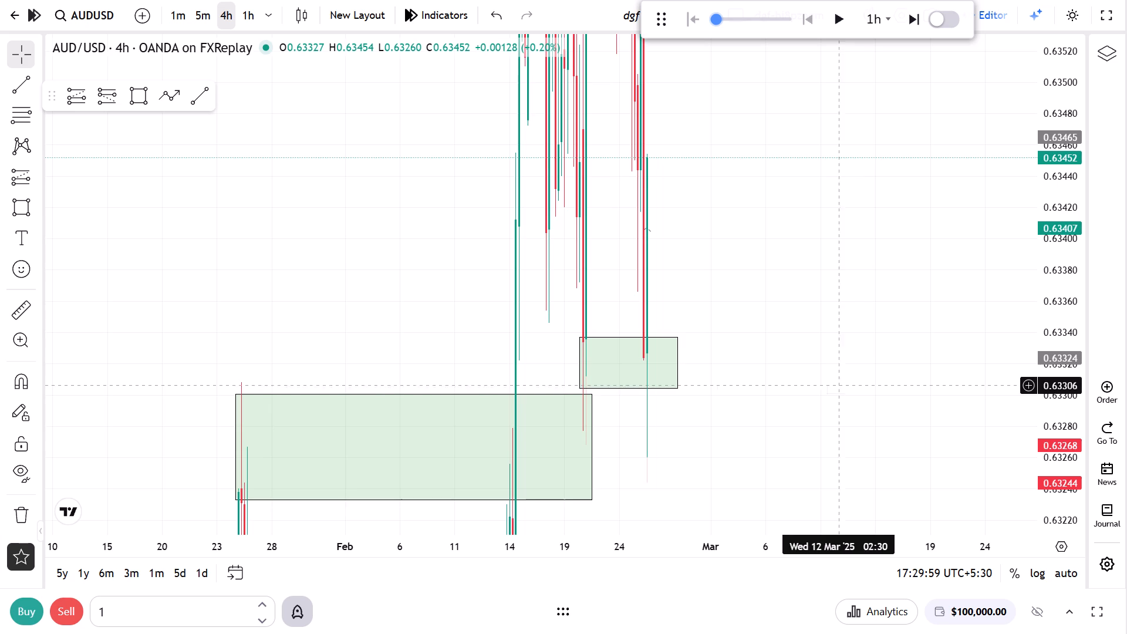
# Examine the 4h price action around the marked February zones, up to the latest candle on 25 February.
pyautogui.moveTo(1062, 257); pyautogui.dragTo(1016, 503)
pyautogui.moveTo(852, 388); pyautogui.dragTo(895, 500)
pyautogui.scroll(4, 897, 501)
pyautogui.moveTo(1057, 277); pyautogui.dragTo(1043, 443)
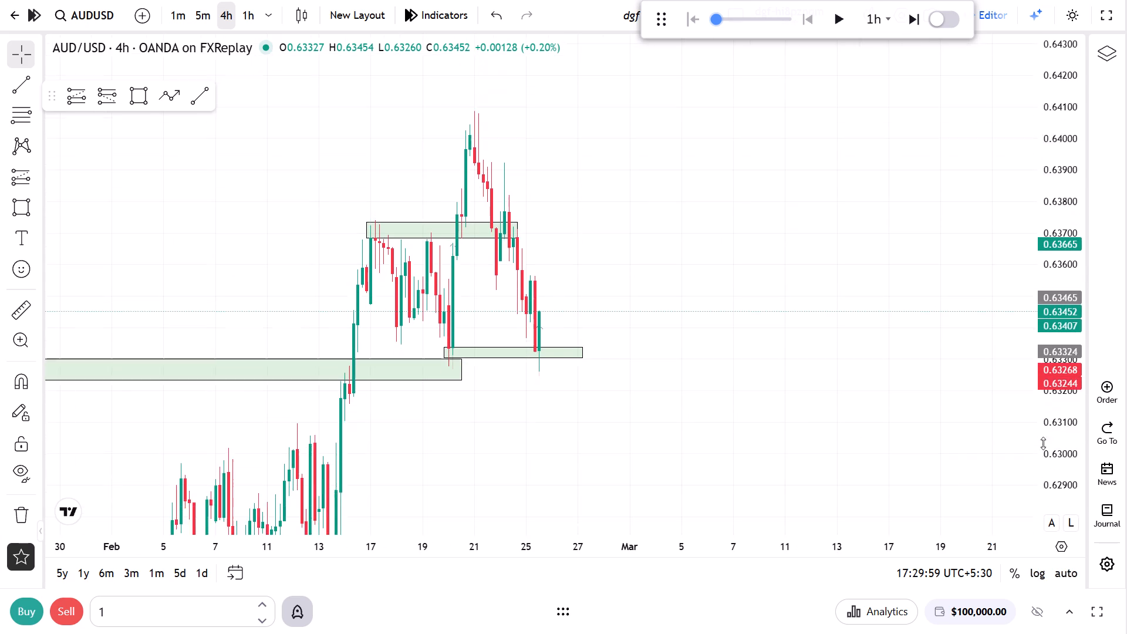
pyautogui.moveTo(1043, 443); pyautogui.dragTo(1034, 443)
pyautogui.moveTo(697, 379); pyautogui.dragTo(869, 377)
pyautogui.scroll(4, 818, 421)
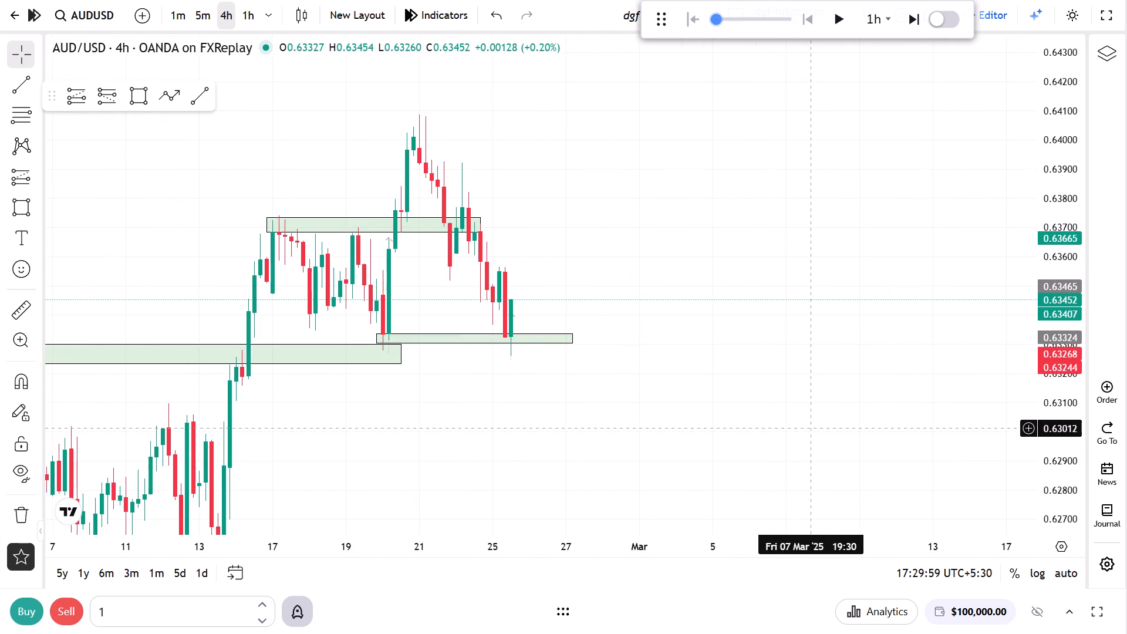
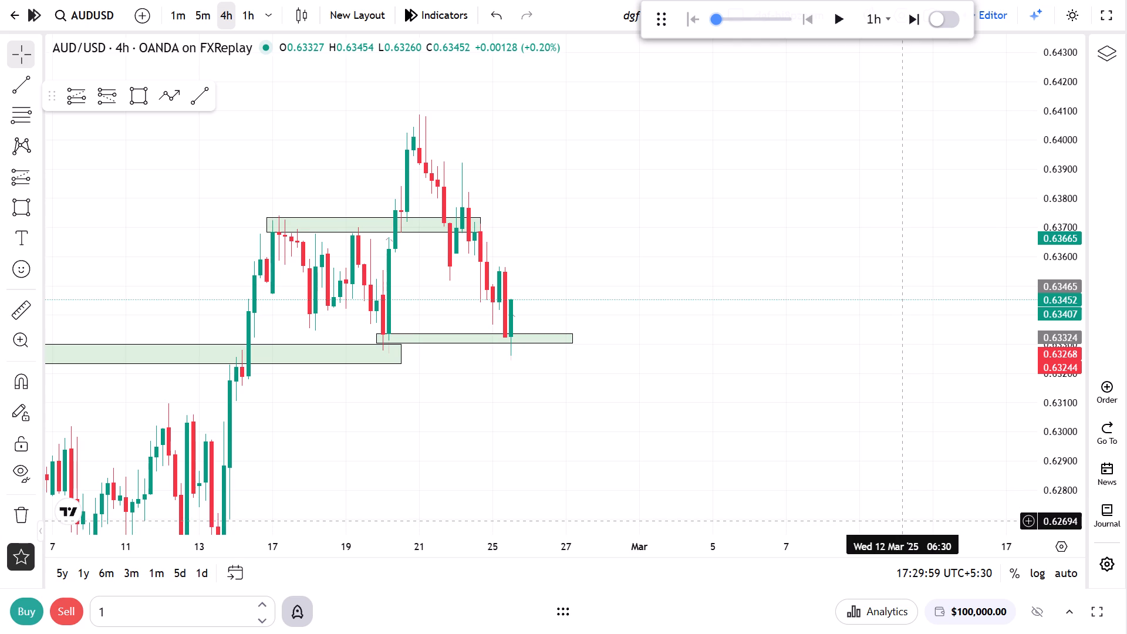
# Resume the 1h-interval replay on the 4h chart and follow price from 25 February through 26 February.
pyautogui.moveTo(704, 384); pyautogui.dragTo(781, 424)
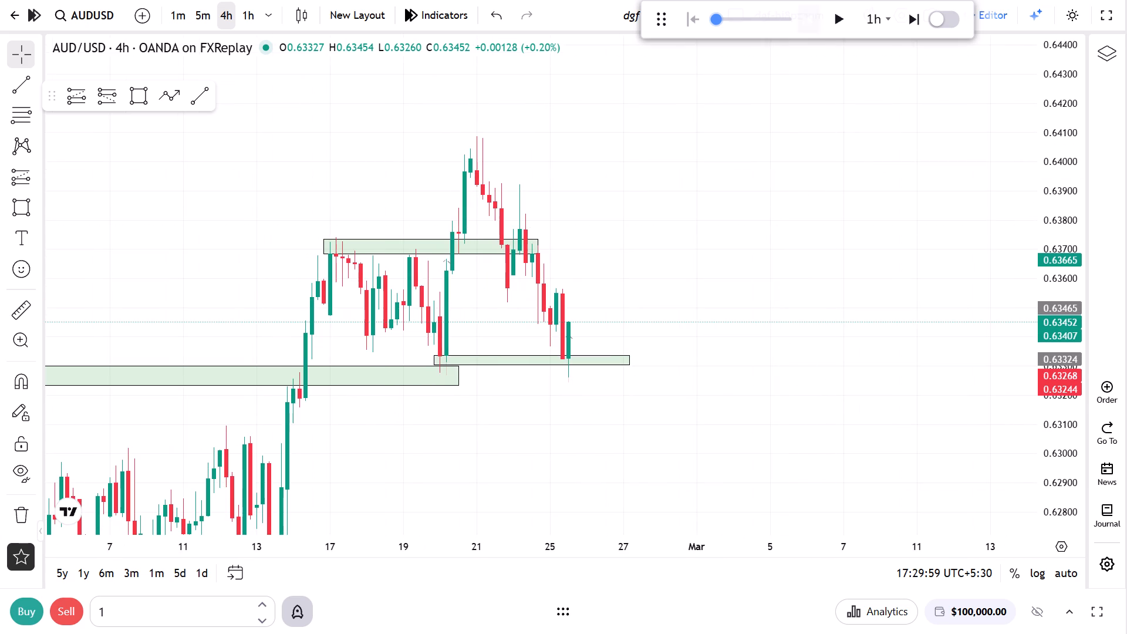
pyautogui.click(834, 35)
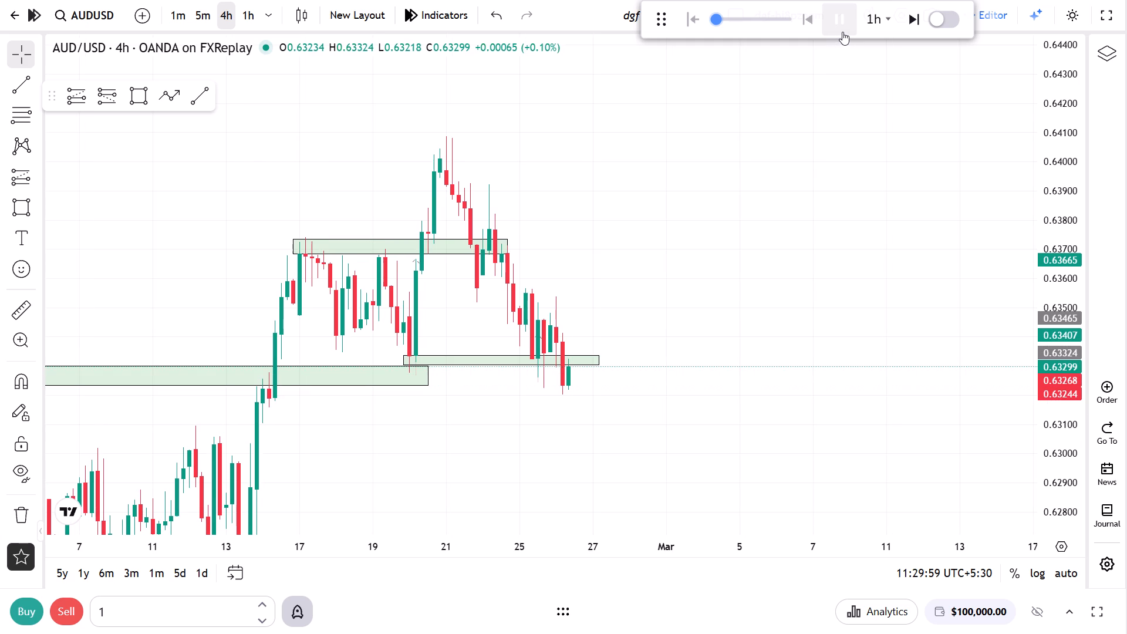
pyautogui.moveTo(734, 184); pyautogui.dragTo(840, 205)
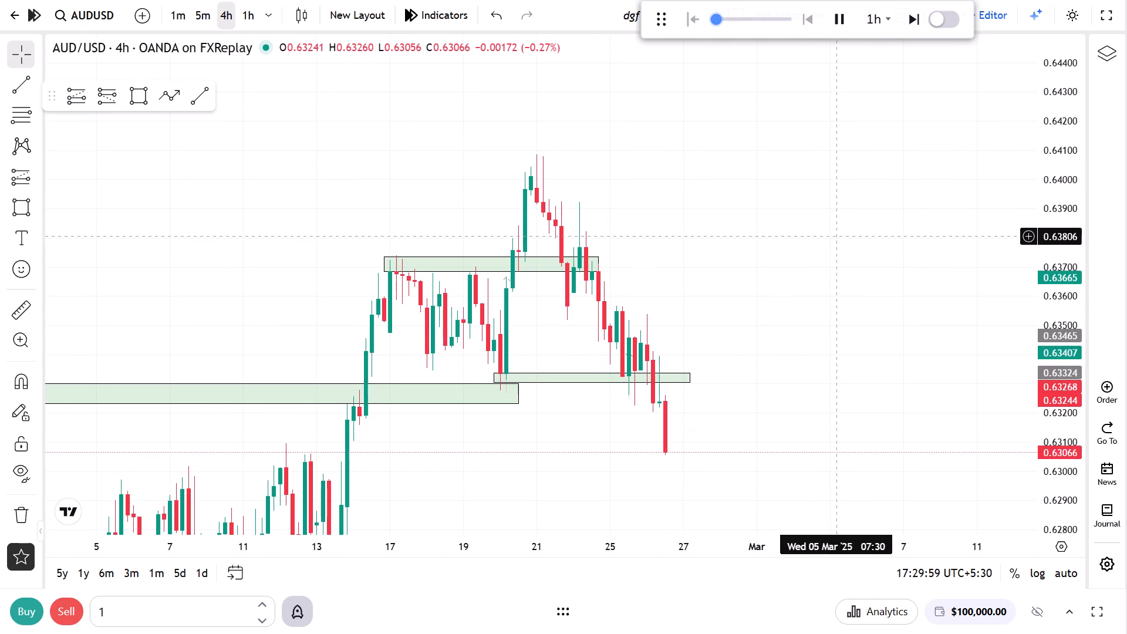
pyautogui.moveTo(838, 237); pyautogui.dragTo(944, 212)
pyautogui.moveTo(895, 316); pyautogui.dragTo(886, 180)
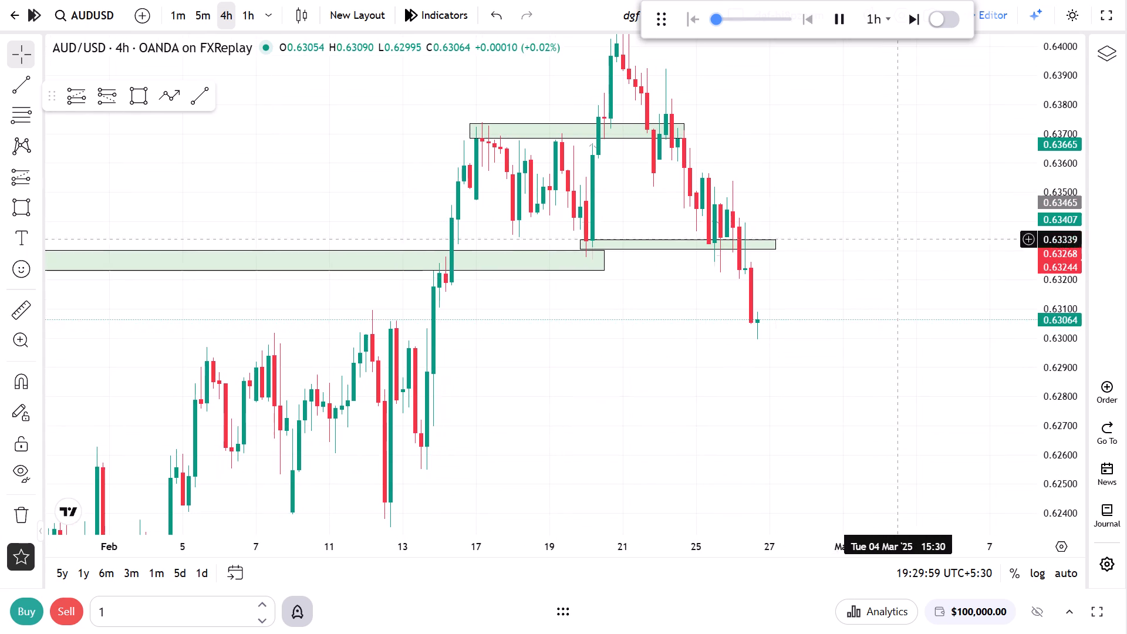
# Set the replay interval to 4h and run the replay through 27 February, pausing after the sharp sell-off.
pyautogui.click(891, 19)
pyautogui.scroll(-2, 889, 186)
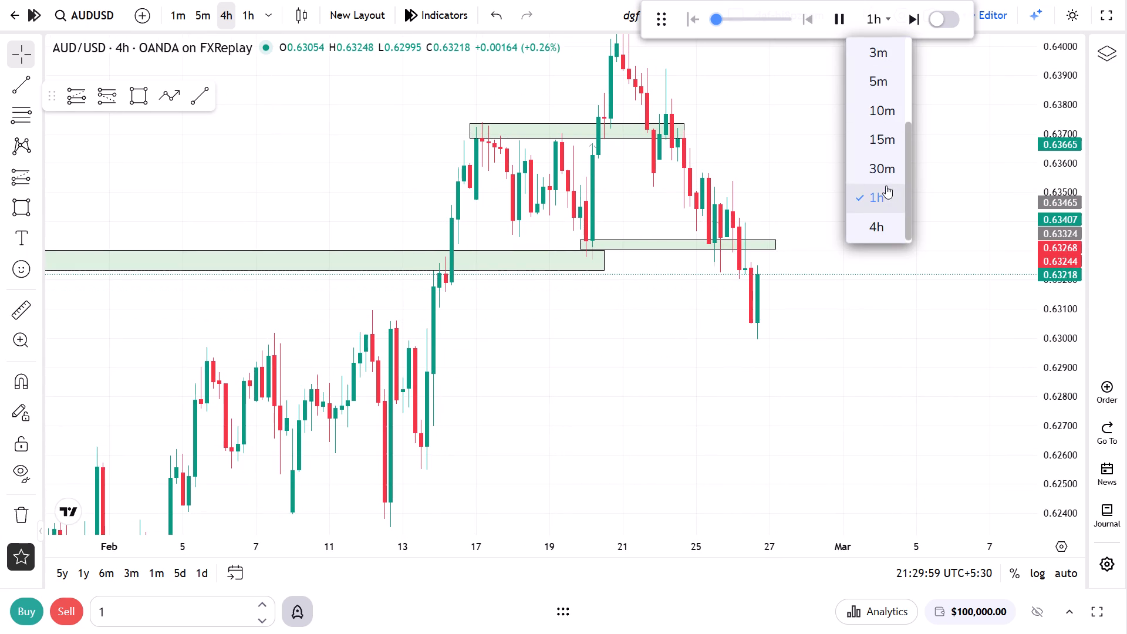
pyautogui.click(888, 215)
pyautogui.moveTo(879, 188); pyautogui.dragTo(893, 214)
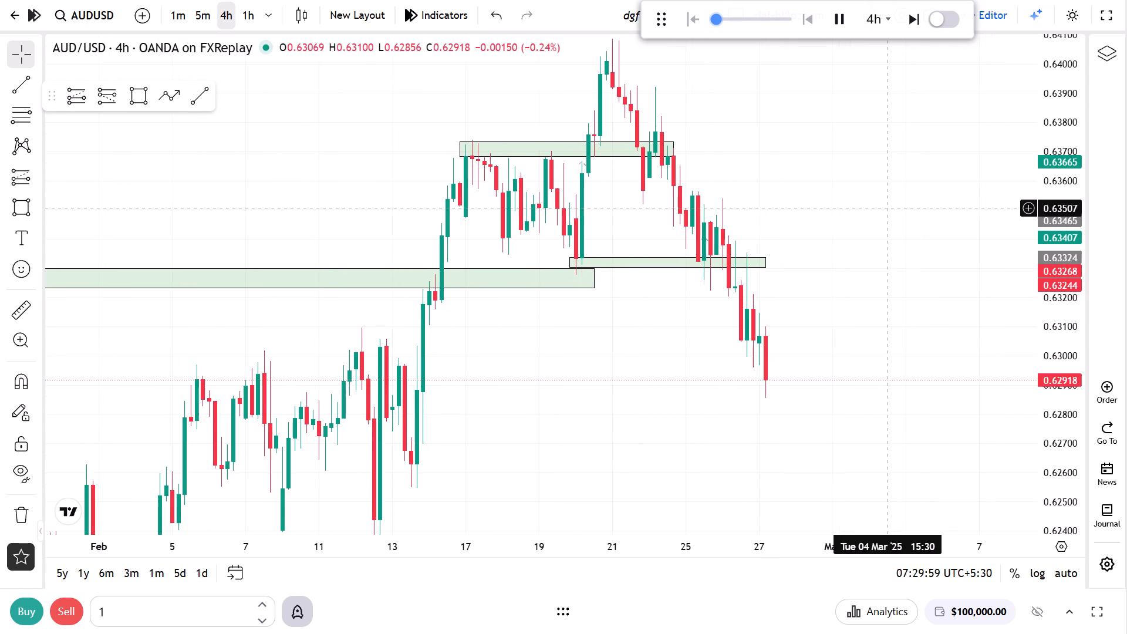
pyautogui.moveTo(889, 208); pyautogui.dragTo(914, 173)
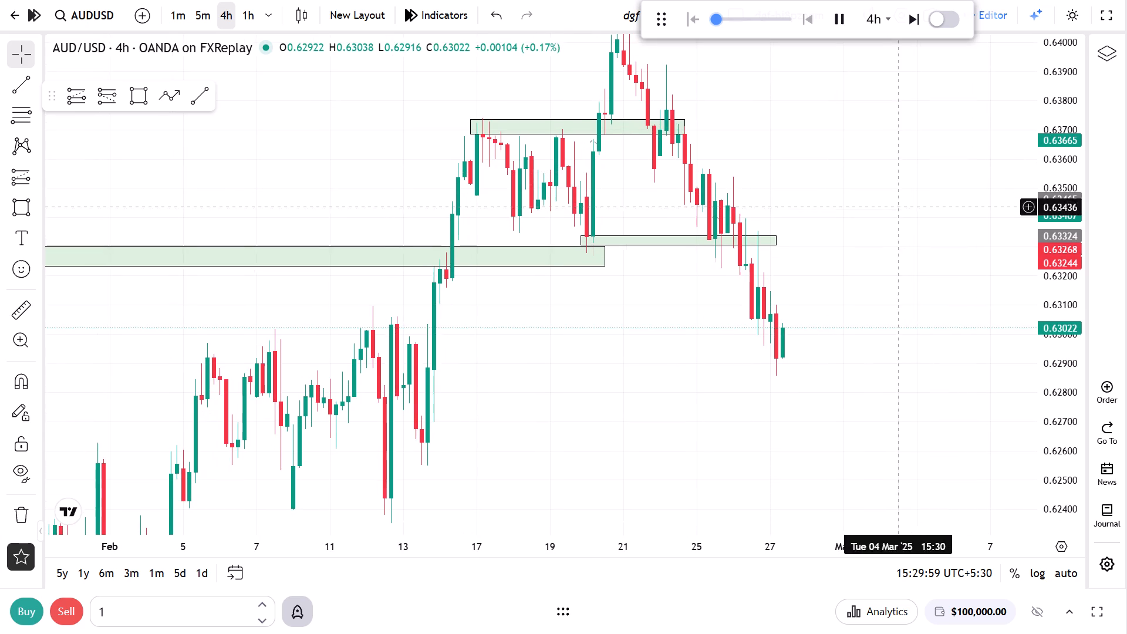
pyautogui.moveTo(832, 279); pyautogui.dragTo(865, 274)
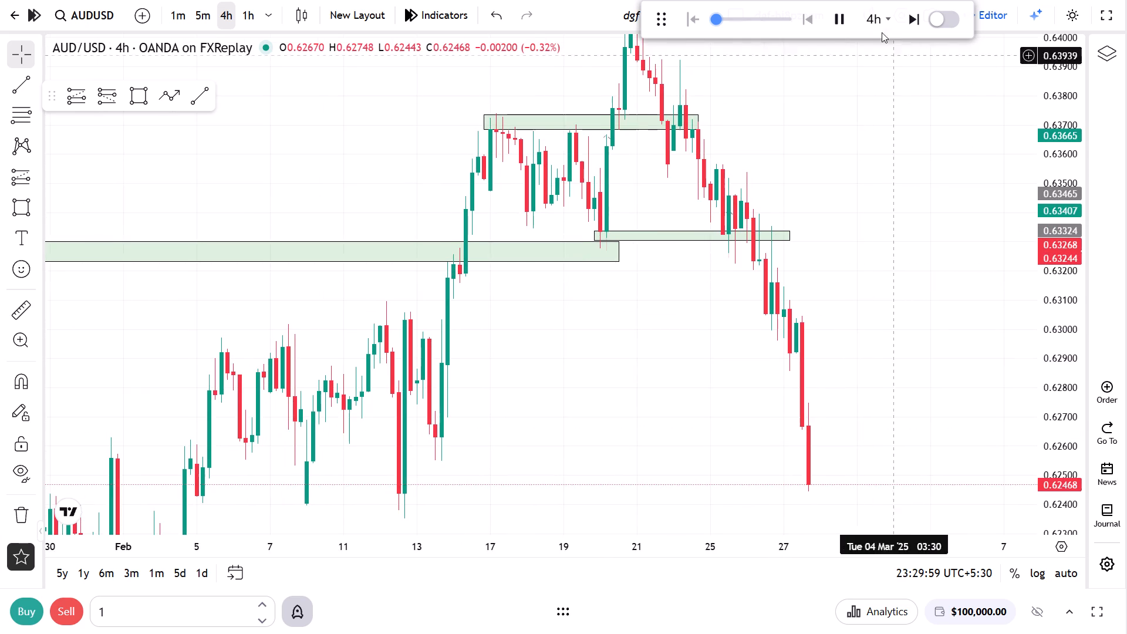
pyautogui.click(848, 24)
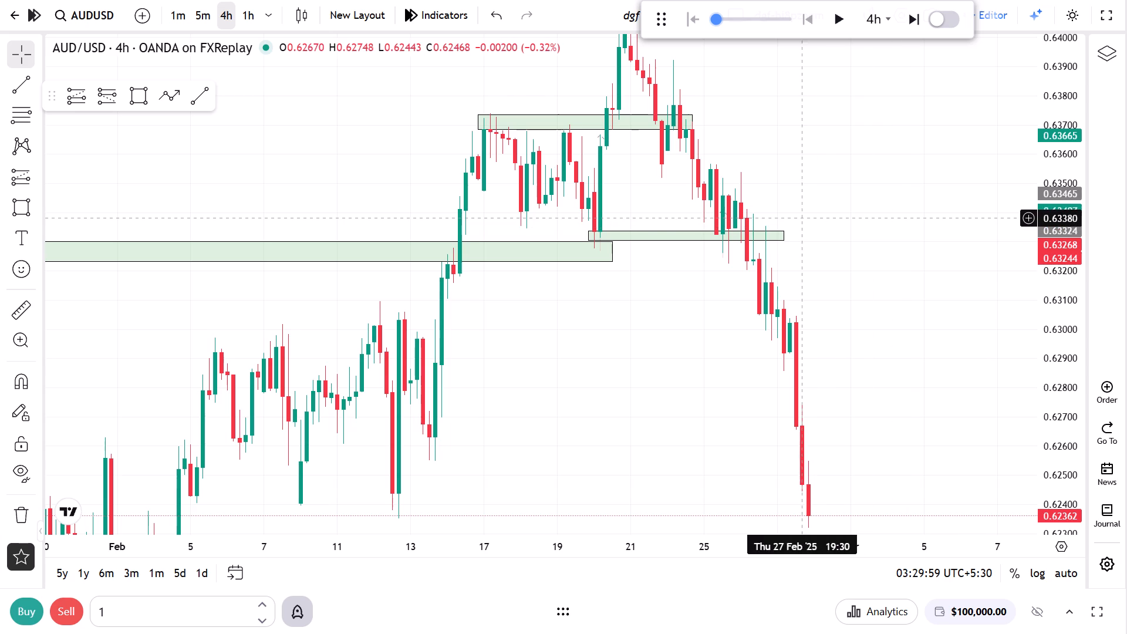
# Resume the 4h-interval replay, run it to the end of February, and stay on the chart when the simulation finishes.
pyautogui.click(831, 21)
pyautogui.moveTo(907, 297); pyautogui.dragTo(922, 225)
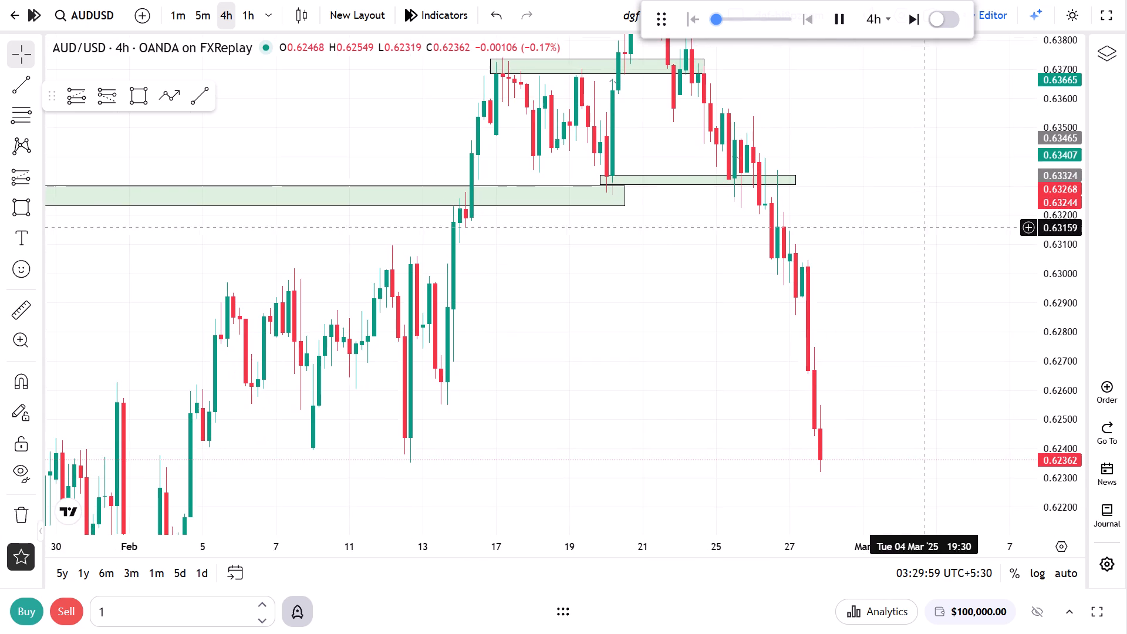
pyautogui.moveTo(1048, 249); pyautogui.dragTo(1050, 345)
pyautogui.click(971, 340)
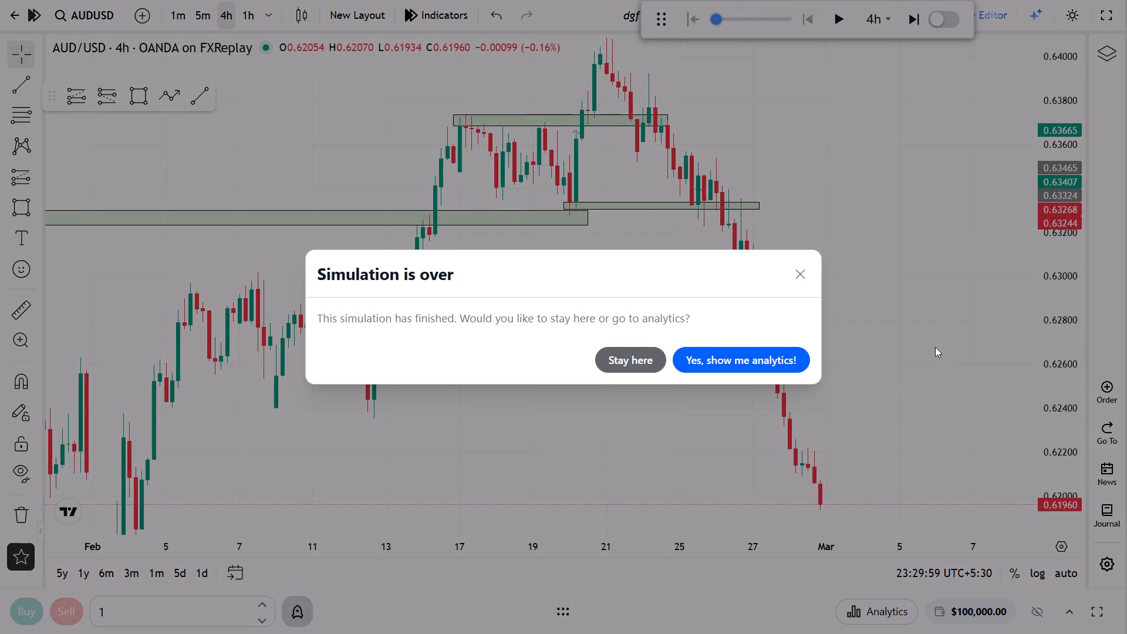
pyautogui.click(647, 358)
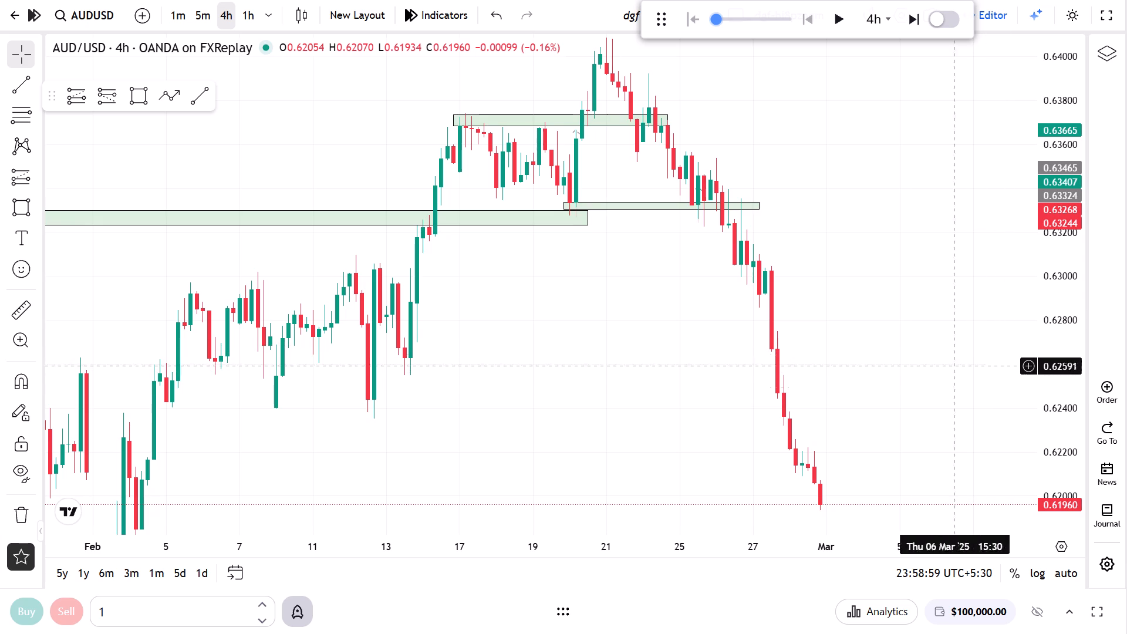
# Review the 5m chart with a reset view, going back from 28 February to the long position on 20 February.
pyautogui.click(192, 4)
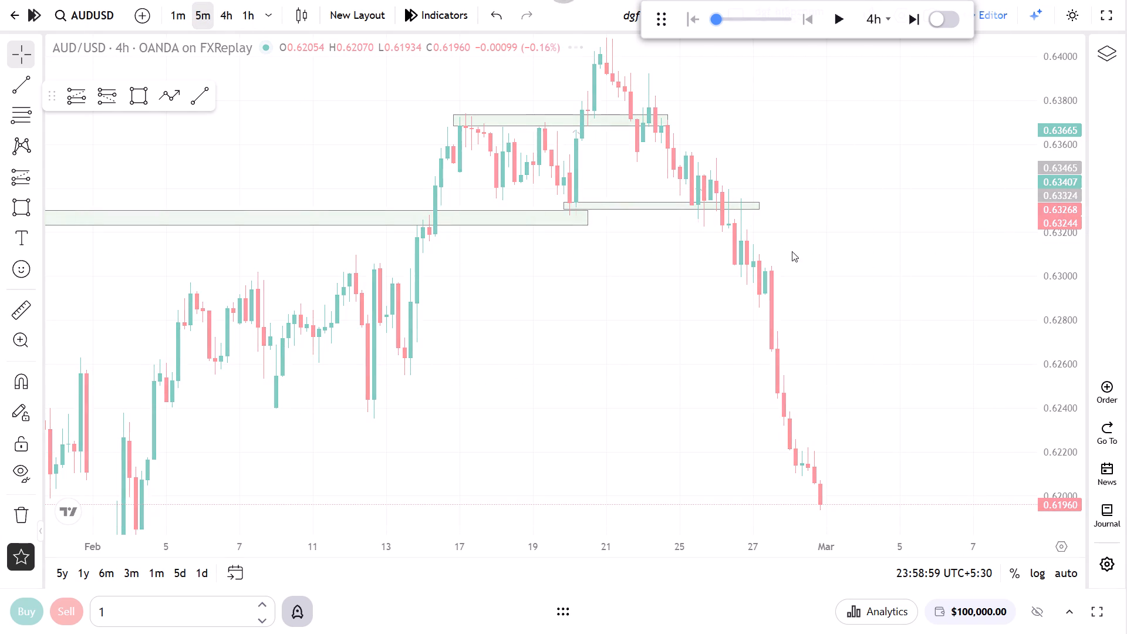
pyautogui.rightClick(856, 281)
pyautogui.click(903, 297)
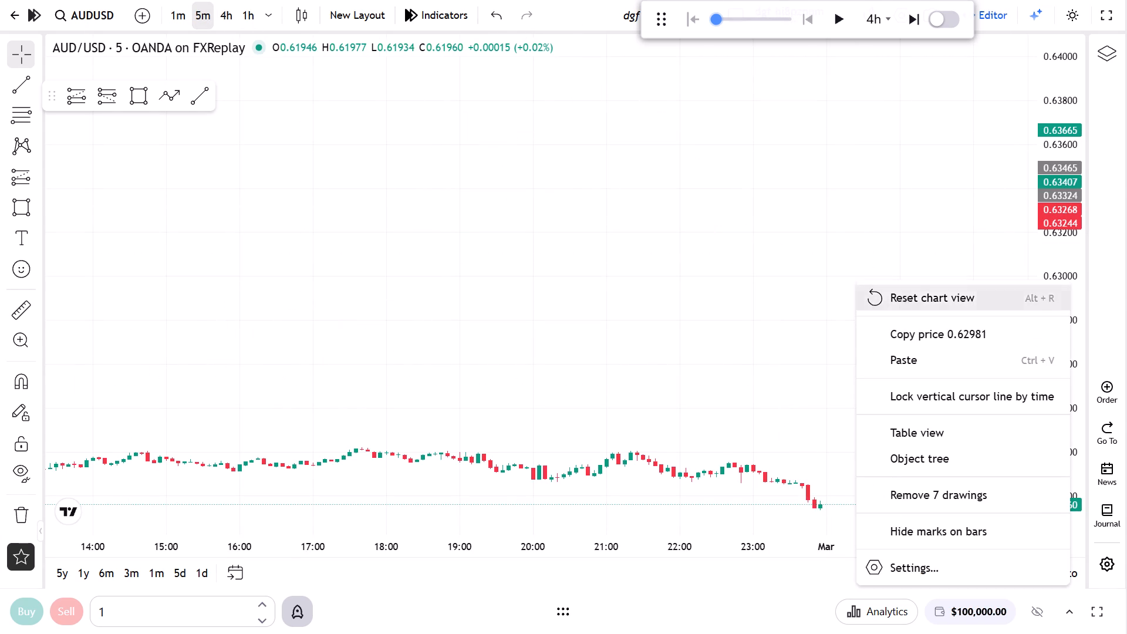
pyautogui.scroll(-18, 723, 365)
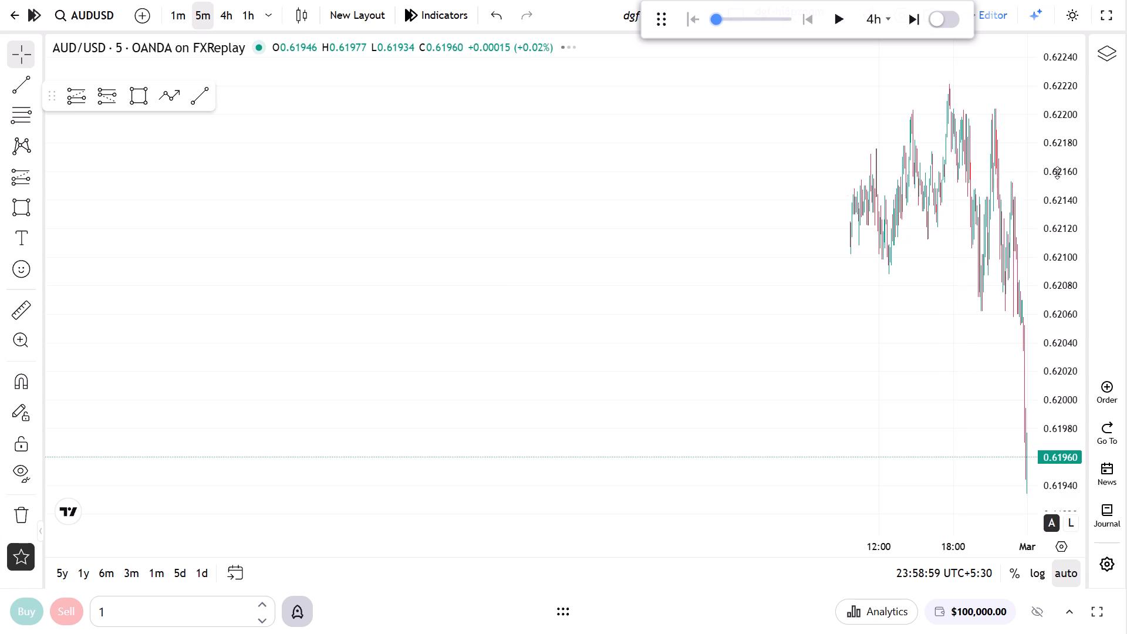
pyautogui.moveTo(1058, 183); pyautogui.dragTo(1041, 363)
pyautogui.moveTo(667, 270); pyautogui.dragTo(891, 417)
pyautogui.moveTo(700, 375); pyautogui.dragTo(914, 370)
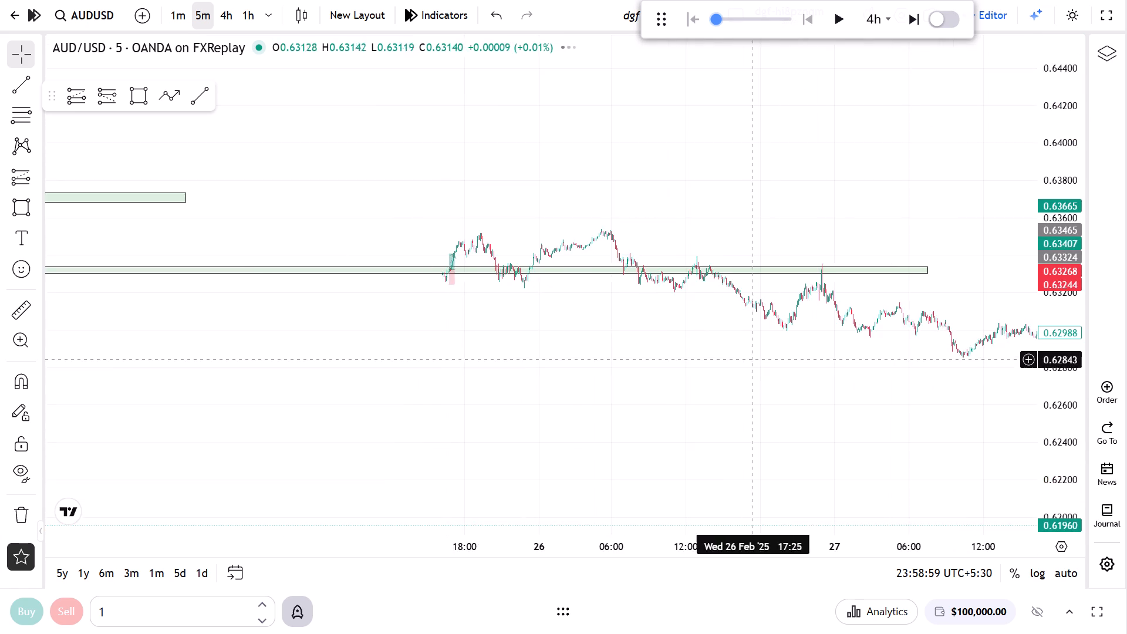
pyautogui.moveTo(751, 360); pyautogui.dragTo(874, 367)
pyautogui.moveTo(608, 343); pyautogui.dragTo(868, 356)
pyautogui.moveTo(1065, 480); pyautogui.dragTo(1065, 406)
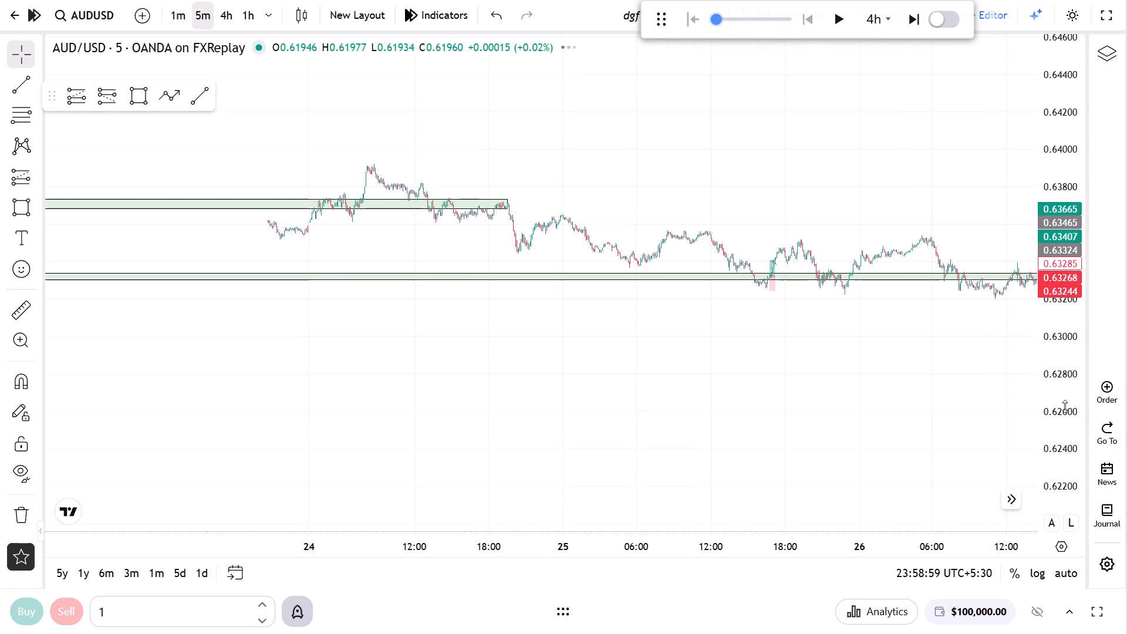
pyautogui.moveTo(1065, 406); pyautogui.dragTo(1052, 156)
pyautogui.moveTo(676, 308); pyautogui.dragTo(851, 448)
pyautogui.moveTo(636, 278); pyautogui.dragTo(926, 397)
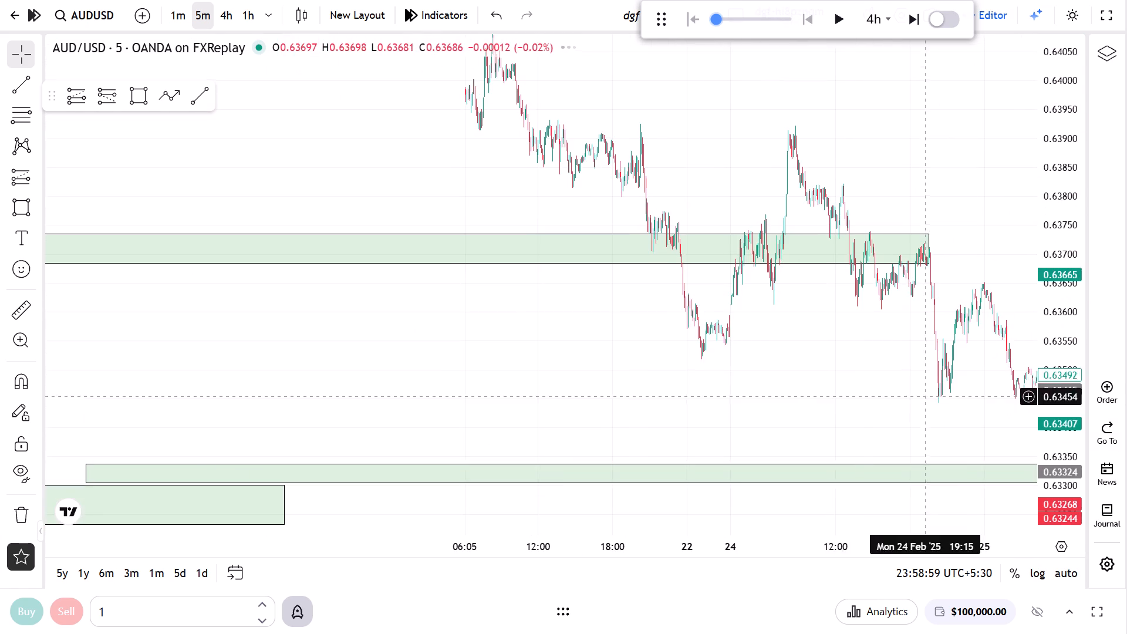
pyautogui.moveTo(583, 318); pyautogui.dragTo(915, 409)
pyautogui.moveTo(598, 407); pyautogui.dragTo(878, 228)
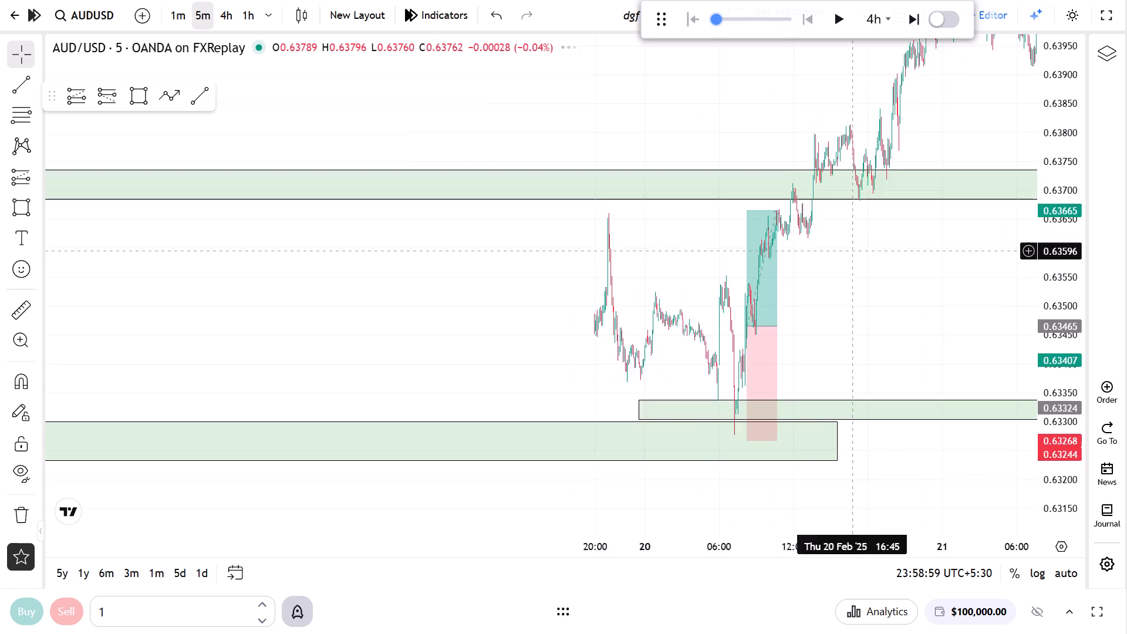
# Examine the 5m price action around the marked zones, going back from 20 February to 11 February.
pyautogui.moveTo(878, 228); pyautogui.dragTo(880, 226)
pyautogui.moveTo(572, 274); pyautogui.dragTo(881, 316)
pyautogui.moveTo(482, 326); pyautogui.dragTo(715, 337)
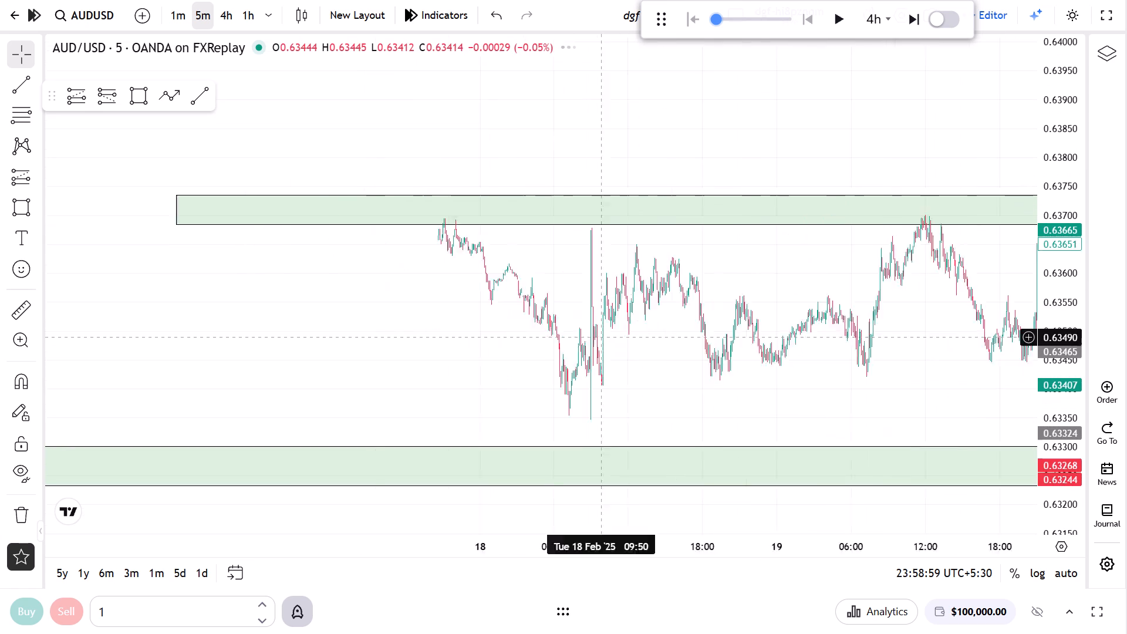
pyautogui.moveTo(715, 337); pyautogui.dragTo(812, 337)
pyautogui.moveTo(448, 319); pyautogui.dragTo(912, 372)
pyautogui.moveTo(520, 363); pyautogui.dragTo(535, 354)
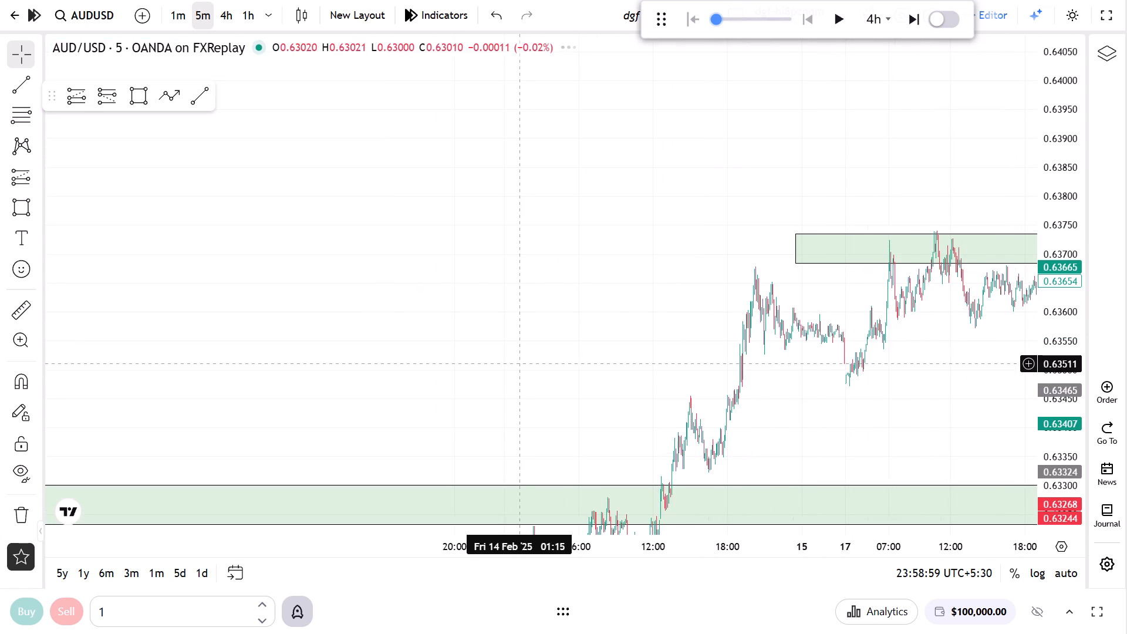
pyautogui.moveTo(535, 354); pyautogui.dragTo(738, 128)
pyautogui.moveTo(561, 465); pyautogui.dragTo(812, 82)
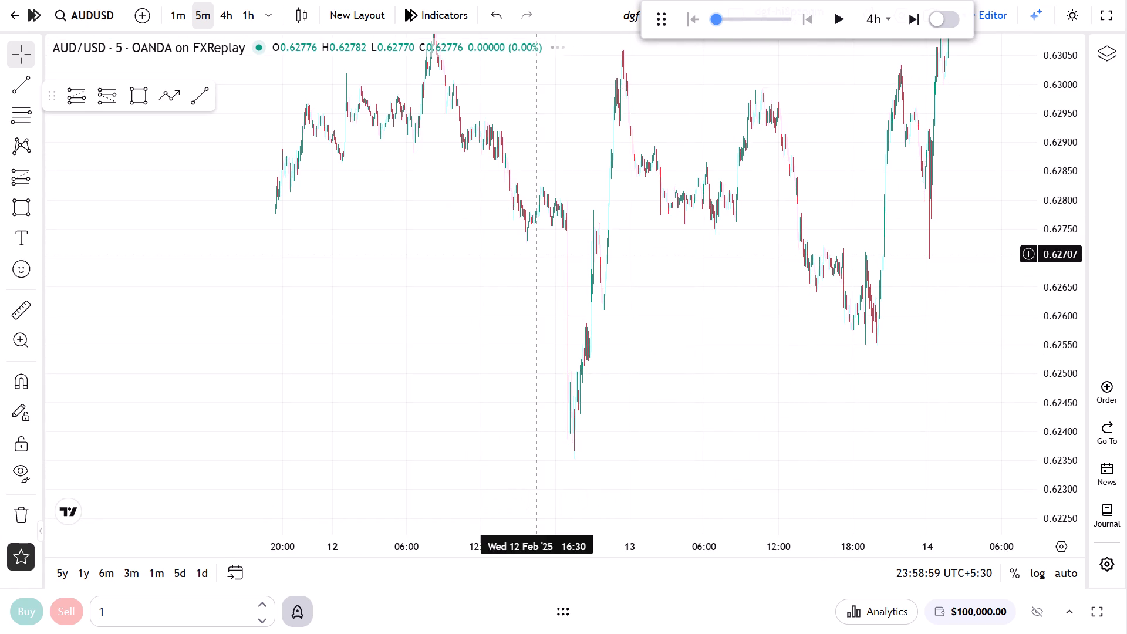
pyautogui.moveTo(537, 254); pyautogui.dragTo(865, 424)
pyautogui.moveTo(601, 362); pyautogui.dragTo(824, 443)
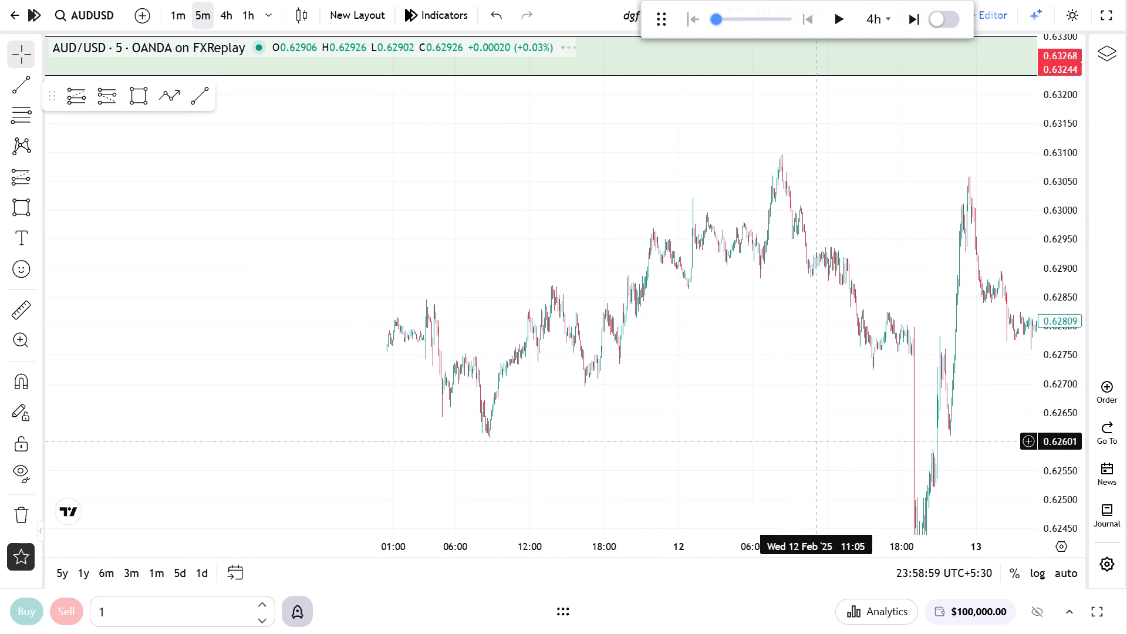
# Examine the 5m price action from 11 February back to the position drawn on 3 February and late January.
pyautogui.moveTo(457, 291); pyautogui.dragTo(934, 267)
pyautogui.moveTo(531, 267); pyautogui.dragTo(866, 289)
pyautogui.moveTo(643, 205); pyautogui.dragTo(911, 190)
pyautogui.moveTo(511, 314); pyautogui.dragTo(1071, 114)
pyautogui.moveTo(599, 340); pyautogui.dragTo(799, 211)
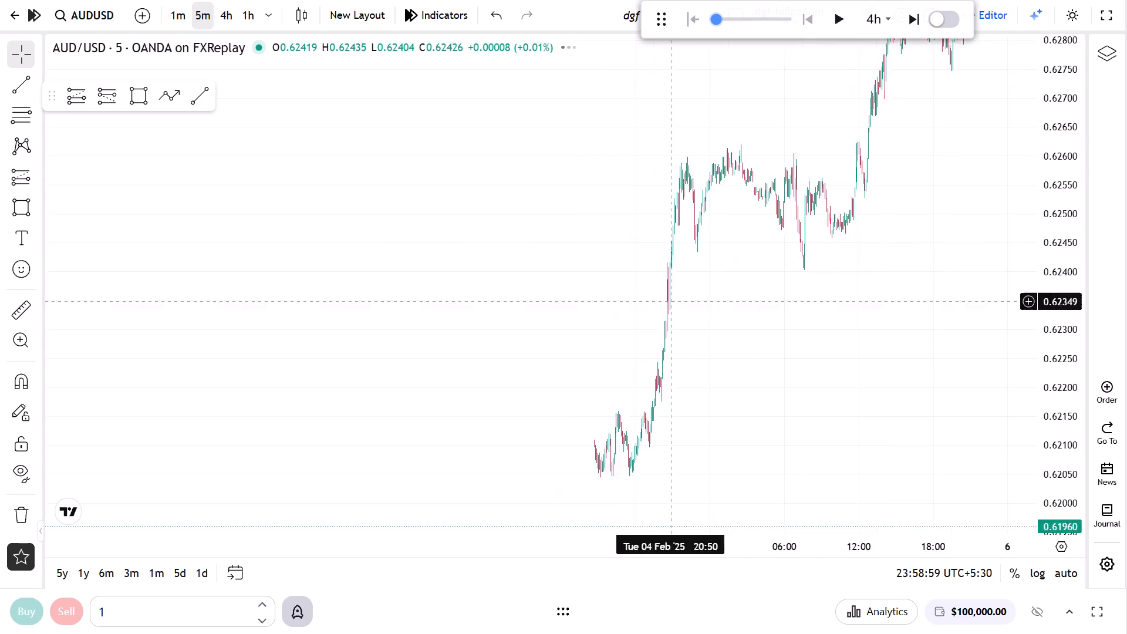
pyautogui.moveTo(799, 211); pyautogui.dragTo(910, 127)
pyautogui.moveTo(643, 312); pyautogui.dragTo(829, 100)
pyautogui.moveTo(704, 328); pyautogui.dragTo(812, 106)
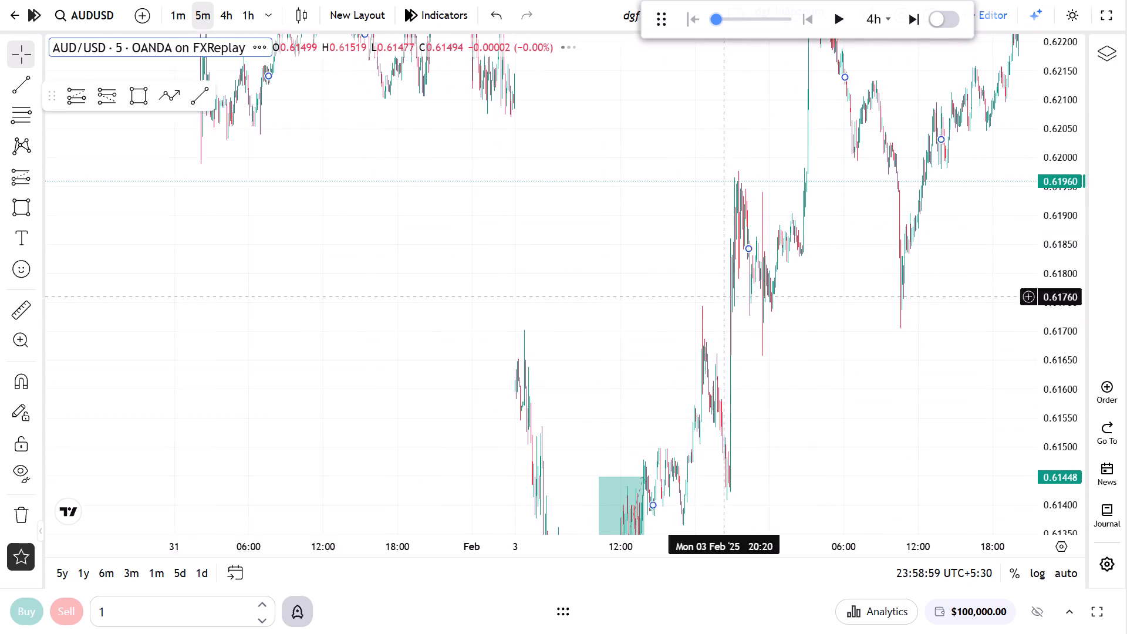
pyautogui.moveTo(812, 106); pyautogui.dragTo(828, 72)
pyautogui.moveTo(610, 214); pyautogui.dragTo(698, 453)
pyautogui.scroll(-1, 696, 440)
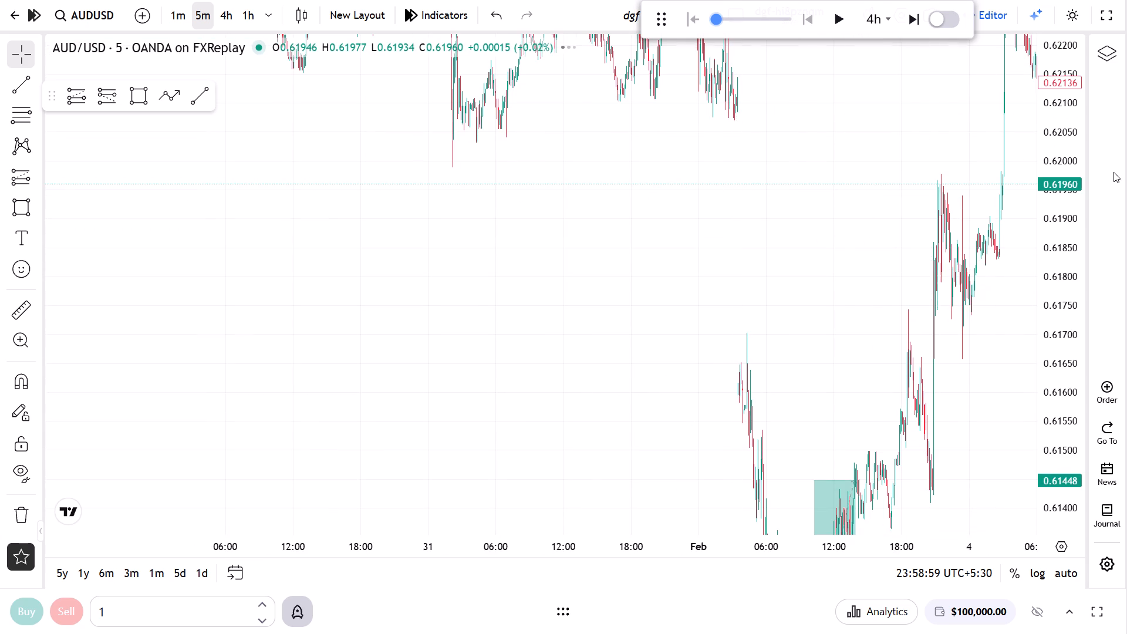
pyautogui.moveTo(1060, 184); pyautogui.dragTo(1002, 319)
# Exit the finished AUDUSD replay session.
pyautogui.click(8, 17)
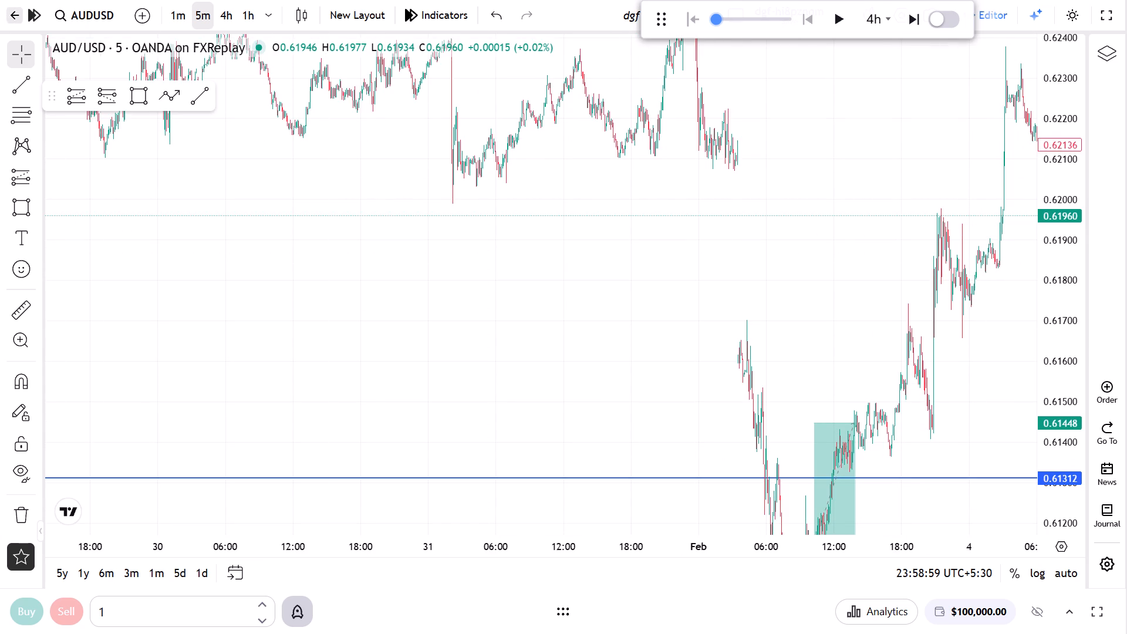
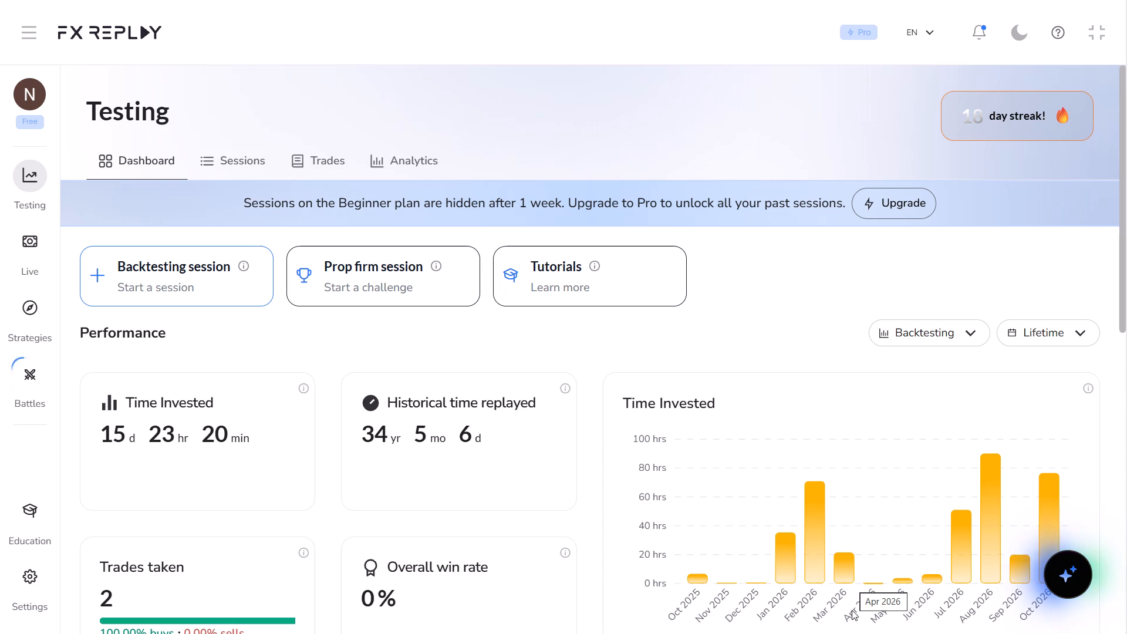
# Delete the finished February 2025 AUDUSD session named dgf from the recent sessions.
pyautogui.scroll(1, 760, 542)
pyautogui.scroll(-6, 616, 495)
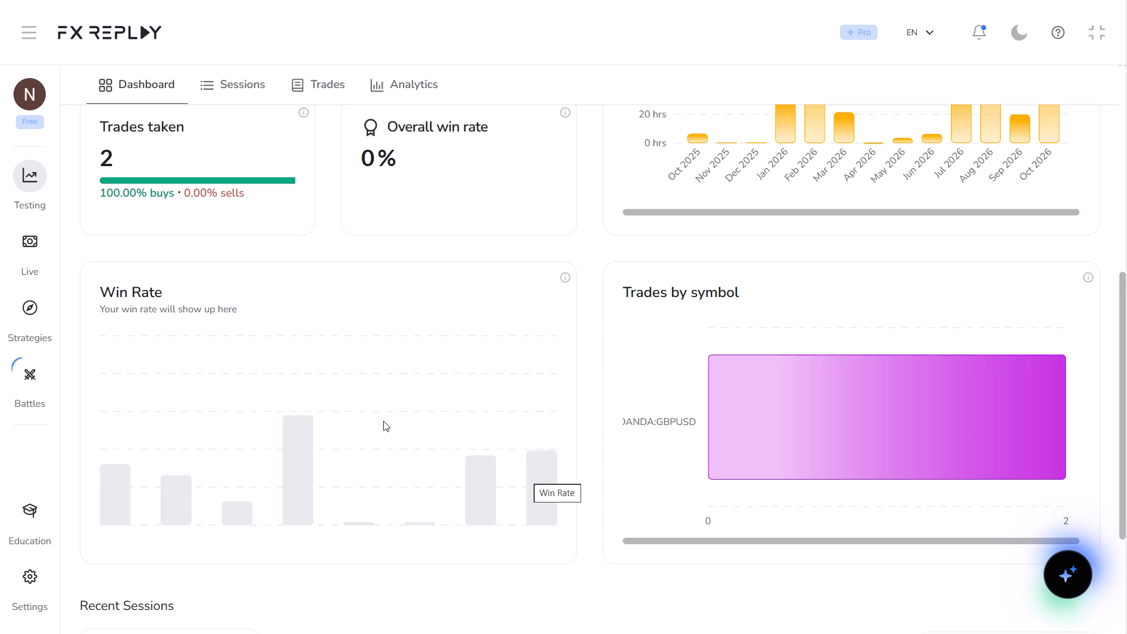
pyautogui.scroll(-6, 414, 432)
pyautogui.scroll(-5, 524, 473)
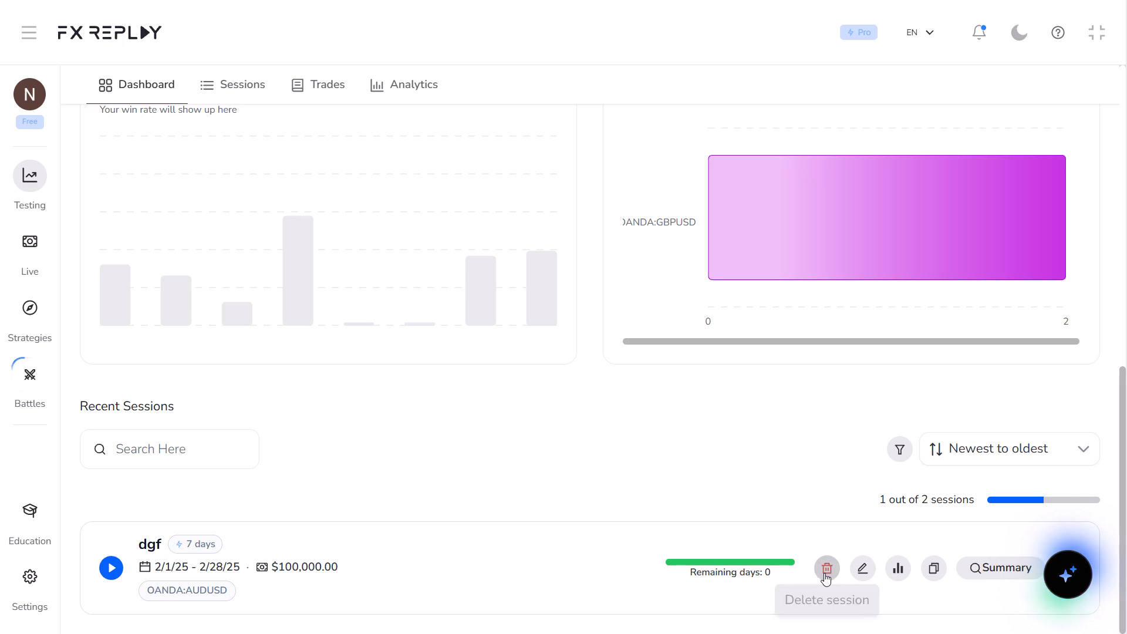
pyautogui.click(824, 573)
pyautogui.click(703, 366)
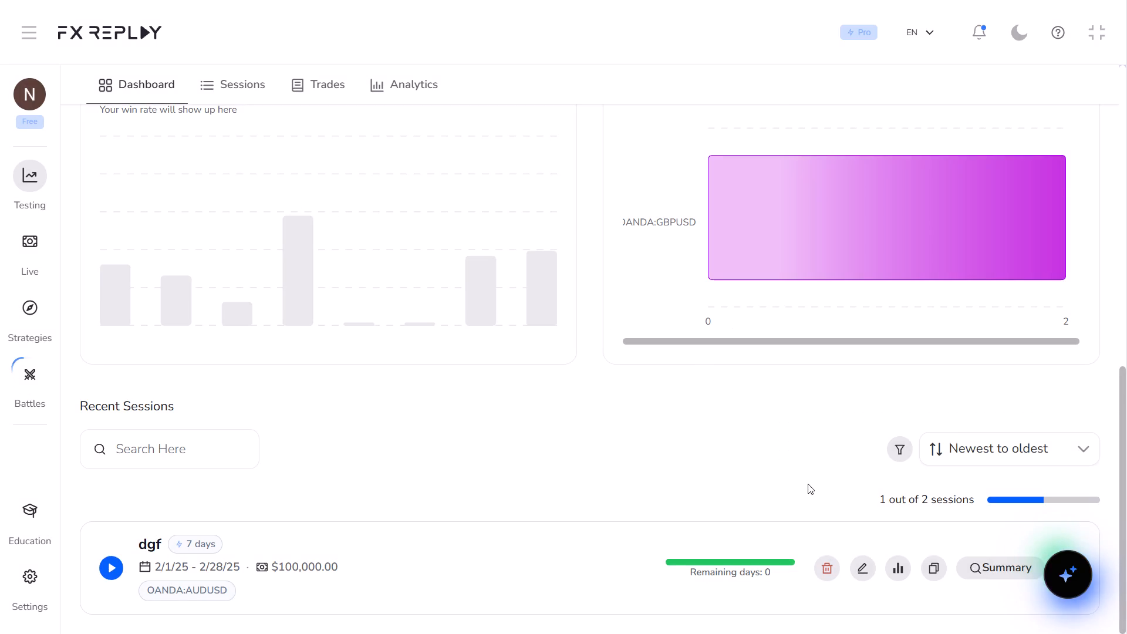
# Start a new backtesting session named dgf and choose AUDUSD as its asset.
pyautogui.scroll(5, 701, 485)
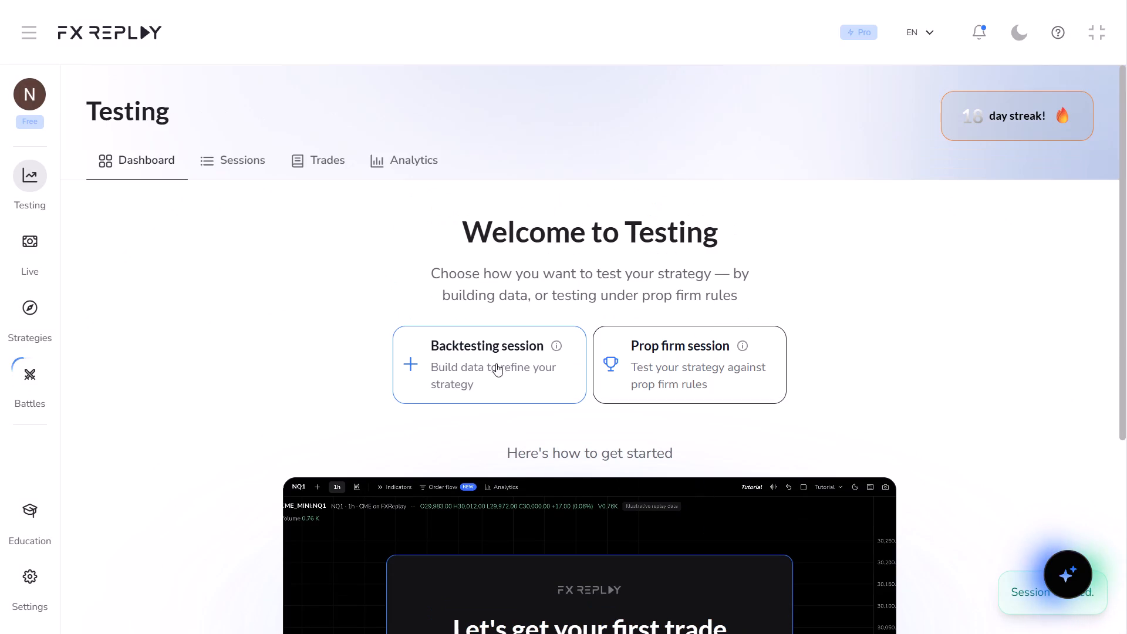
pyautogui.click(495, 360)
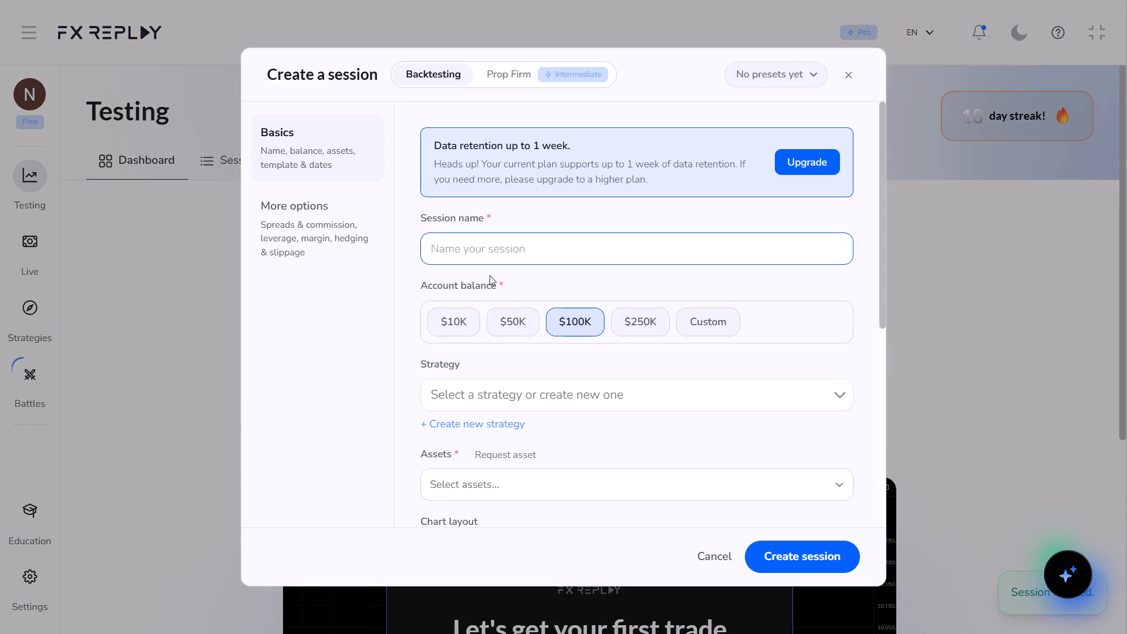
pyautogui.click(490, 259)
pyautogui.click(514, 292)
pyautogui.scroll(-1, 563, 376)
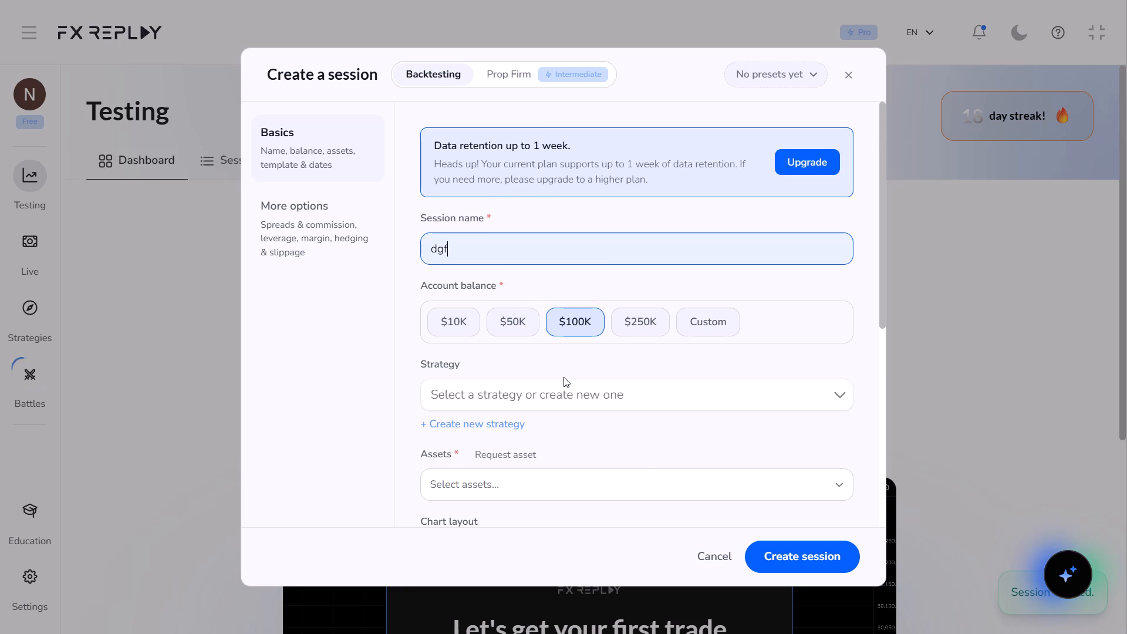
pyautogui.click(693, 412)
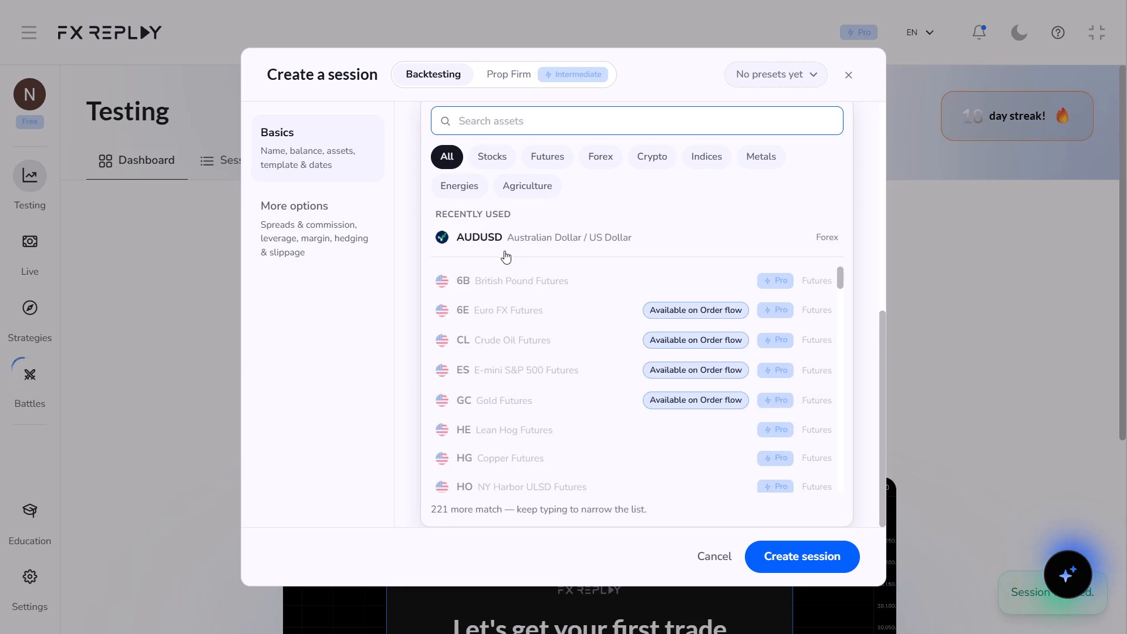
pyautogui.click(511, 246)
pyautogui.click(664, 296)
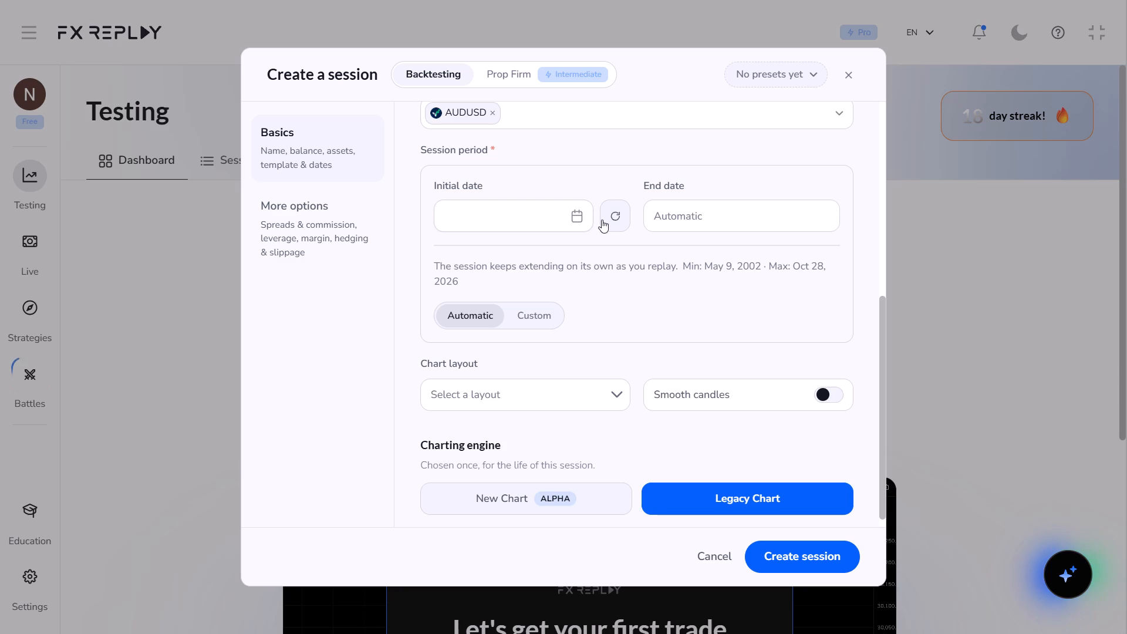
# Give the session a custom period with initial date 03/01/2025 and end date 03/31/2025.
pyautogui.click(545, 317)
pyautogui.click(579, 218)
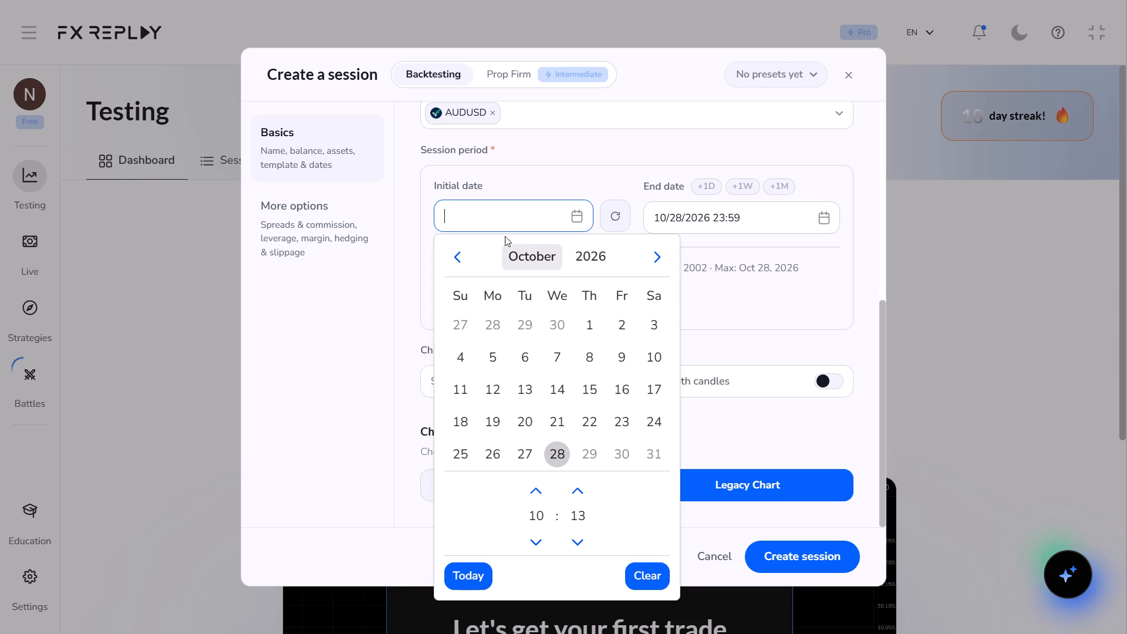
pyautogui.click(573, 255)
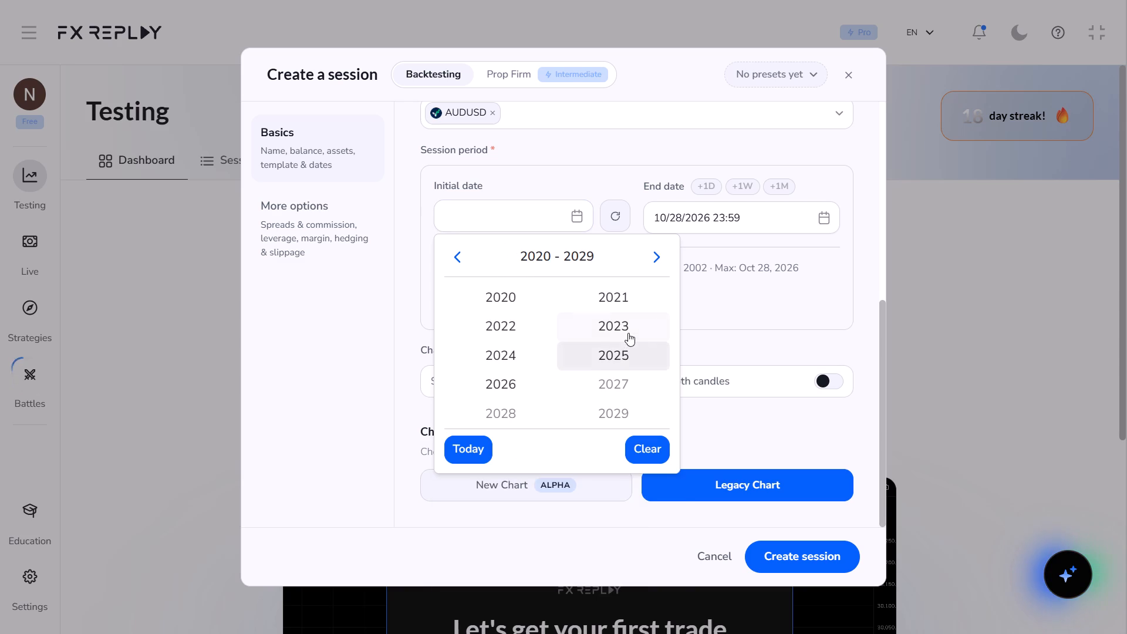
pyautogui.click(628, 347)
pyautogui.click(629, 303)
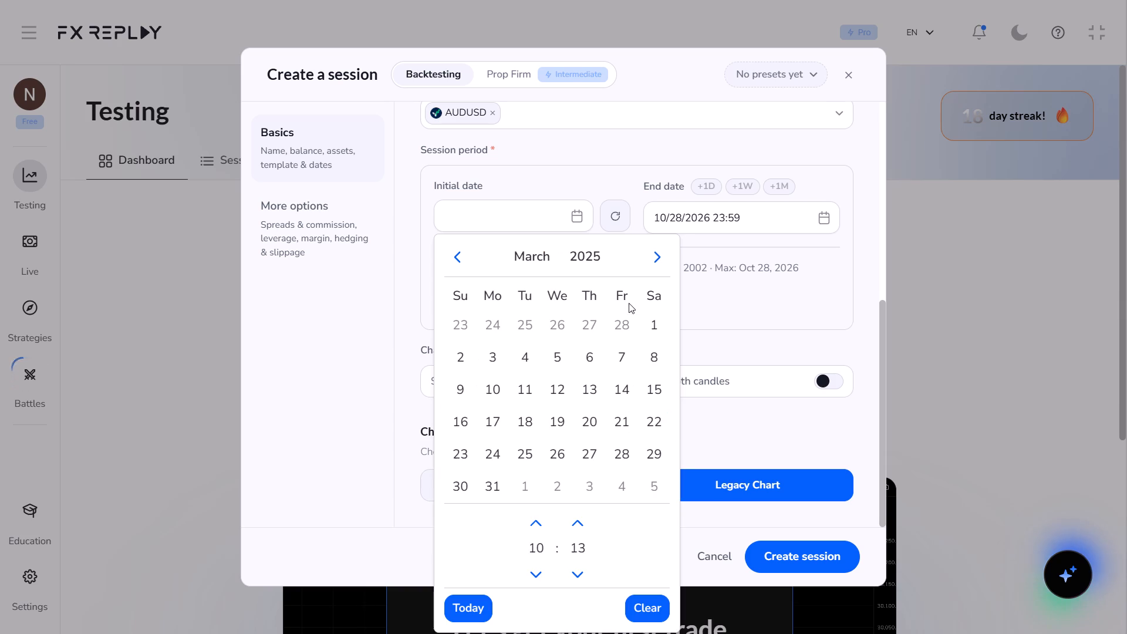
pyautogui.click(649, 325)
pyautogui.click(825, 220)
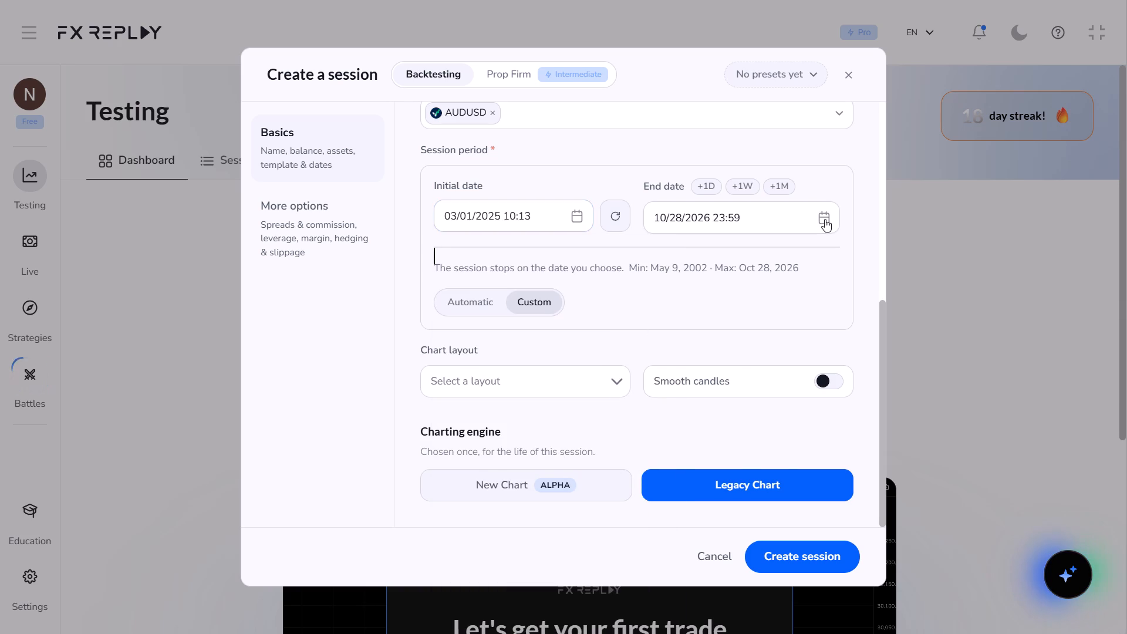
pyautogui.click(787, 257)
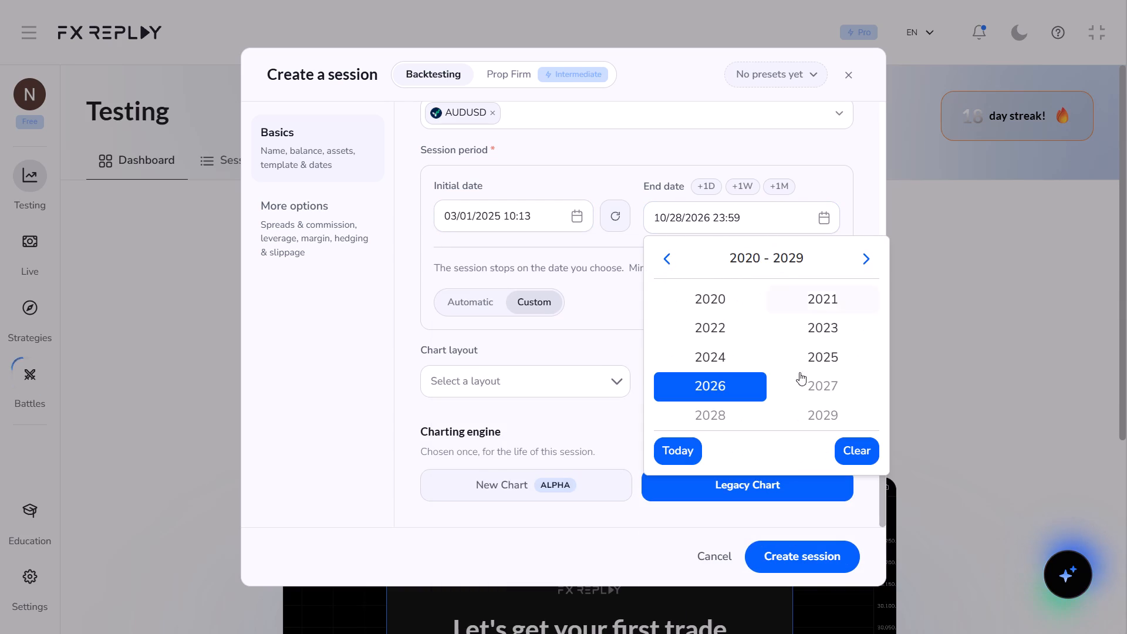
pyautogui.click(838, 359)
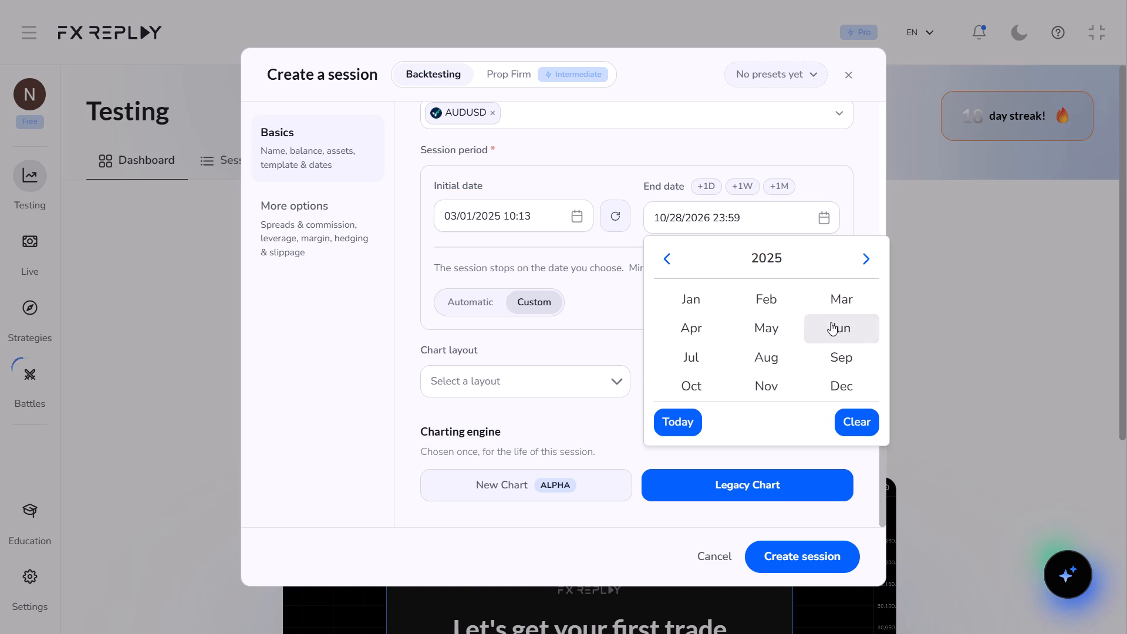
pyautogui.click(832, 312)
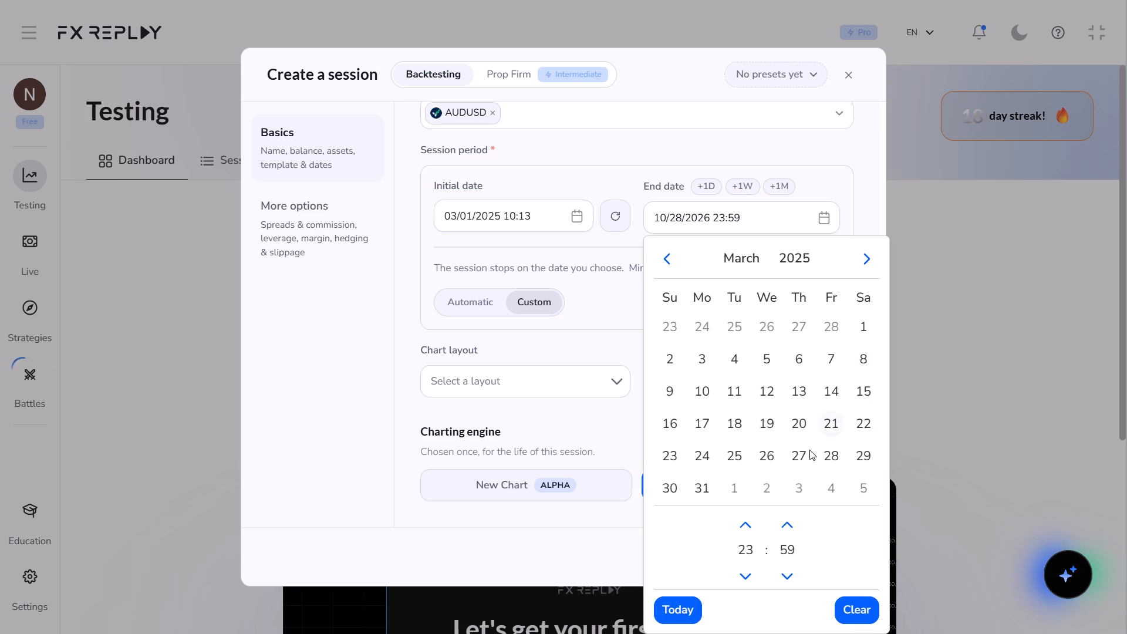
pyautogui.click(698, 481)
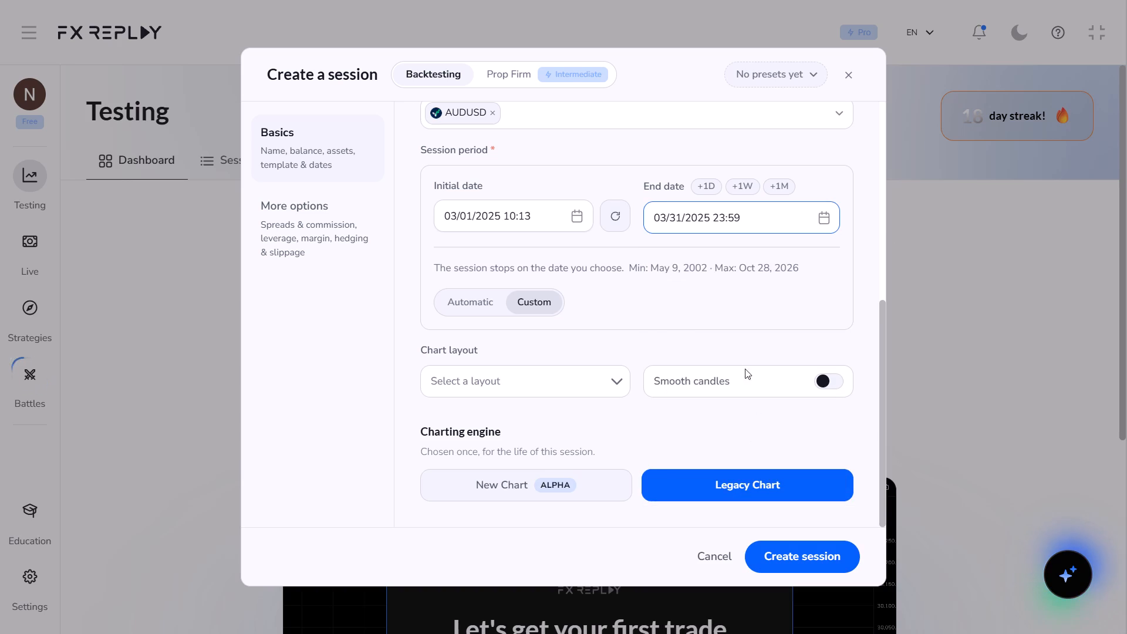
# Choose the Legacy Chart engine and create the session.
pyautogui.click(751, 483)
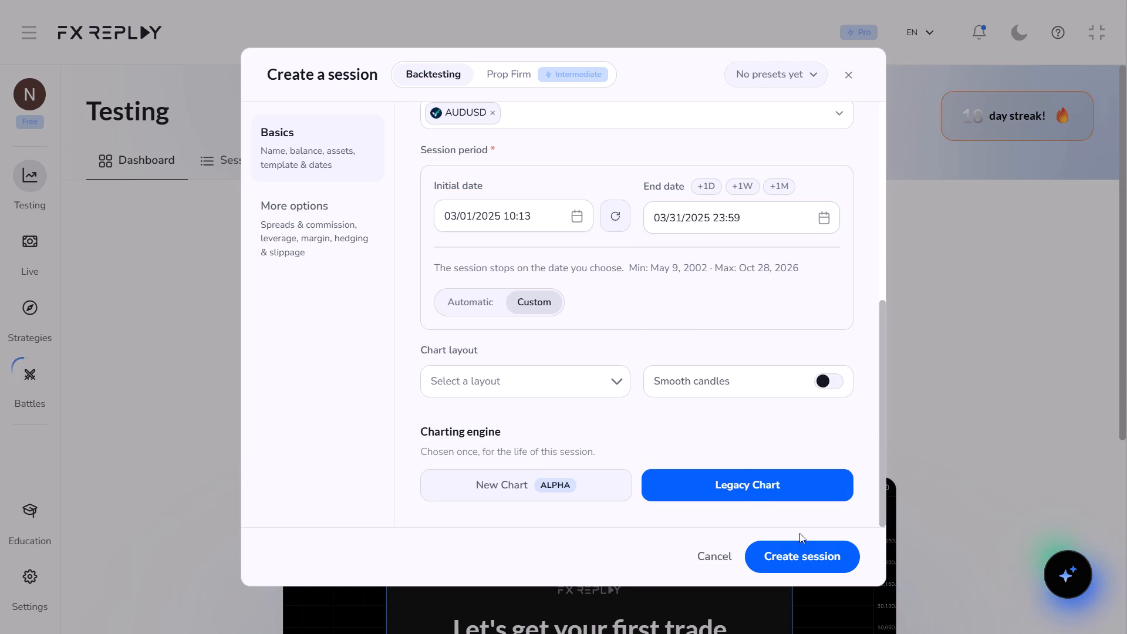
pyautogui.click(805, 550)
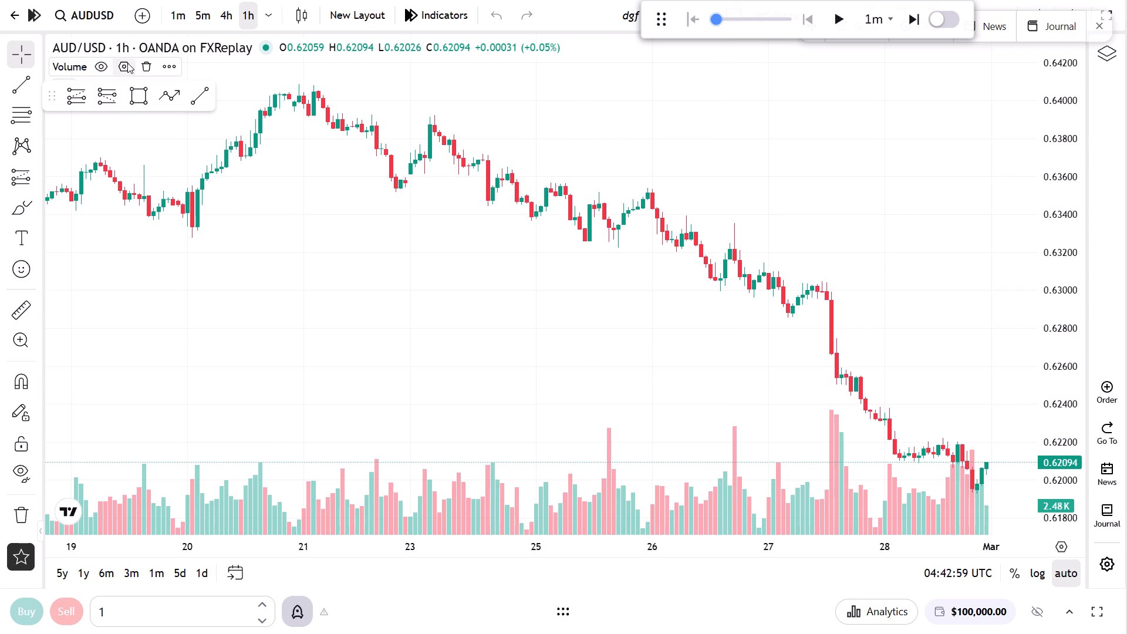
# Remove the Volume indicator from the AUD/USD chart.
pyautogui.click(144, 63)
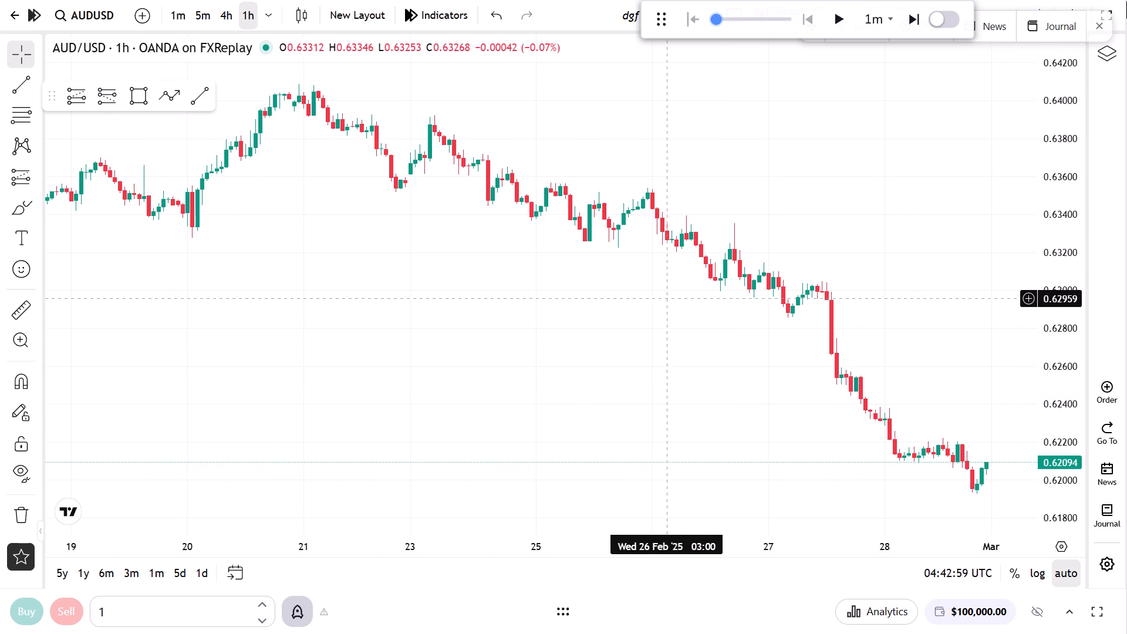
# Switch the chart to the 4h timeframe and examine the price action from December 2024 to the end of February 2025.
pyautogui.scroll(-8, 663, 376)
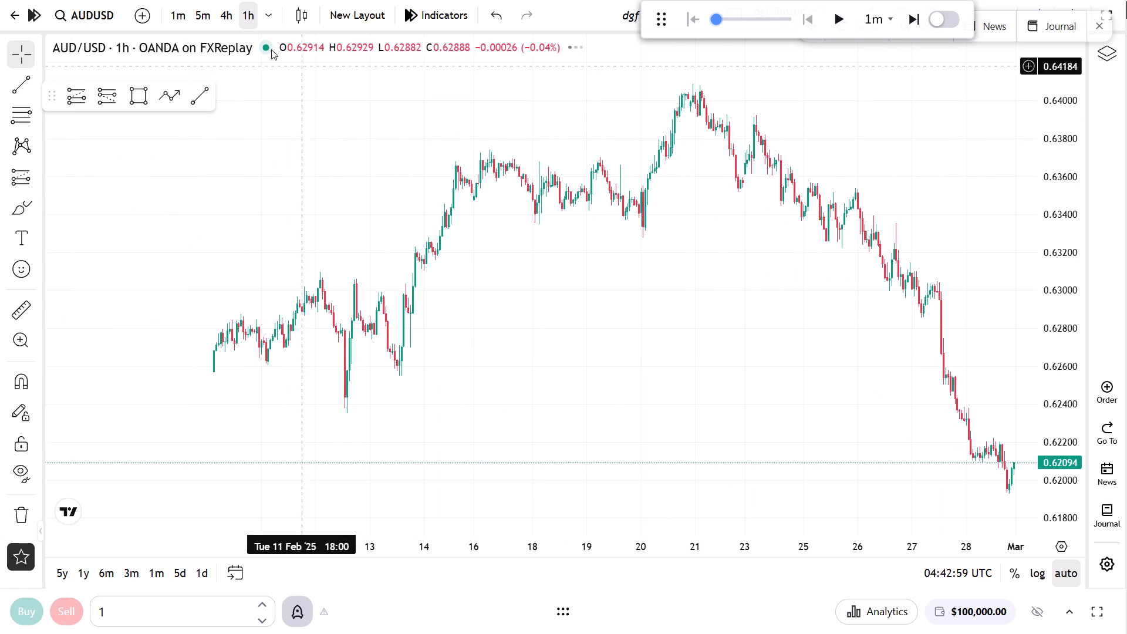
pyautogui.click(233, 24)
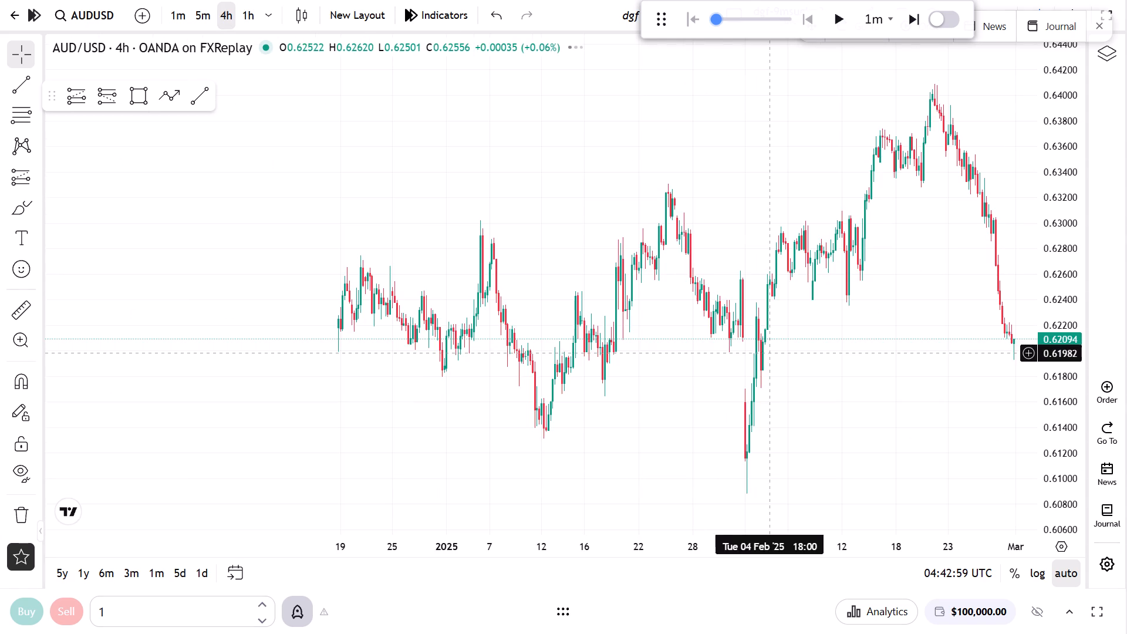
pyautogui.scroll(1, 808, 356)
pyautogui.moveTo(1047, 223); pyautogui.dragTo(1052, 264)
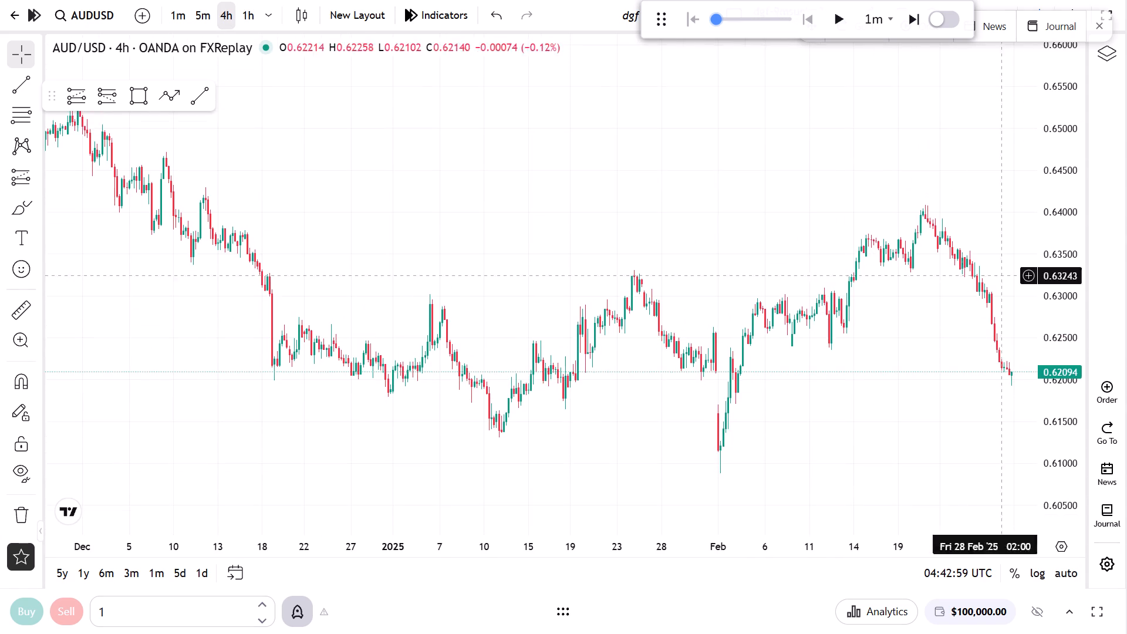
pyautogui.moveTo(934, 305); pyautogui.dragTo(765, 302)
pyautogui.scroll(-1, 815, 338)
pyautogui.moveTo(1067, 411); pyautogui.dragTo(1109, 288)
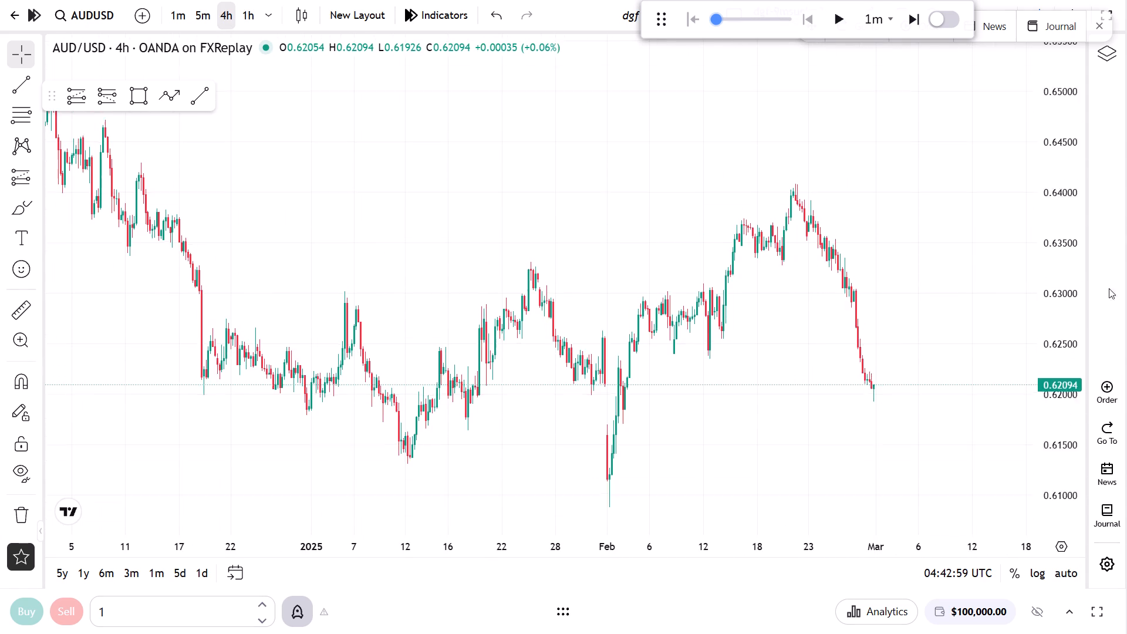
pyautogui.moveTo(1109, 288); pyautogui.dragTo(1083, 153)
pyautogui.scroll(5, 923, 315)
pyautogui.moveTo(759, 326); pyautogui.dragTo(924, 321)
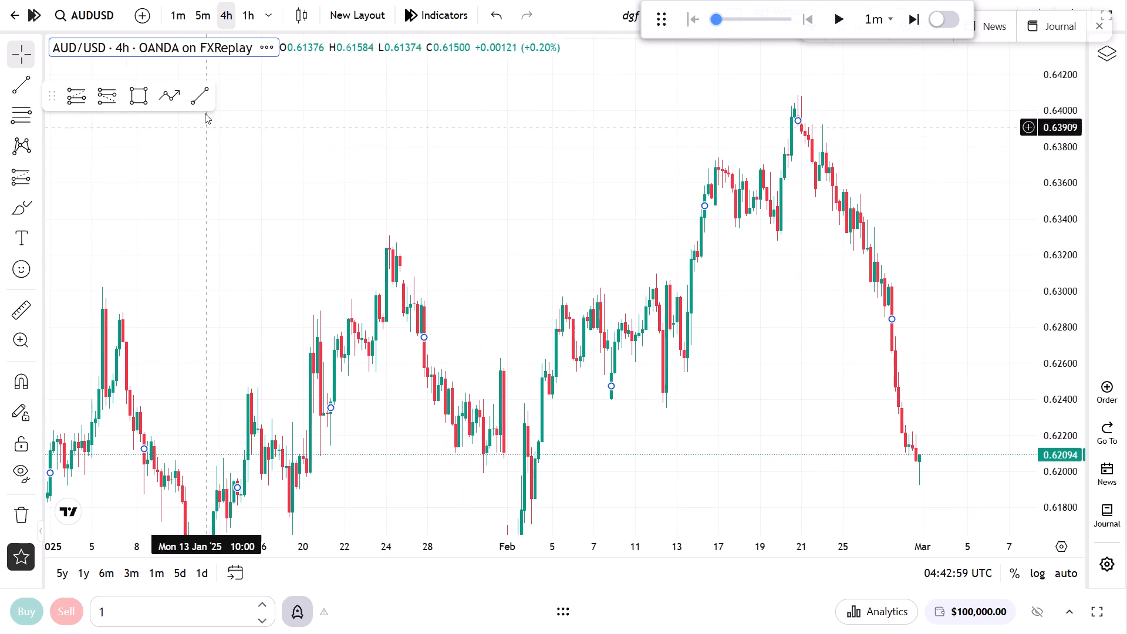
# Draw a horizontal trend line at about 0.6328 from the 19 February swing low to 26 February.
pyautogui.click(201, 102)
pyautogui.scroll(6, 434, 248)
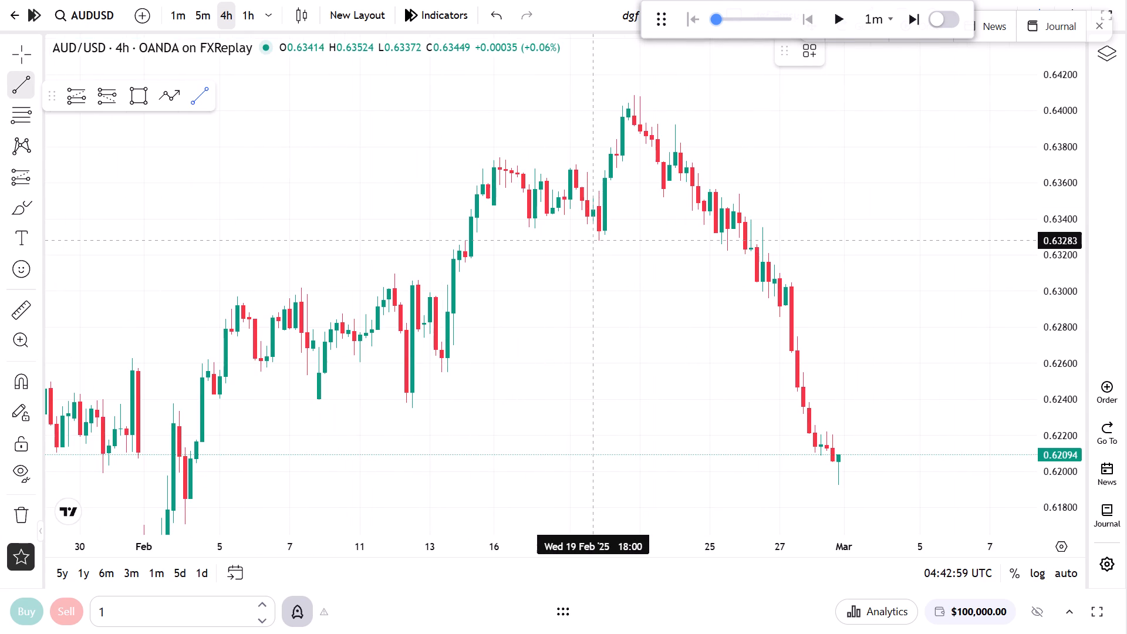
pyautogui.click(598, 240)
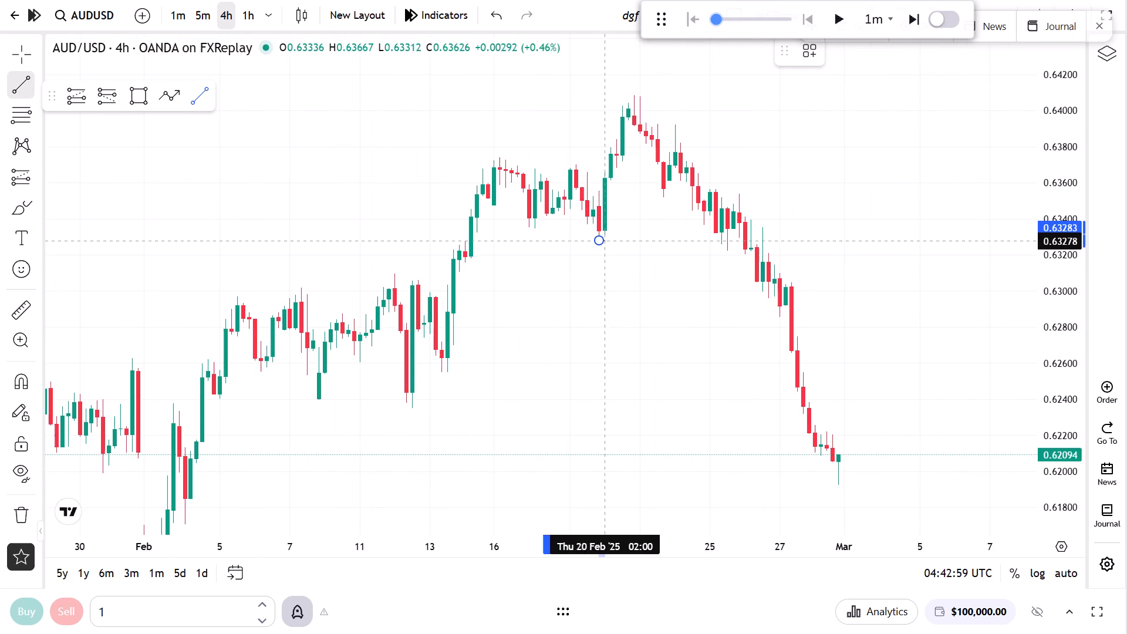
pyautogui.click(747, 240)
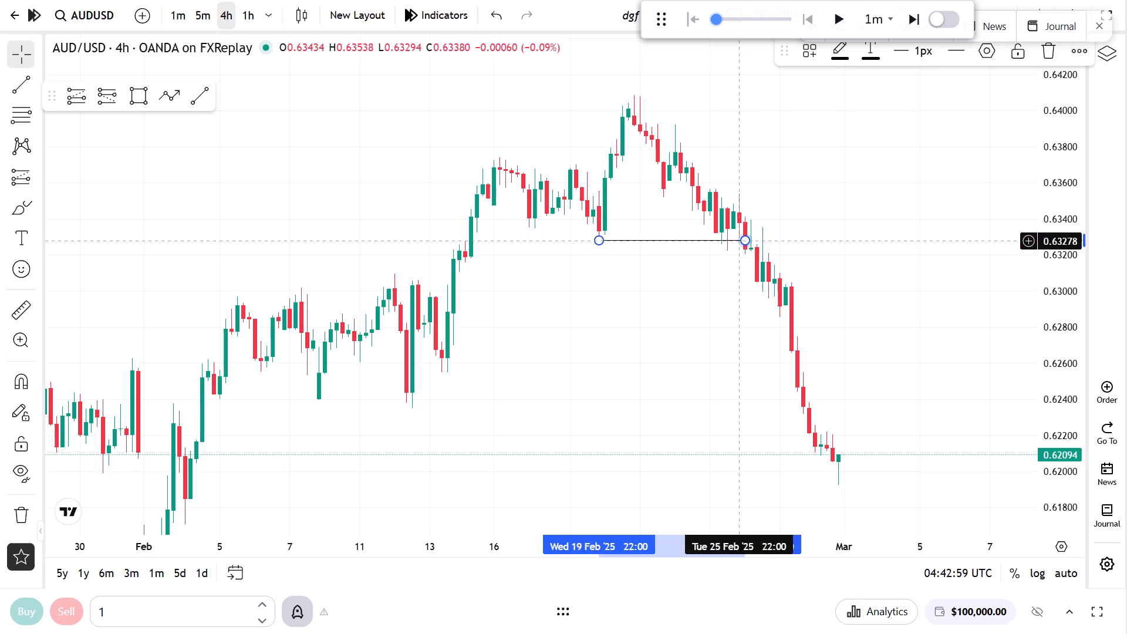
pyautogui.click(684, 272)
# Set the replay interval to 4h and start playing the session.
pyautogui.moveTo(680, 269); pyautogui.dragTo(652, 257)
pyautogui.click(892, 31)
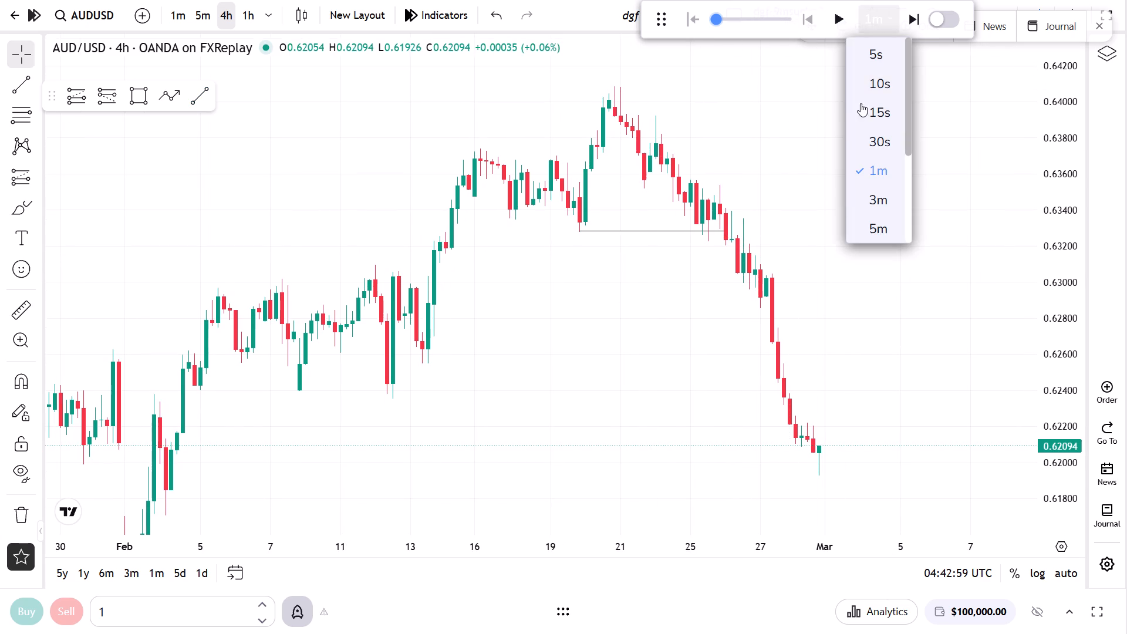
pyautogui.scroll(-5, 845, 225)
pyautogui.click(889, 219)
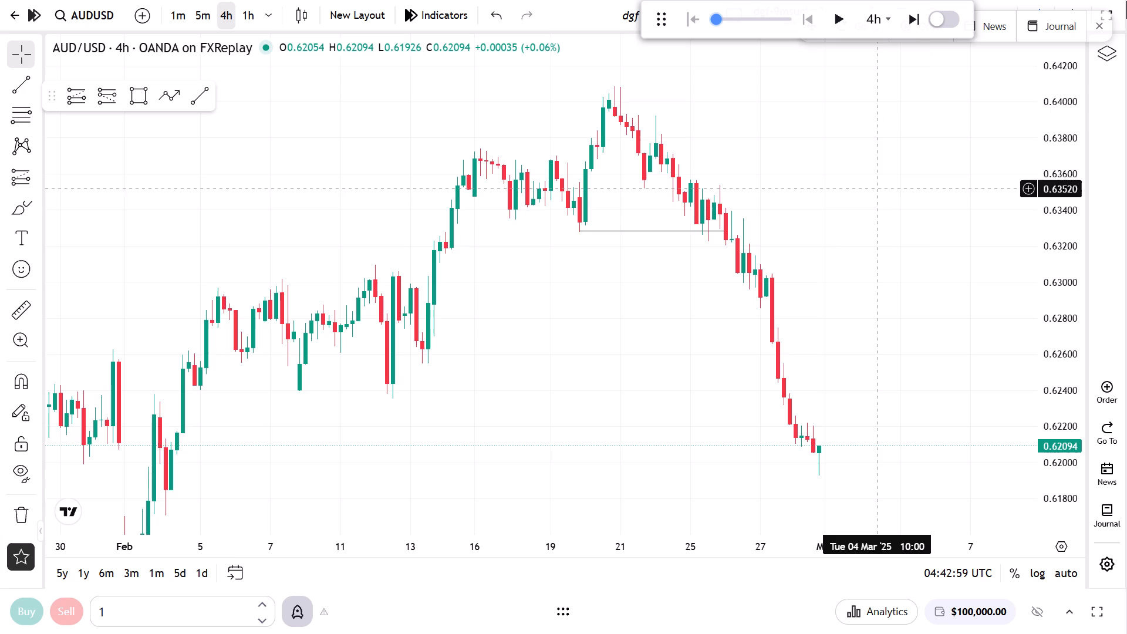
pyautogui.click(835, 21)
pyautogui.moveTo(851, 244); pyautogui.dragTo(869, 279)
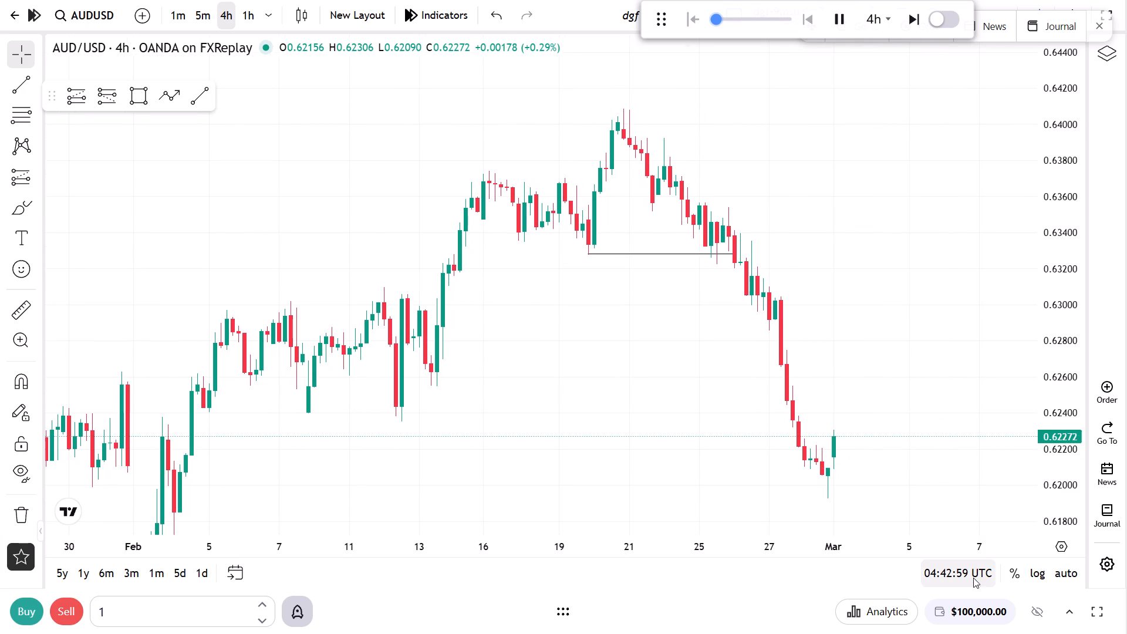
# Set the chart's time zone to (UTC+5:30) Kolkata.
pyautogui.click(977, 579)
pyautogui.scroll(-12, 953, 338)
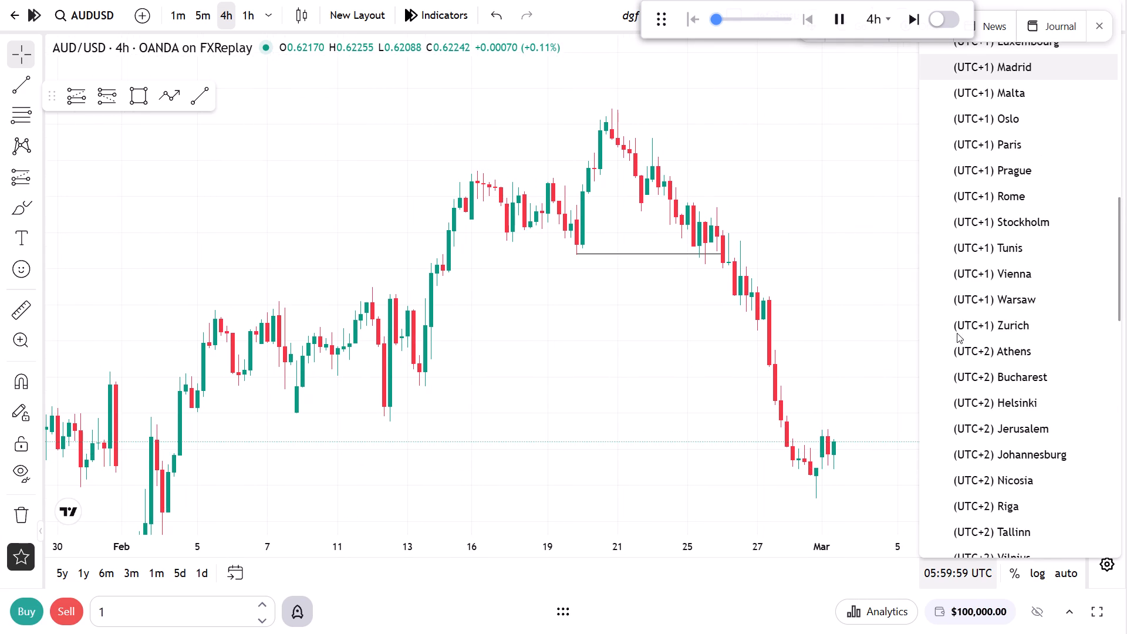
pyautogui.scroll(-10, 1003, 343)
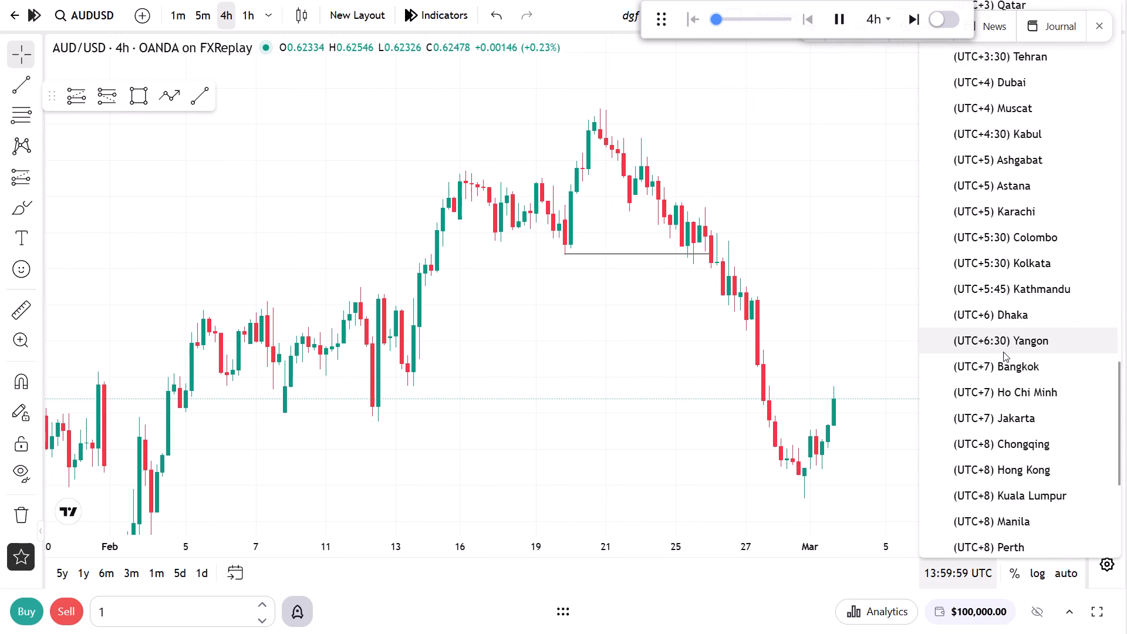
pyautogui.click(1024, 261)
# Follow the 4h replay through the first week of March 2025 and pause it at the 7 March candle.
pyautogui.moveTo(937, 291); pyautogui.dragTo(900, 255)
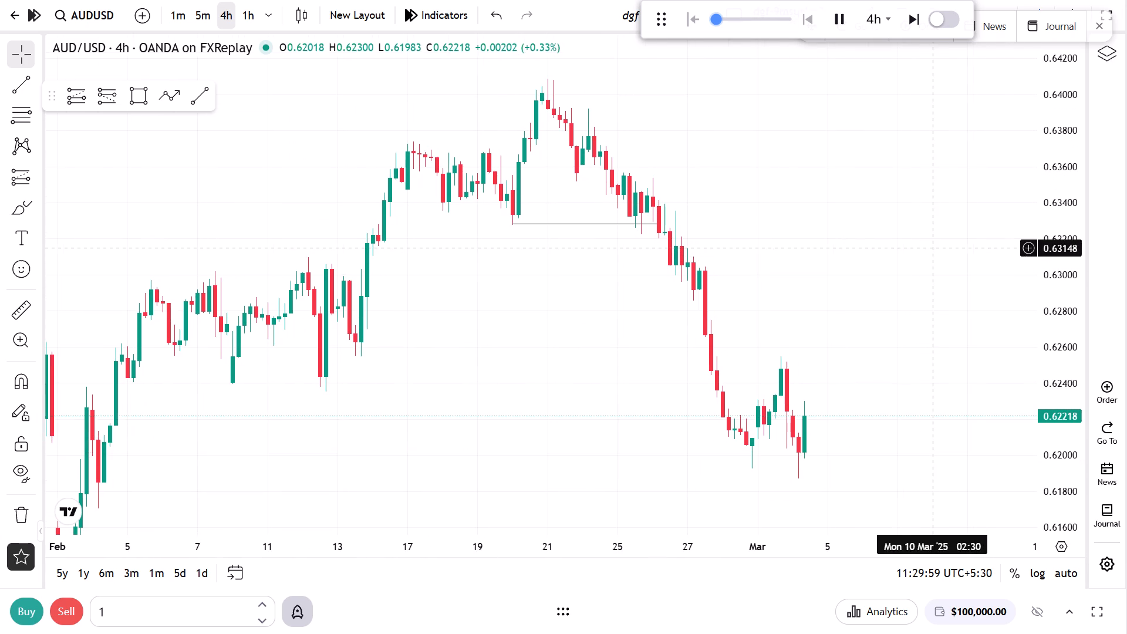
pyautogui.moveTo(916, 350); pyautogui.dragTo(911, 242)
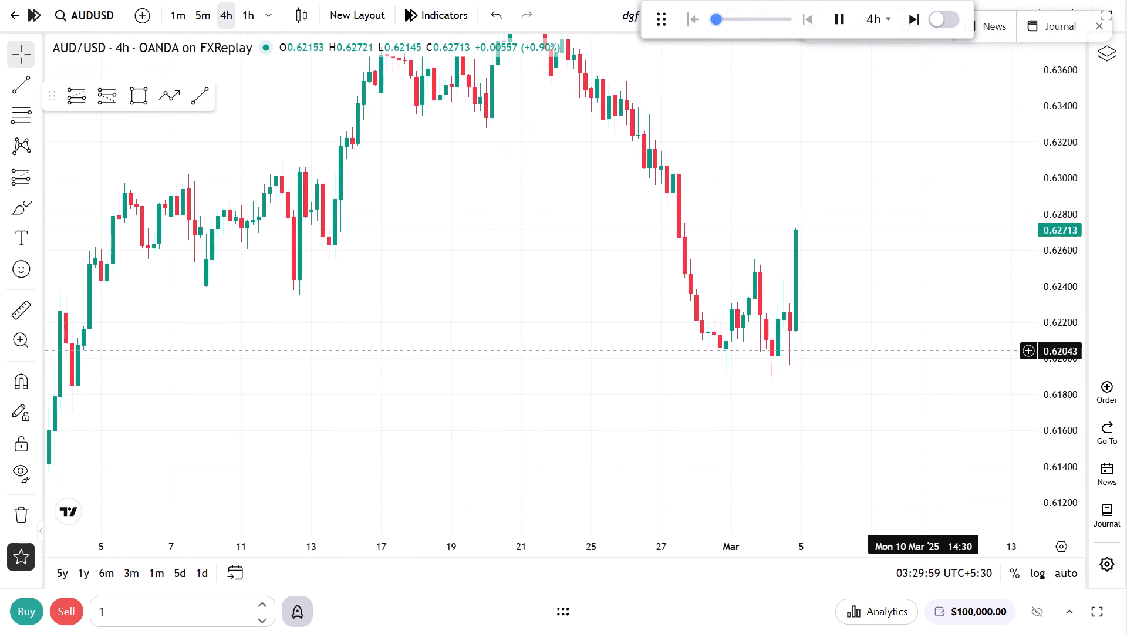
pyautogui.moveTo(926, 351); pyautogui.dragTo(933, 403)
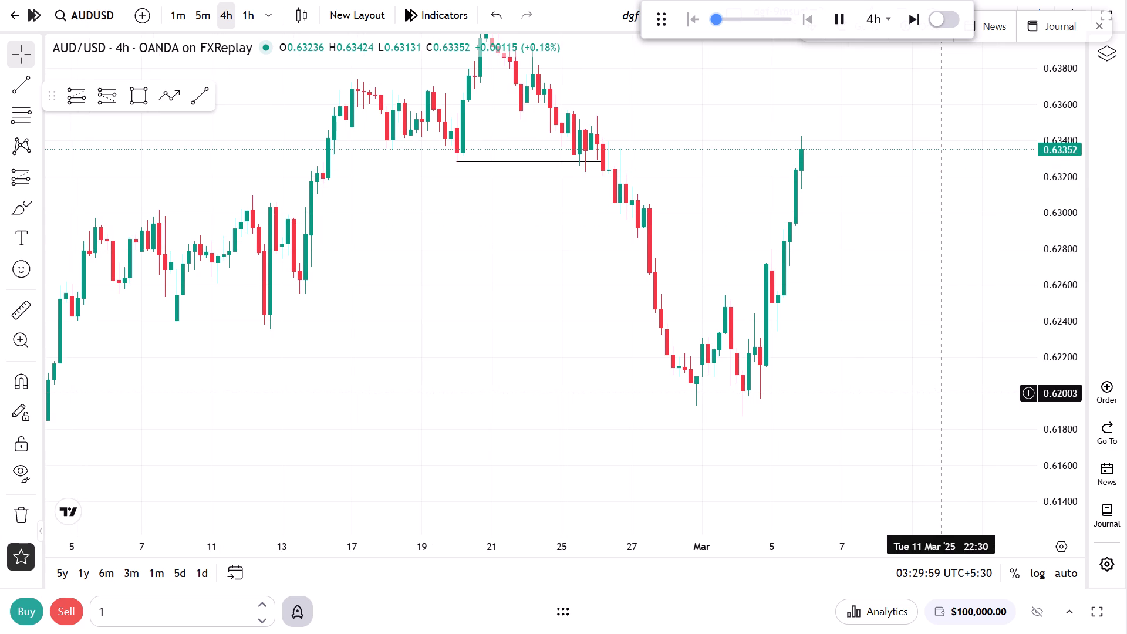
pyautogui.moveTo(923, 350); pyautogui.dragTo(935, 382)
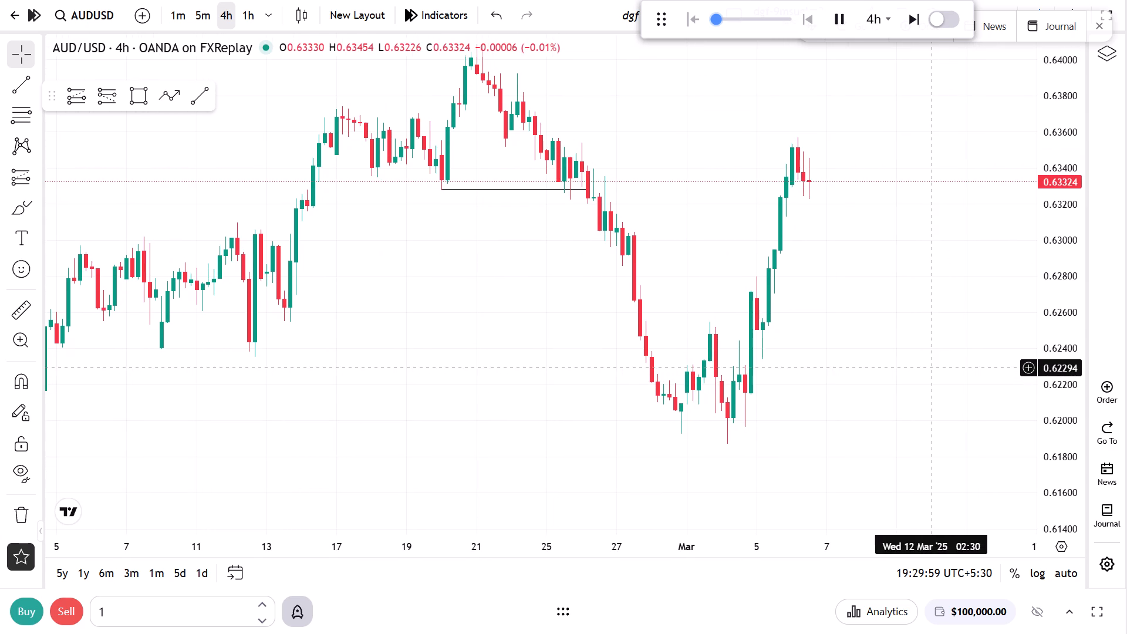
pyautogui.moveTo(930, 312); pyautogui.dragTo(946, 362)
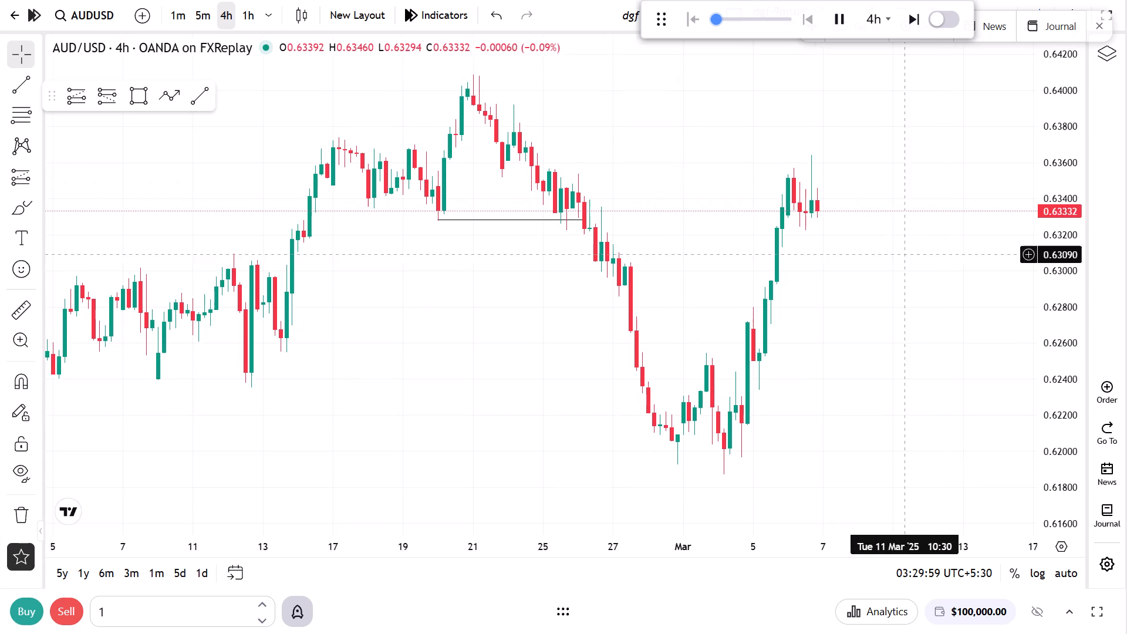
pyautogui.click(846, 25)
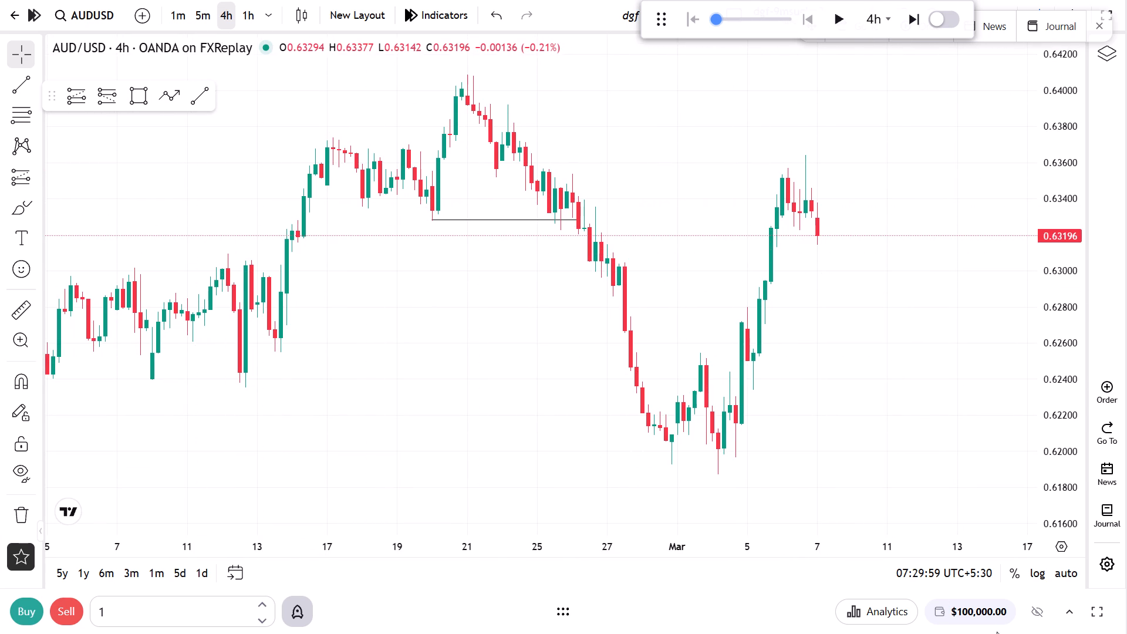
# Draw a rectangle zone from about 0.6328 to 0.6333, spanning the 19 February swing low to 6 March.
pyautogui.click(137, 96)
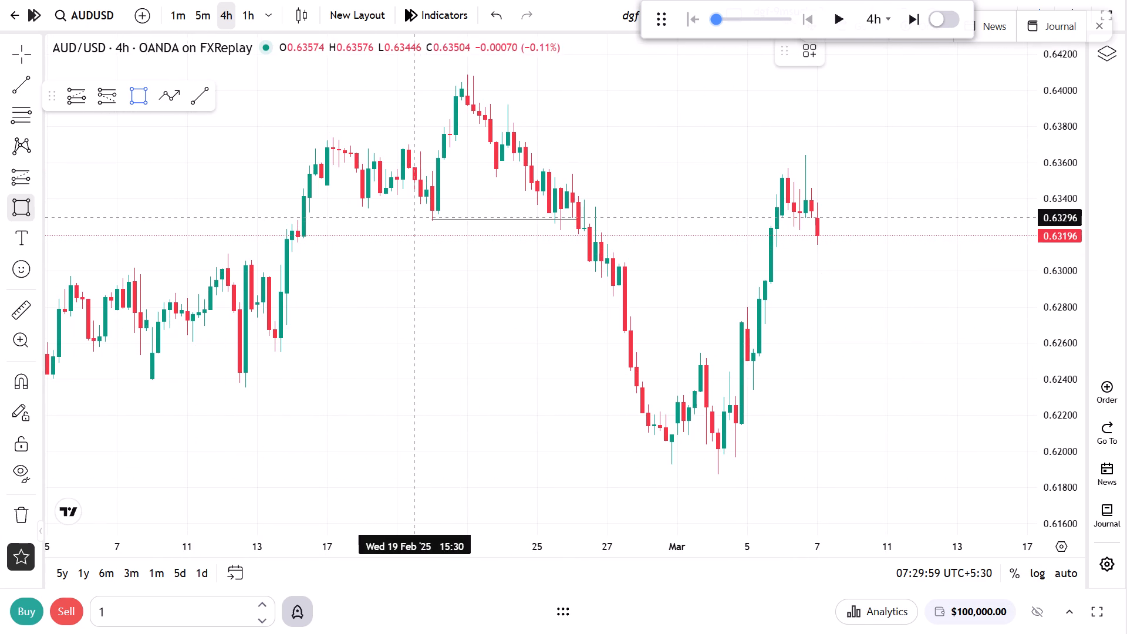
pyautogui.click(426, 220)
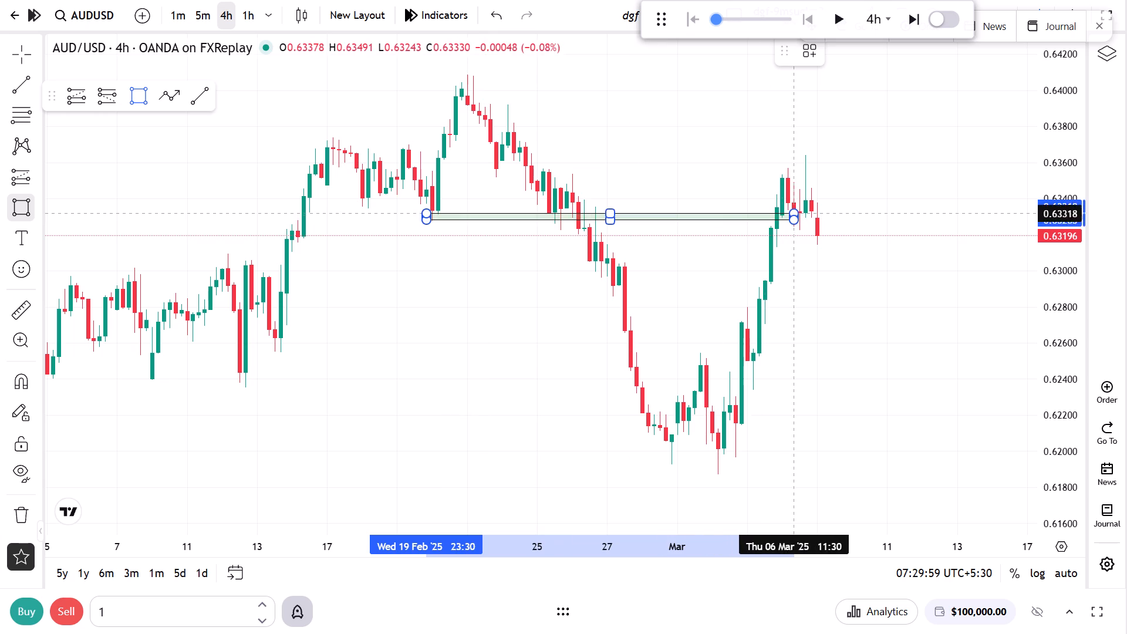
pyautogui.click(798, 210)
pyautogui.click(798, 252)
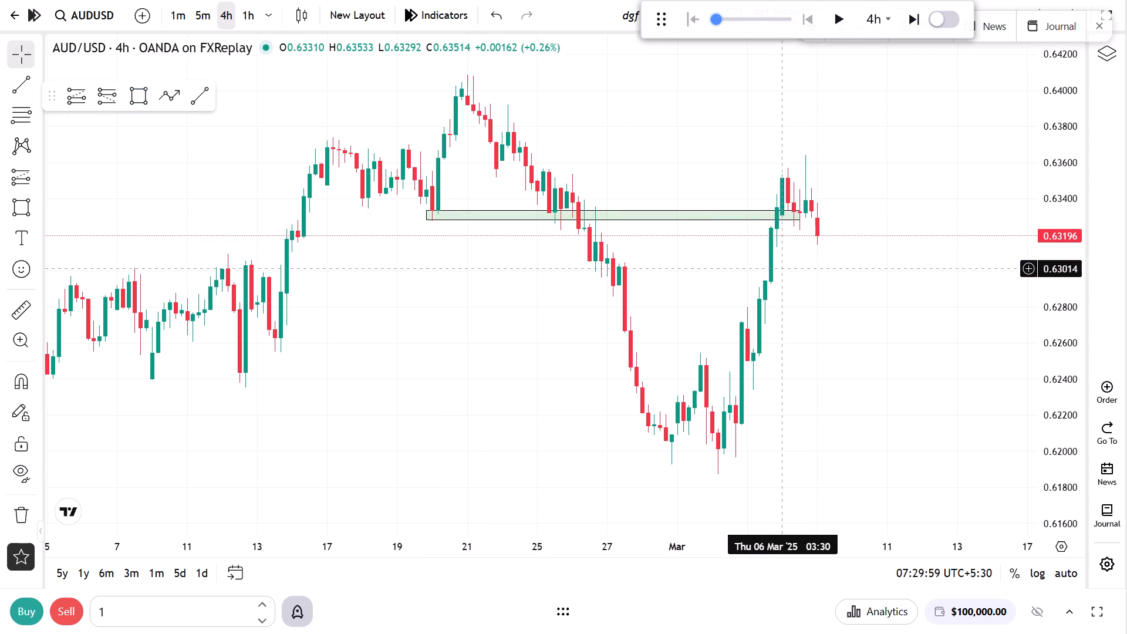
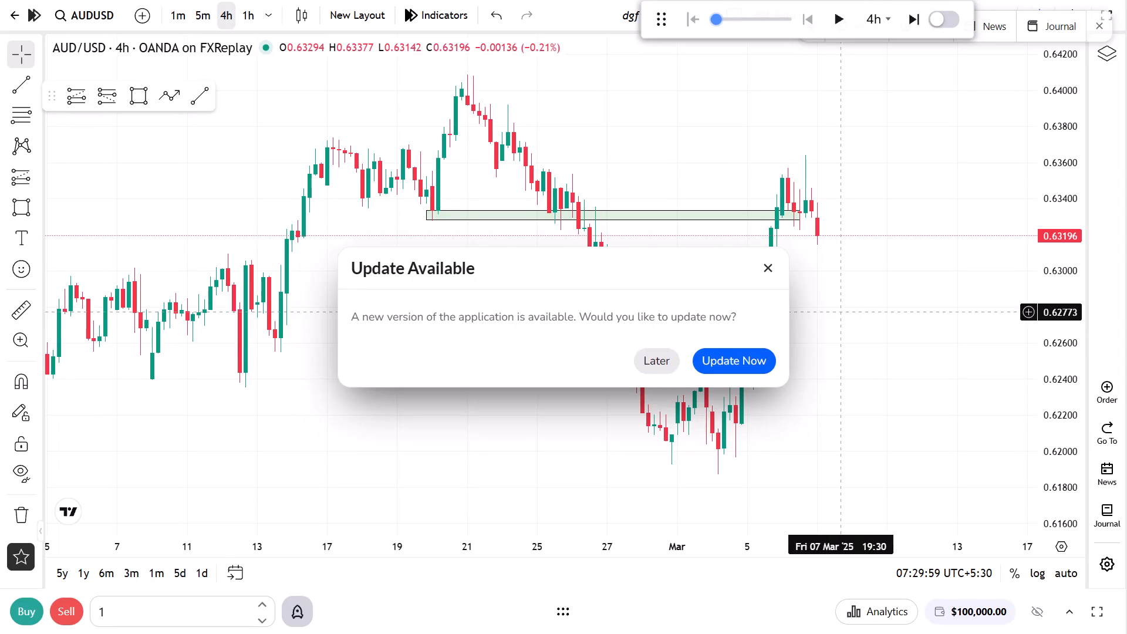
# Postpone the application update.
pyautogui.click(657, 363)
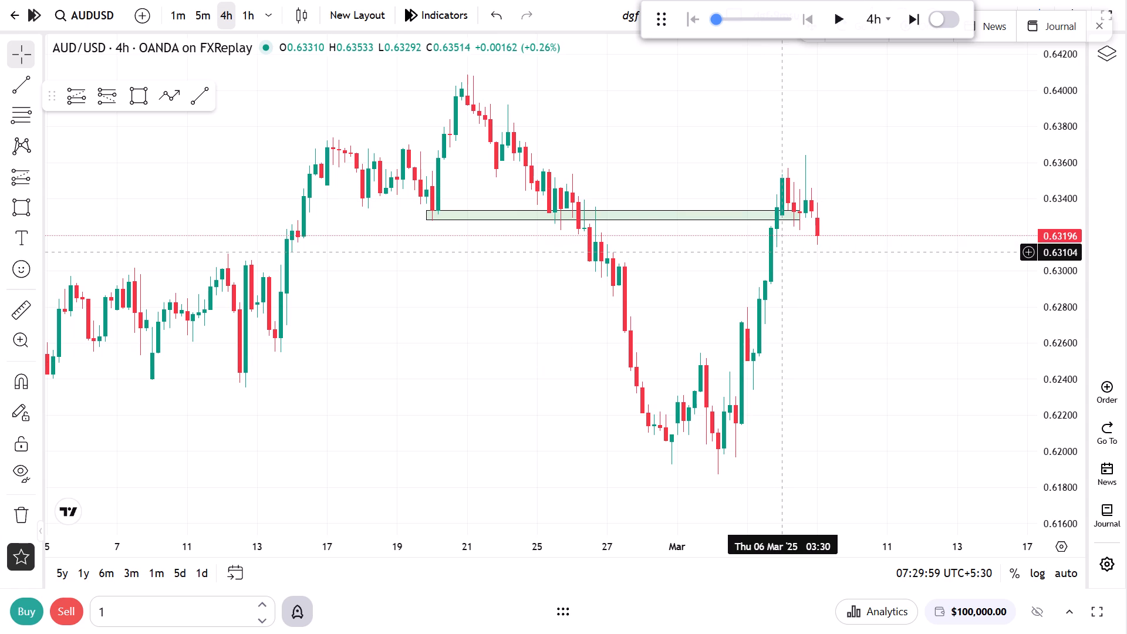
# Switch the AUDUSD chart to 1m and examine the 6 March price action around the green rectangle zone.
pyautogui.click(178, 20)
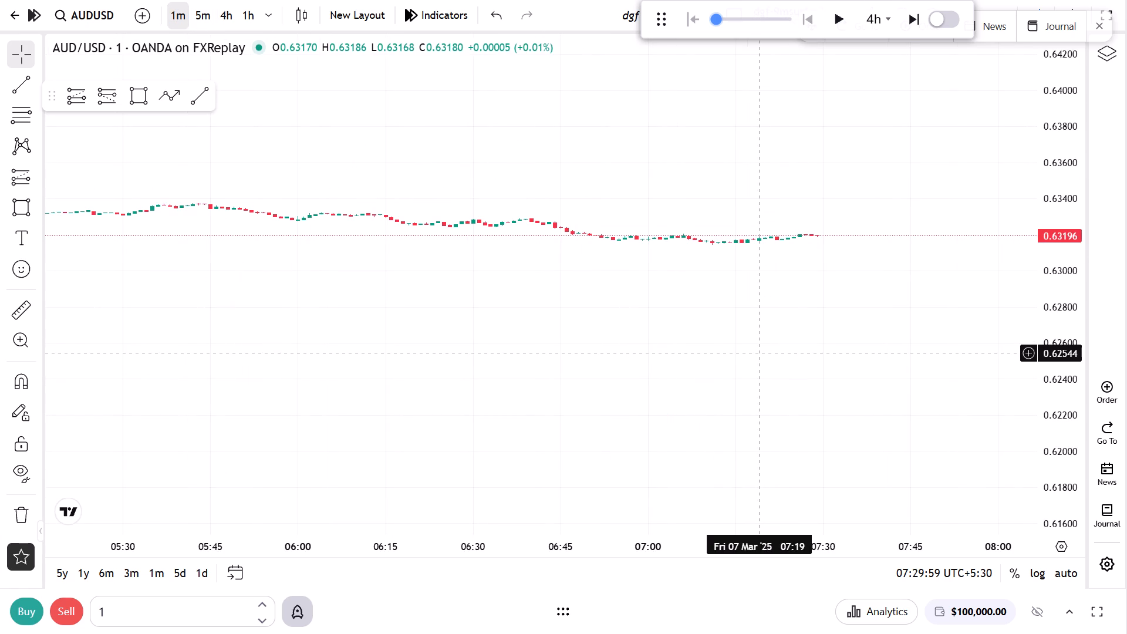
pyautogui.scroll(-5, 818, 358)
pyautogui.rightClick(769, 271)
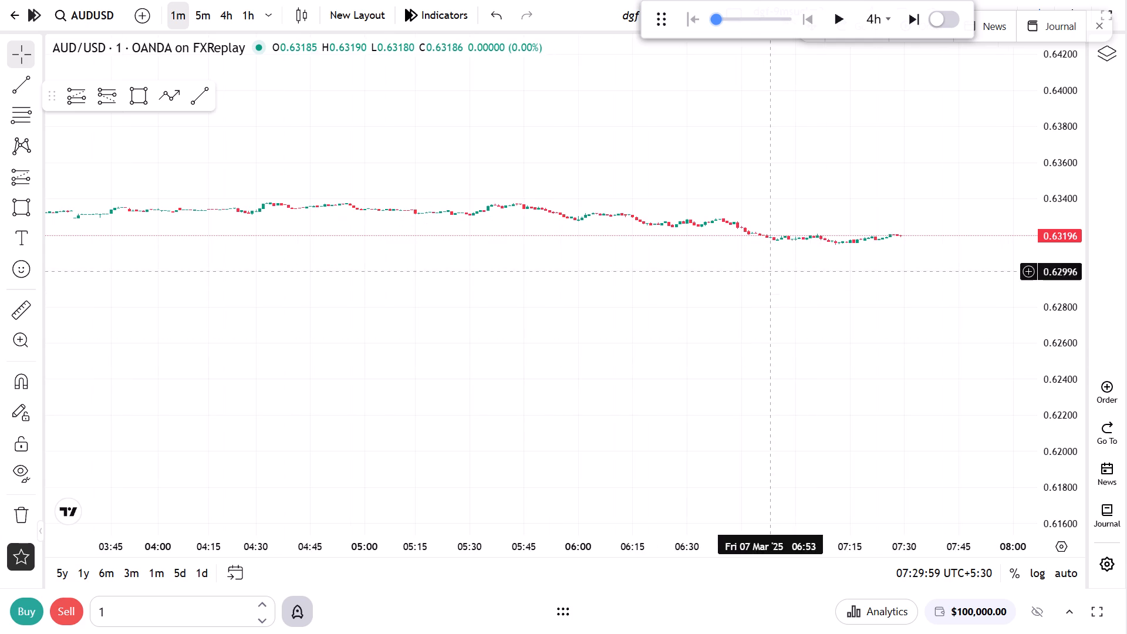
pyautogui.click(821, 294)
pyautogui.scroll(-18, 735, 315)
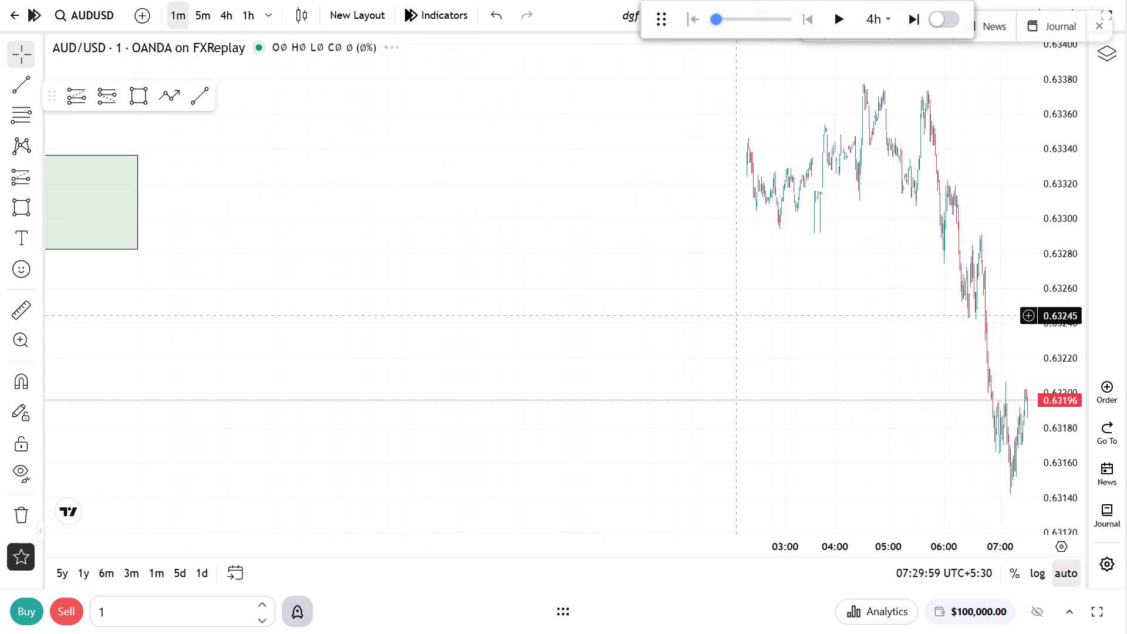
pyautogui.scroll(-13, 736, 315)
pyautogui.moveTo(744, 265); pyautogui.dragTo(839, 328)
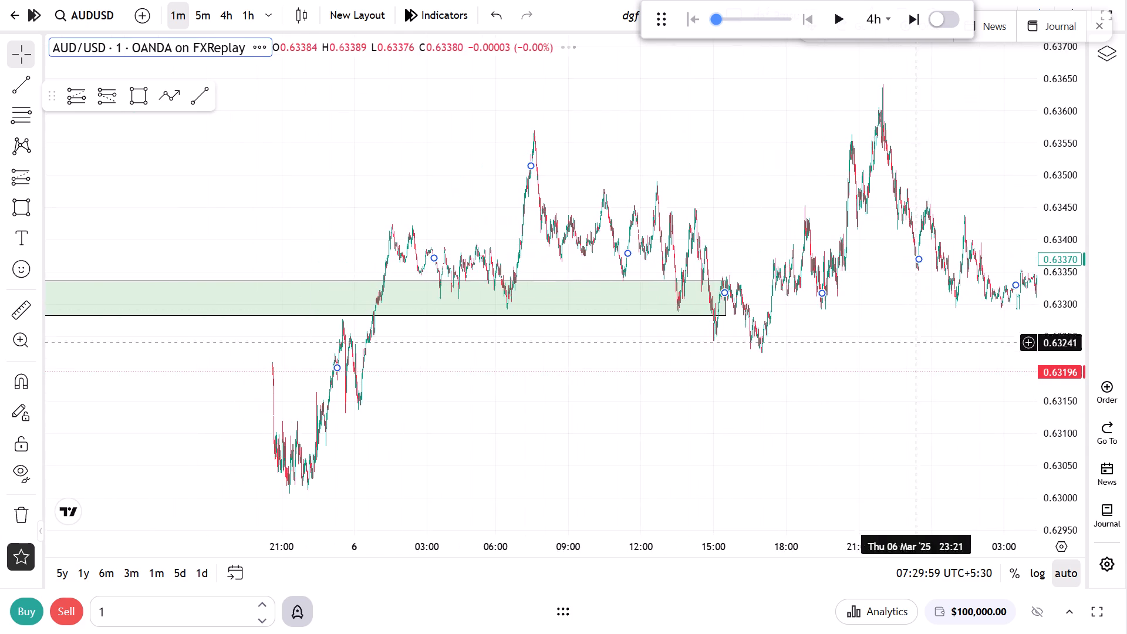
pyautogui.moveTo(1054, 404); pyautogui.dragTo(1075, 302)
pyautogui.moveTo(595, 301); pyautogui.dragTo(876, 544)
pyautogui.scroll(11, 747, 511)
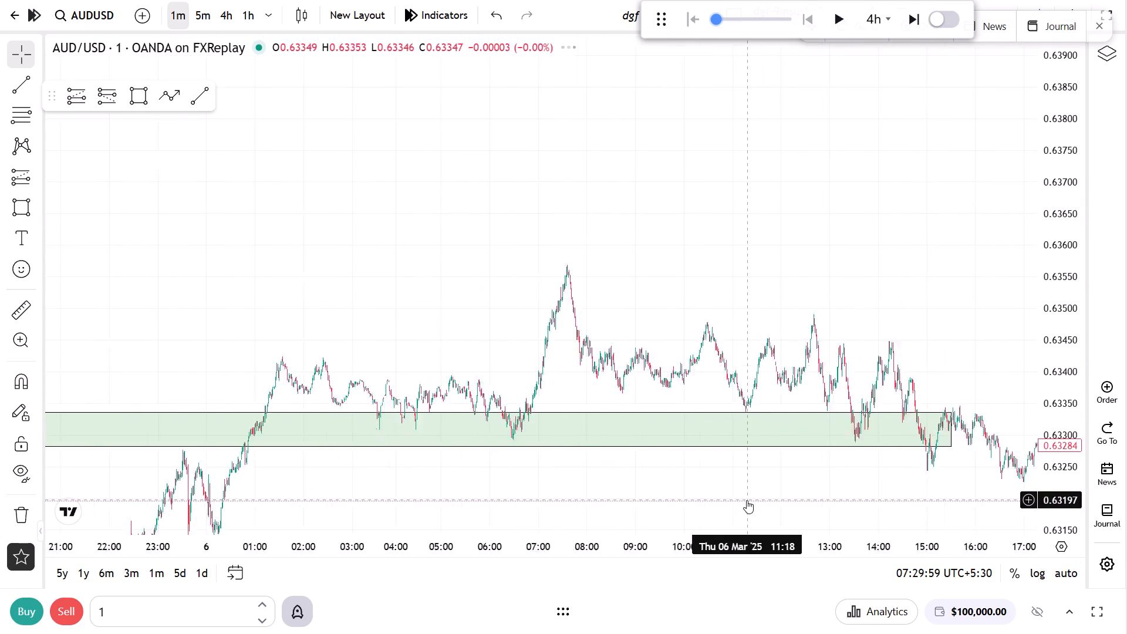
pyautogui.moveTo(542, 337); pyautogui.dragTo(1078, 370)
pyautogui.scroll(5, 704, 450)
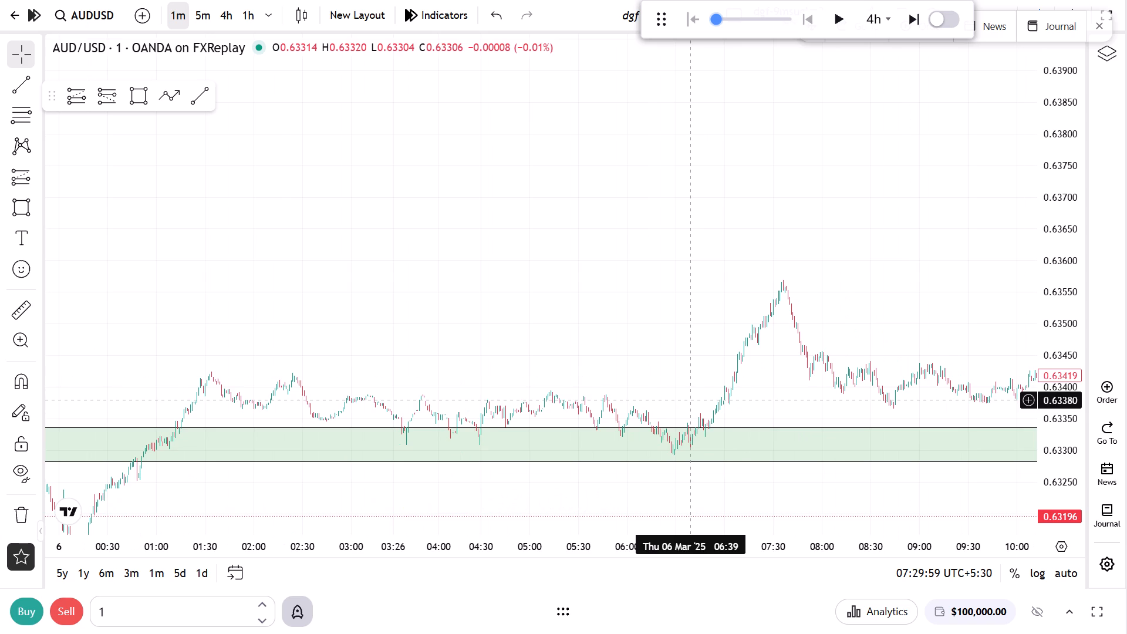
pyautogui.scroll(5, 744, 387)
pyautogui.scroll(-3, 553, 412)
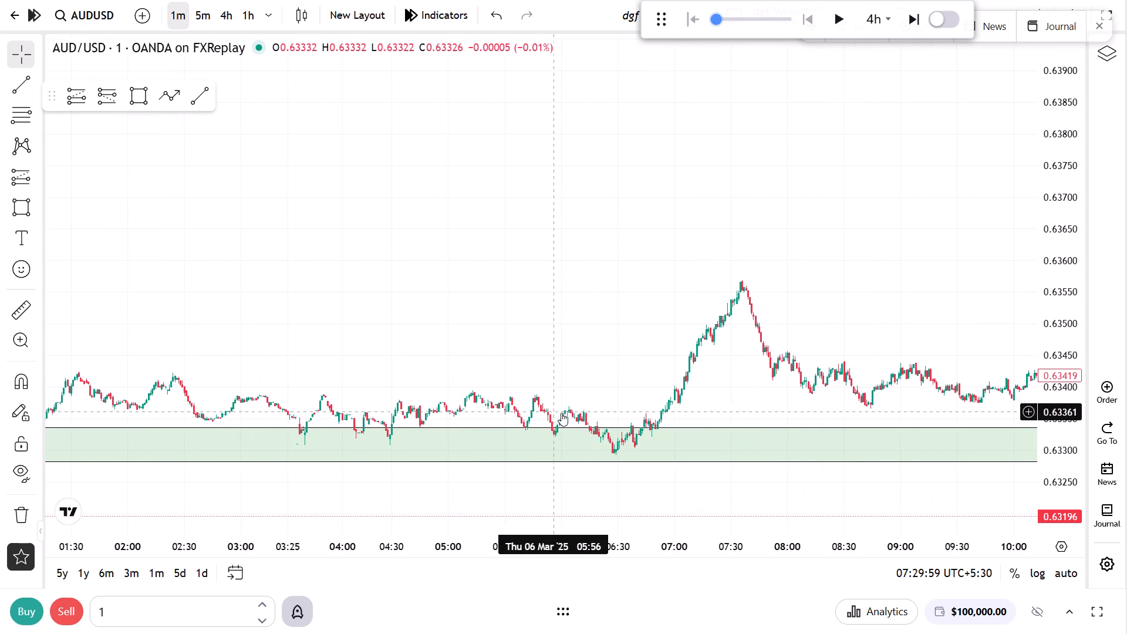
pyautogui.scroll(-4, 607, 426)
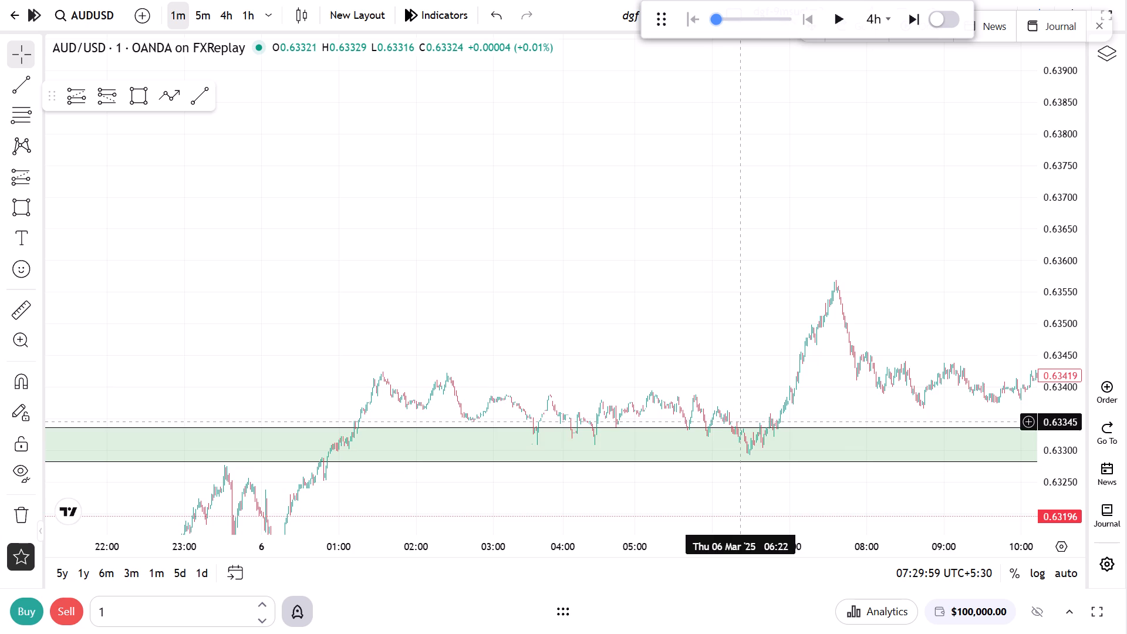
# Examine the 1m swings inside and above the zone in closer detail, from about 01:00 to 10:30 on 6 March.
pyautogui.moveTo(1061, 511); pyautogui.dragTo(1050, 372)
pyautogui.moveTo(829, 433); pyautogui.dragTo(811, 180)
pyautogui.scroll(5, 651, 362)
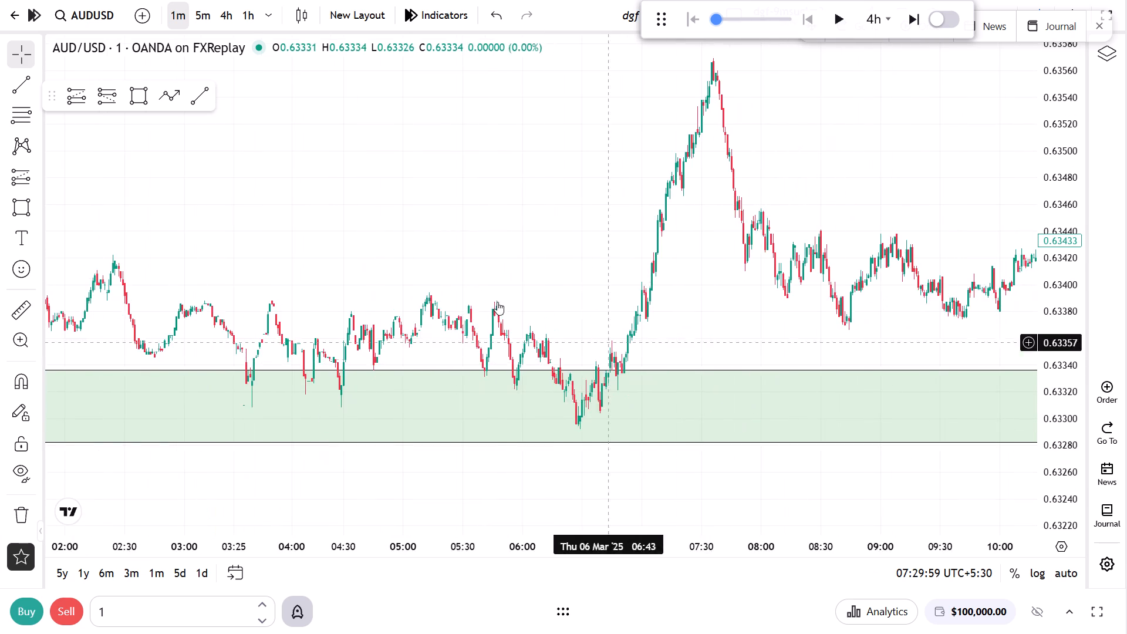
pyautogui.moveTo(495, 299); pyautogui.dragTo(823, 318)
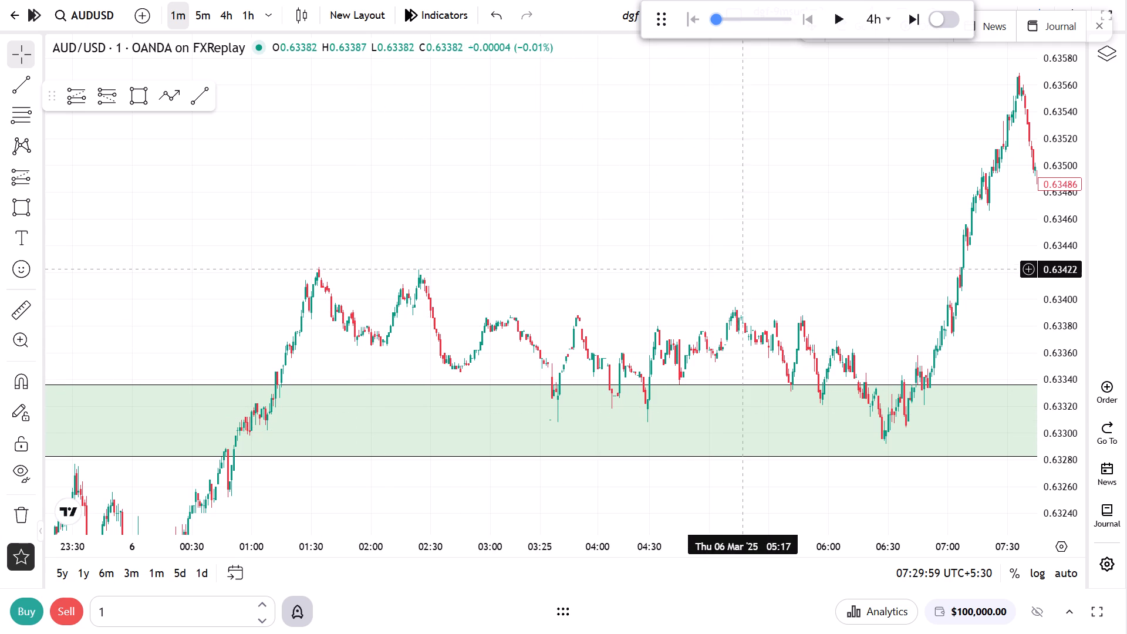
pyautogui.moveTo(748, 269); pyautogui.dragTo(593, 299)
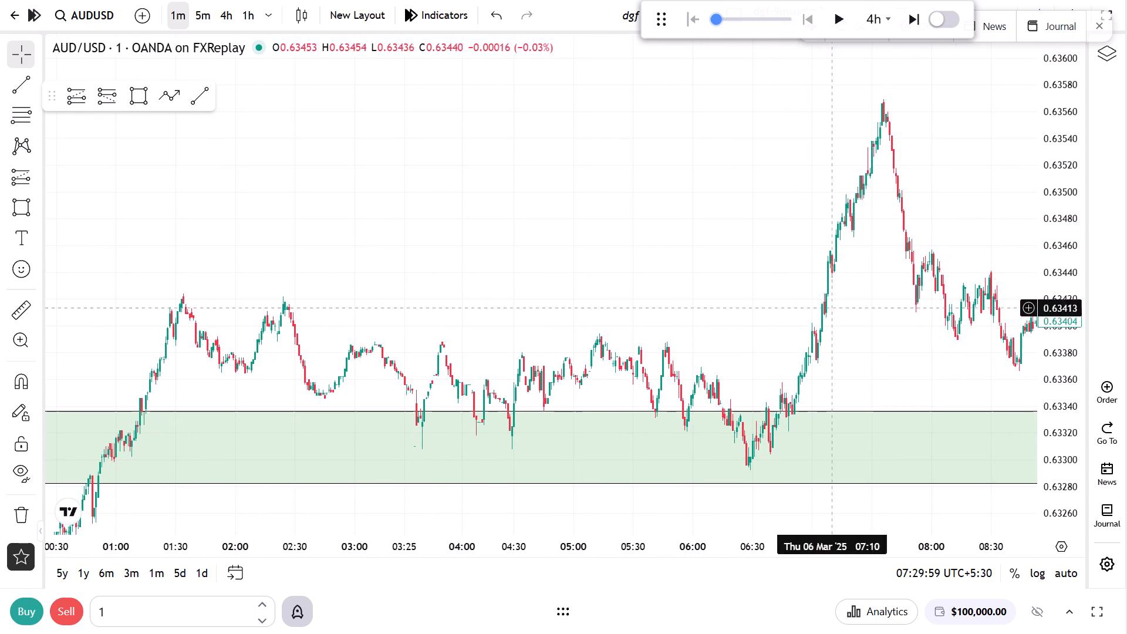
pyautogui.moveTo(884, 267); pyautogui.dragTo(660, 363)
pyautogui.scroll(5, 650, 370)
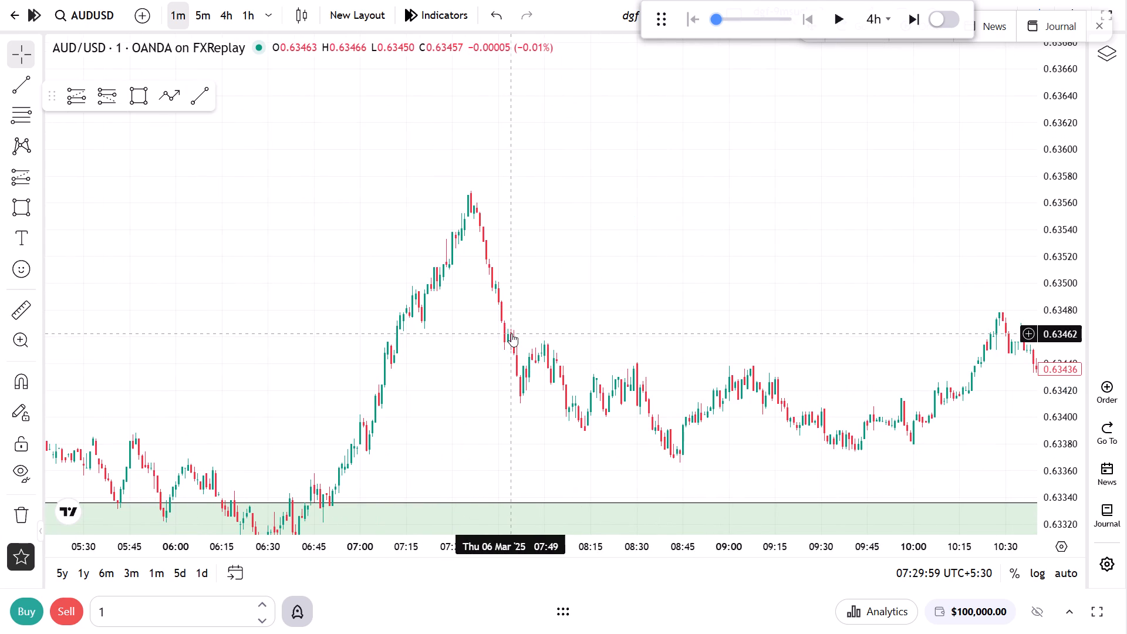
pyautogui.scroll(-10, 514, 333)
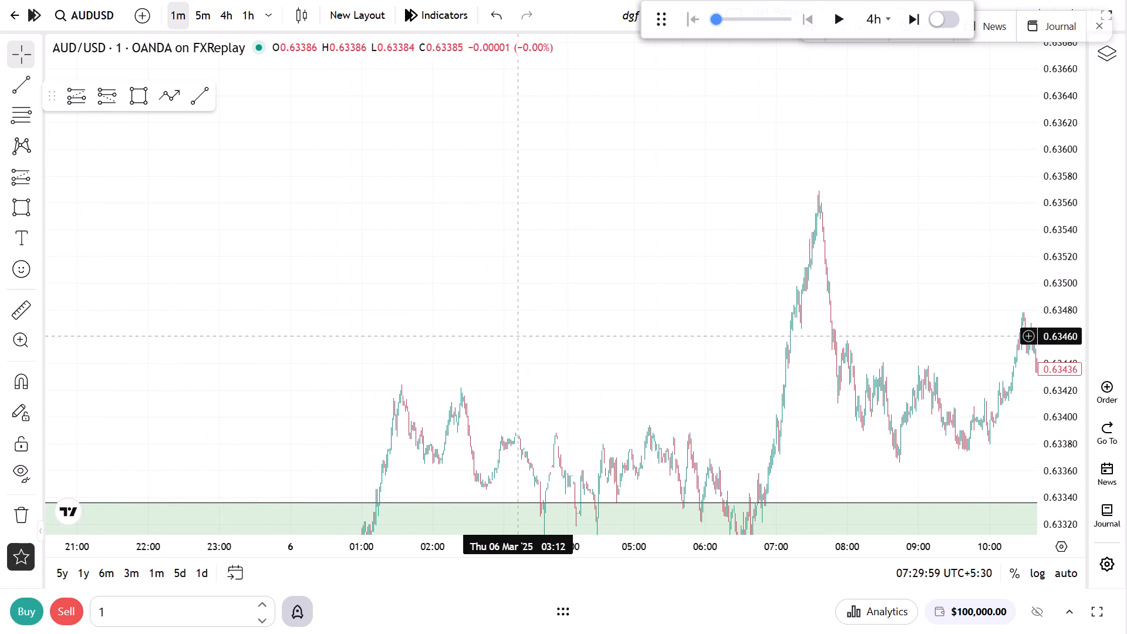
pyautogui.scroll(4, 518, 336)
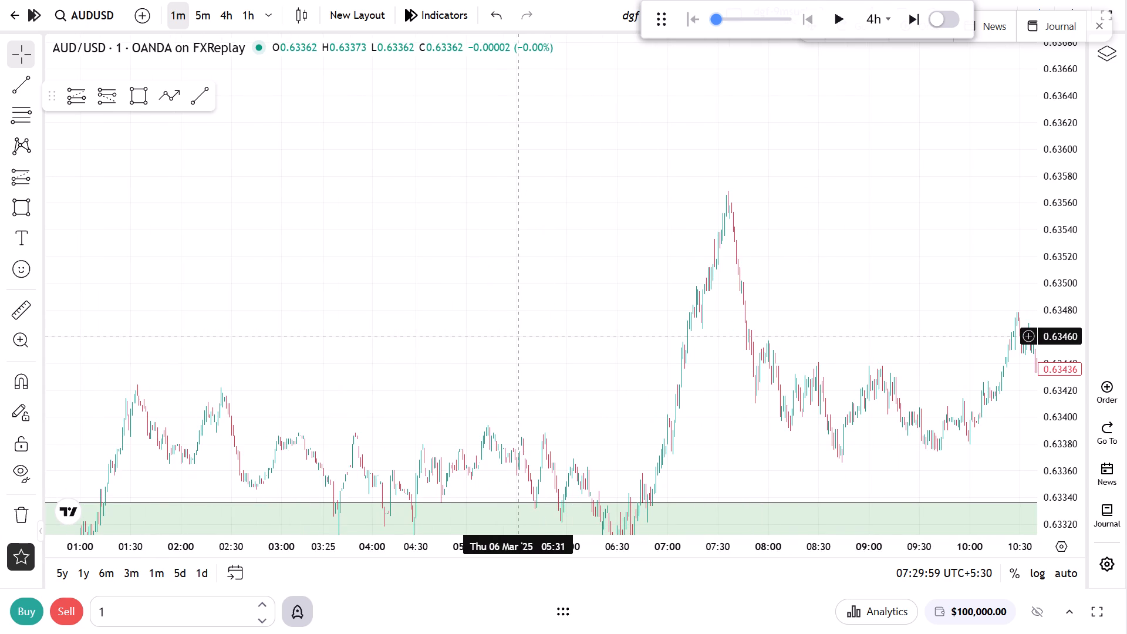
# Return the chart to 4h and replay the session from 7 March, pausing on the evening of 11 March.
pyautogui.click(211, 12)
pyautogui.click(220, 12)
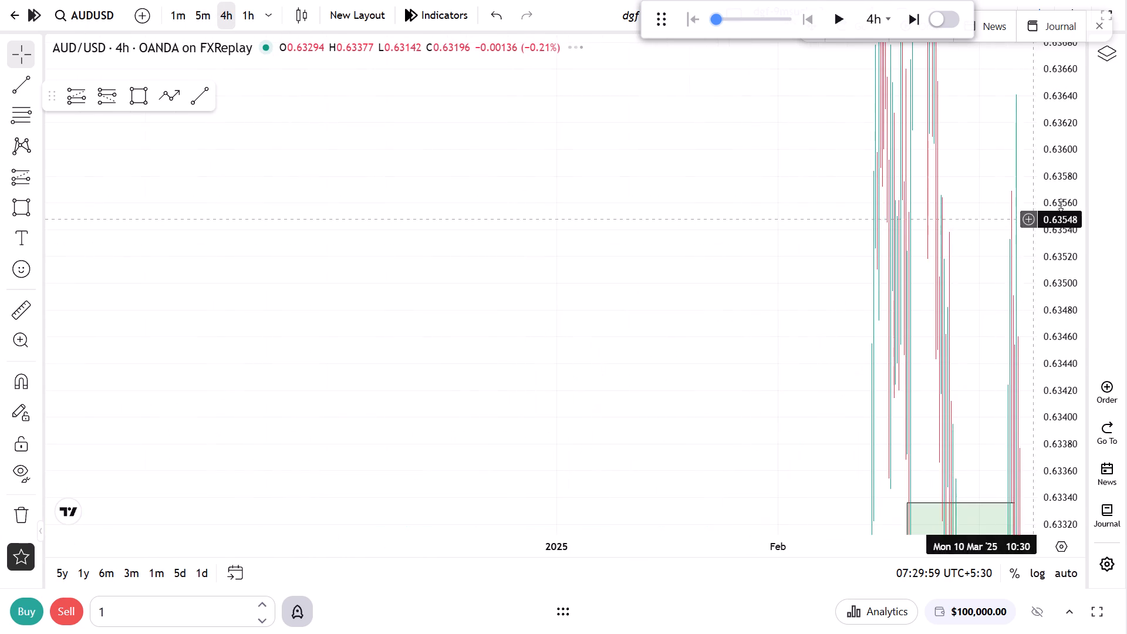
pyautogui.moveTo(1077, 195); pyautogui.dragTo(1068, 453)
pyautogui.scroll(18, 861, 477)
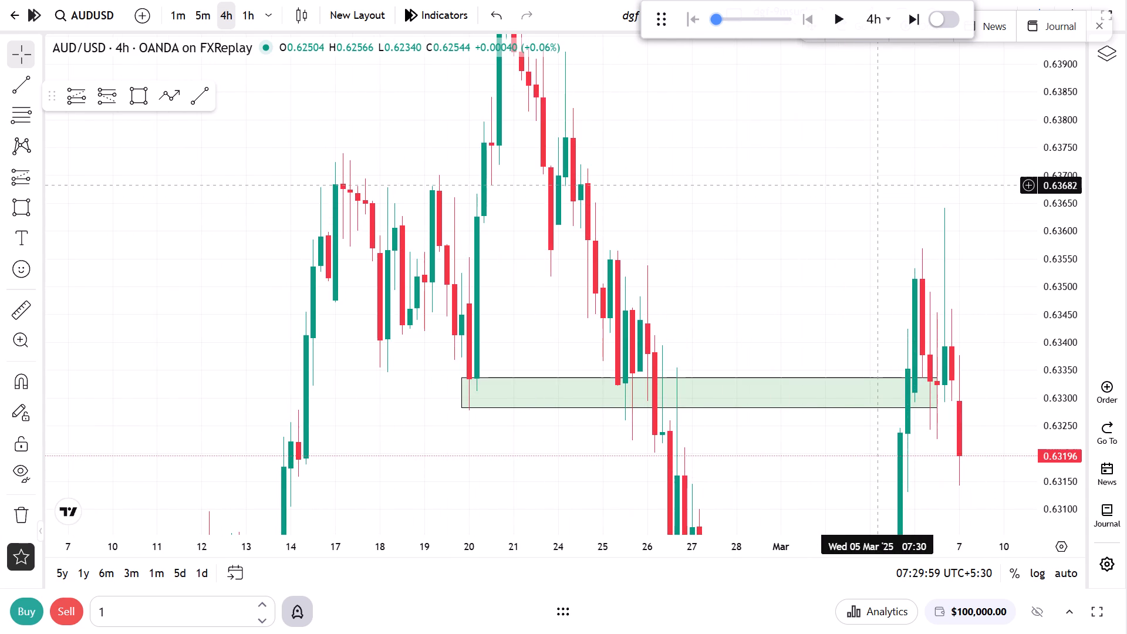
pyautogui.moveTo(877, 190); pyautogui.dragTo(845, 81)
pyautogui.moveTo(1078, 130); pyautogui.dragTo(1050, 356)
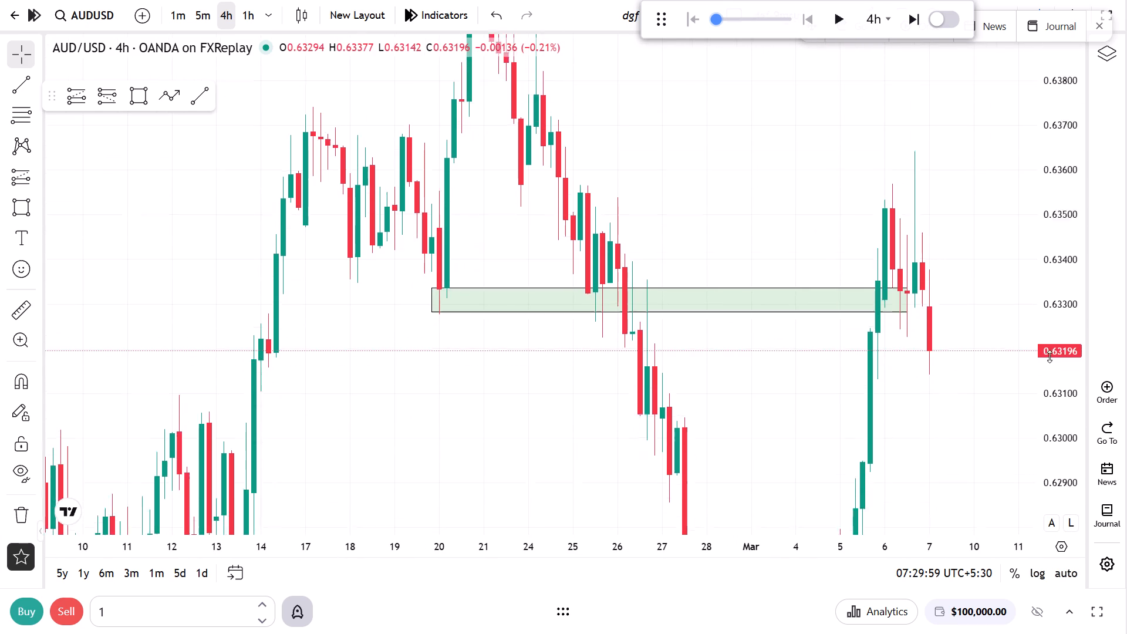
pyautogui.moveTo(1050, 356); pyautogui.dragTo(1047, 360)
pyautogui.moveTo(967, 379); pyautogui.dragTo(845, 347)
pyautogui.click(850, 21)
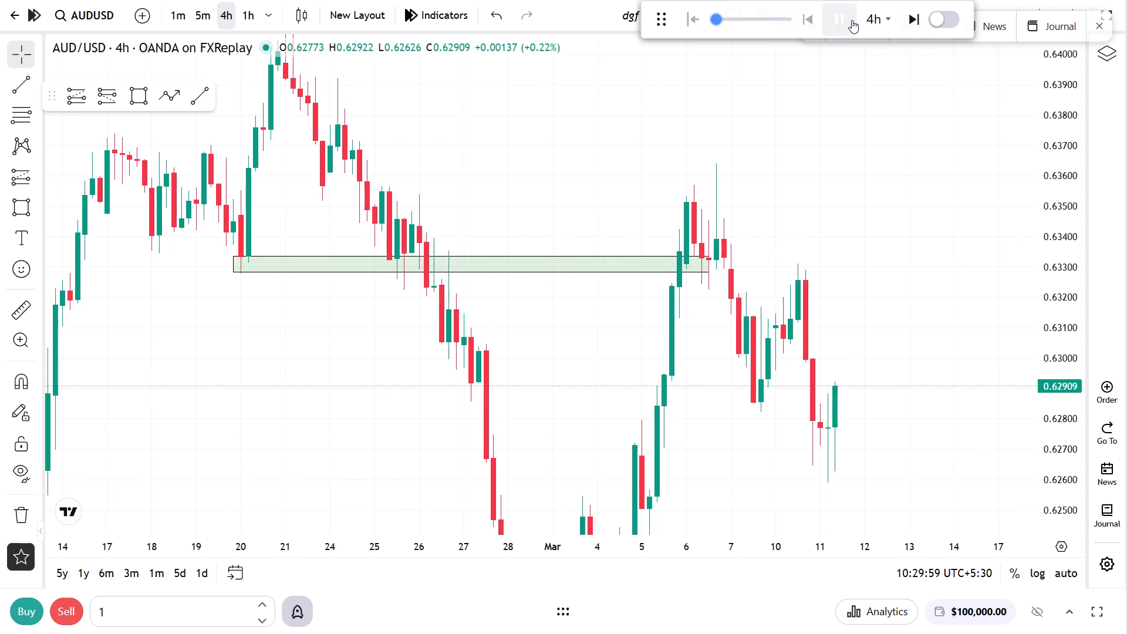
pyautogui.click(852, 20)
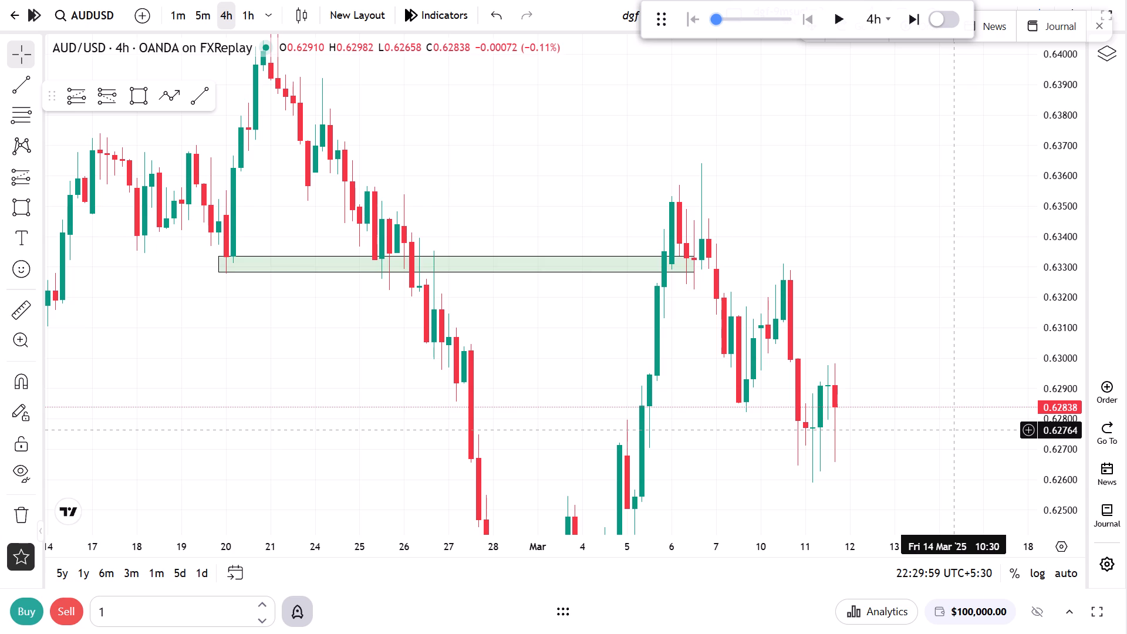
pyautogui.moveTo(914, 376); pyautogui.dragTo(918, 370)
pyautogui.scroll(-3, 919, 366)
pyautogui.moveTo(1074, 281); pyautogui.dragTo(1072, 317)
pyautogui.click(963, 339)
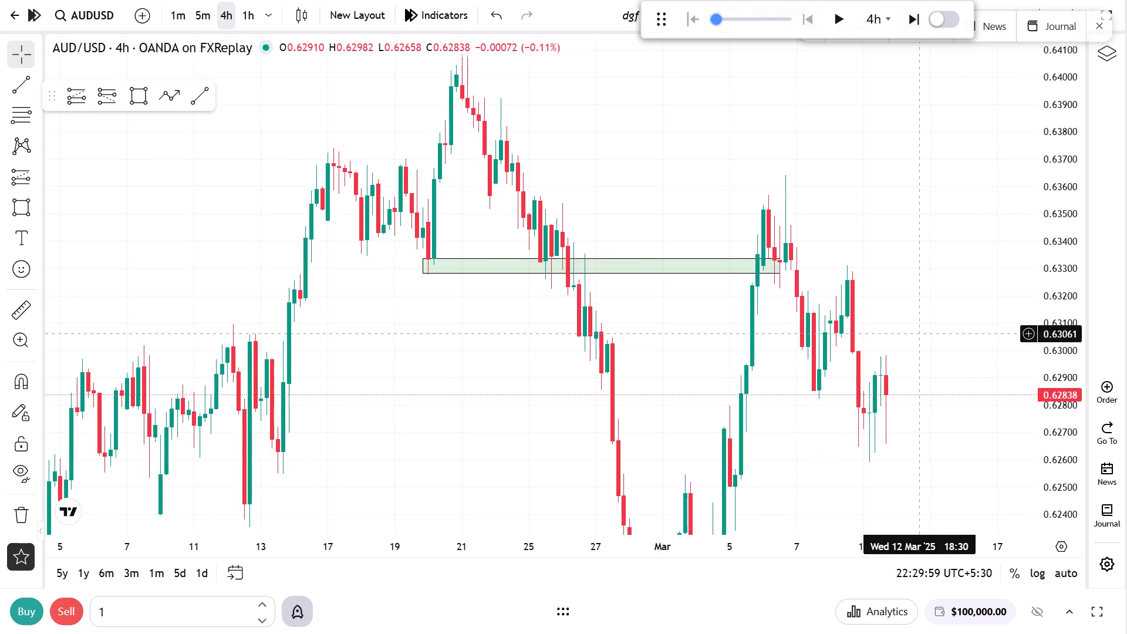
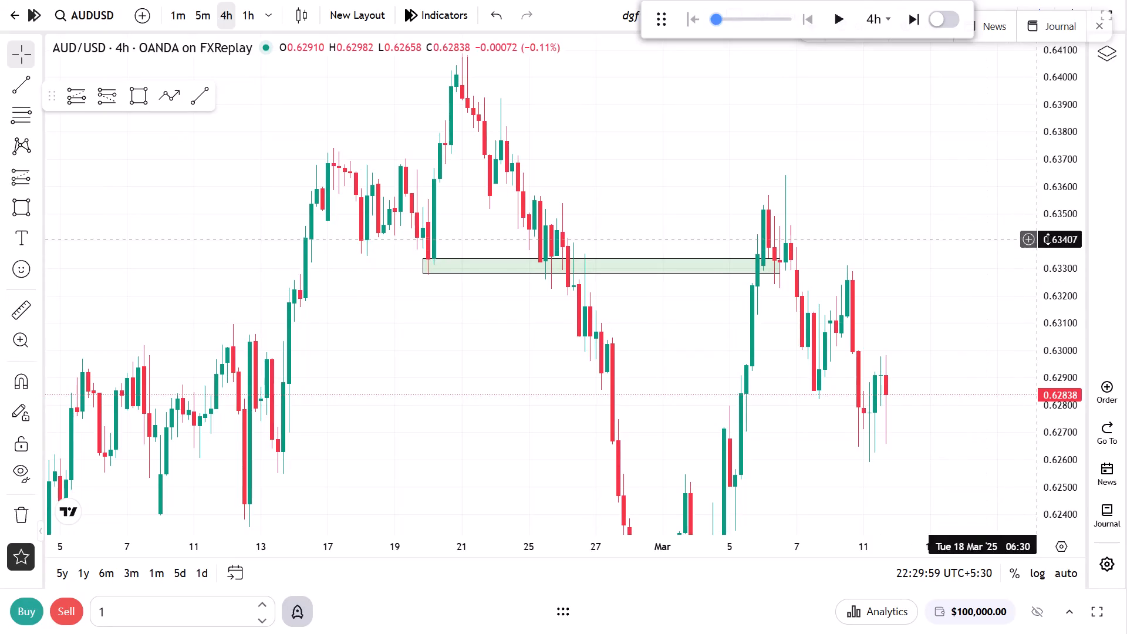
# Replay the 4h session onward from 11 March, pausing at about 02:30 on 18 March.
pyautogui.moveTo(1048, 239); pyautogui.dragTo(1044, 299)
pyautogui.moveTo(935, 298); pyautogui.dragTo(879, 247)
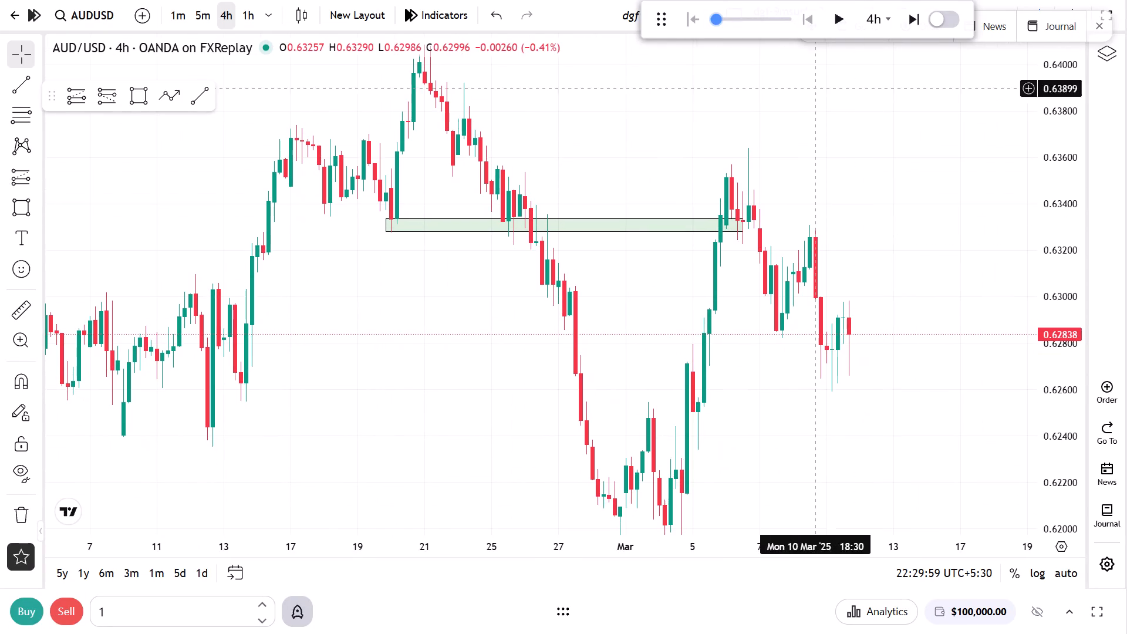
pyautogui.click(831, 19)
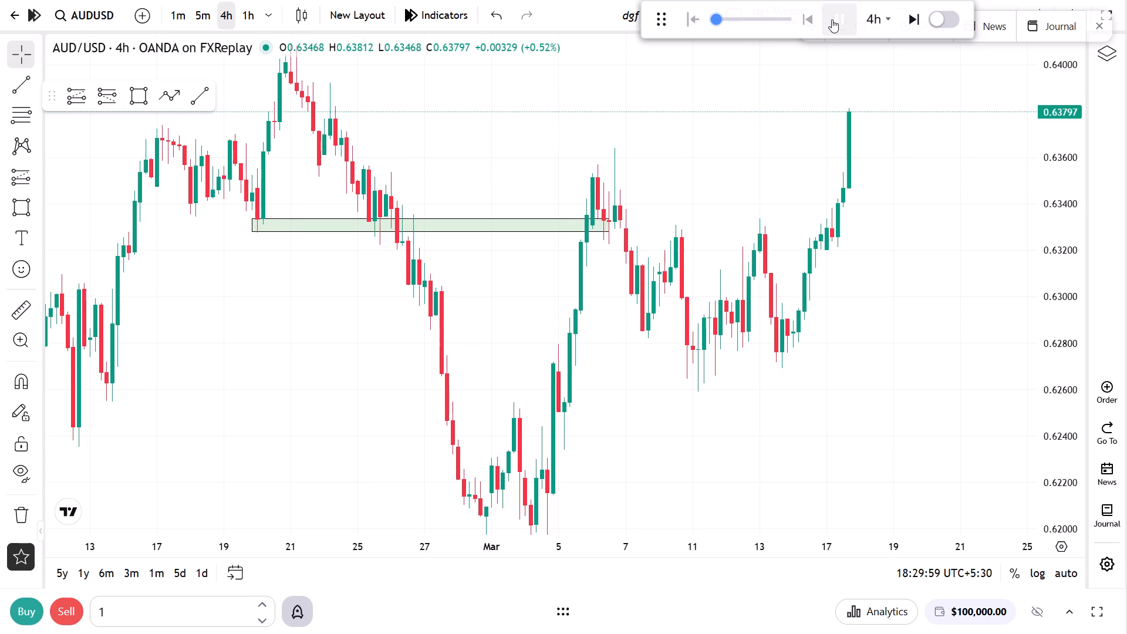
pyautogui.click(832, 19)
# Draw a rectangle zone from the 14 February swing high to 18 March, between about 0.63679 and 0.63742.
pyautogui.moveTo(701, 102); pyautogui.dragTo(814, 299)
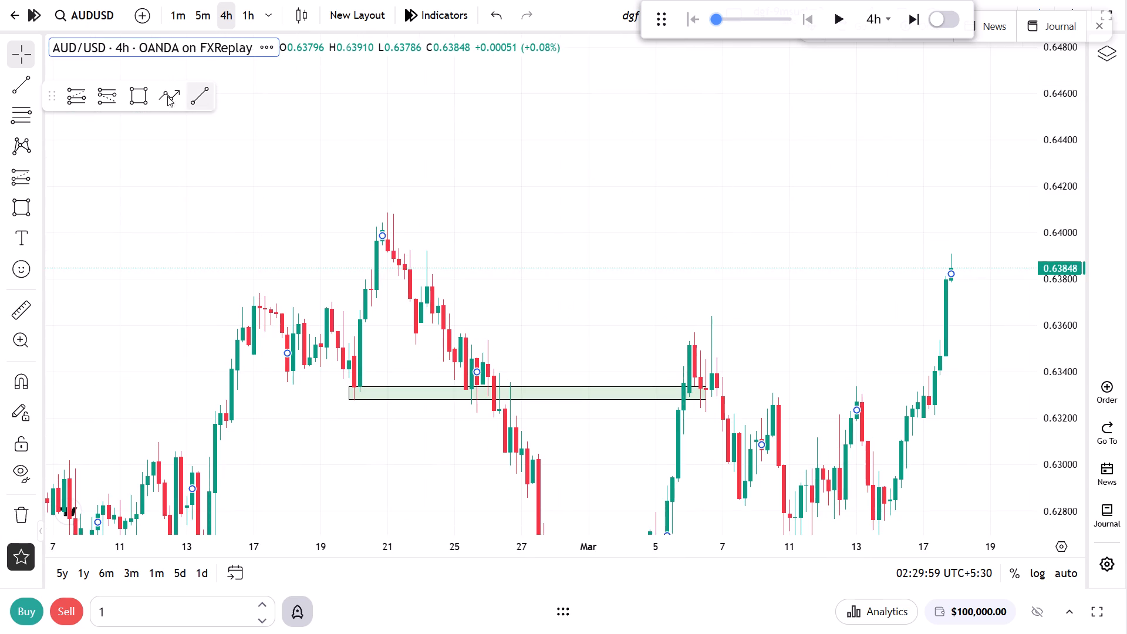
pyautogui.click(152, 93)
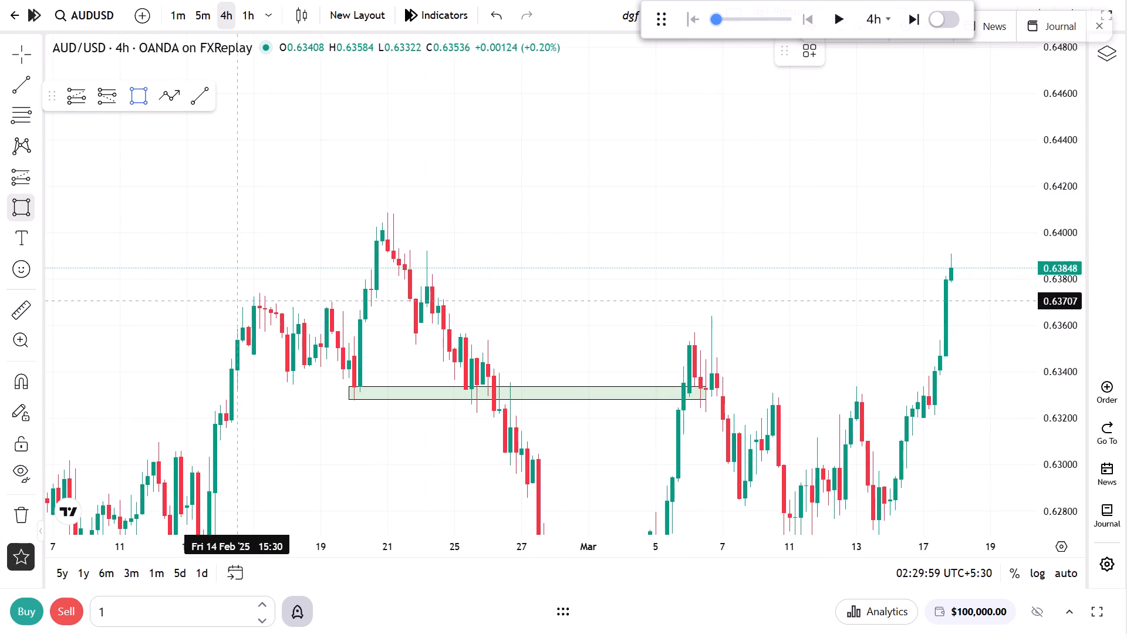
pyautogui.click(238, 307)
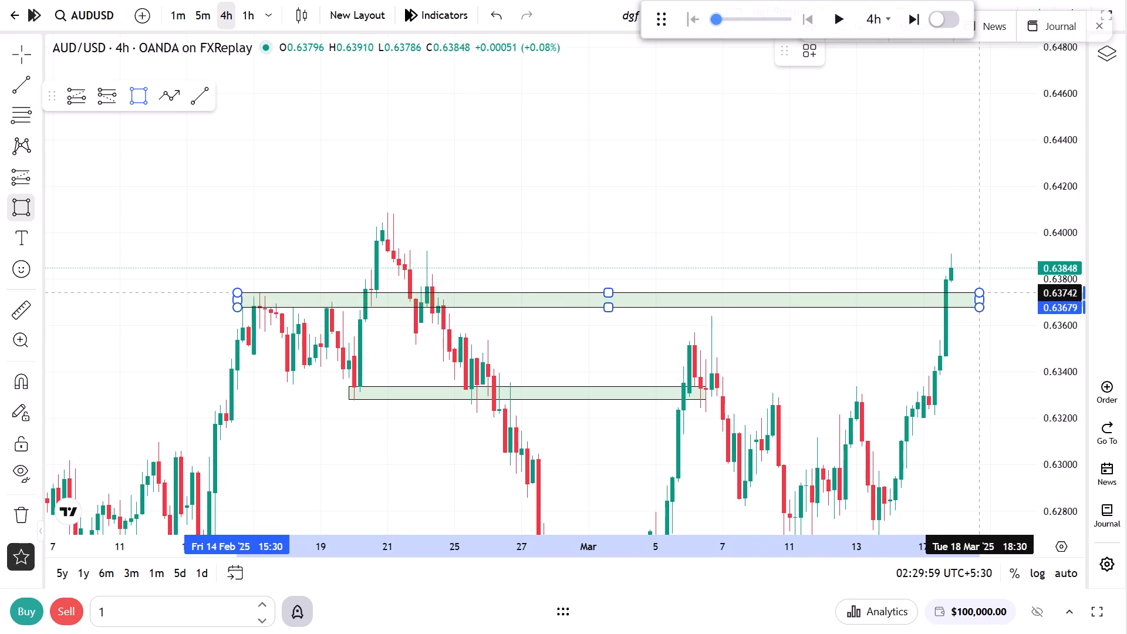
pyautogui.click(980, 293)
pyautogui.click(954, 361)
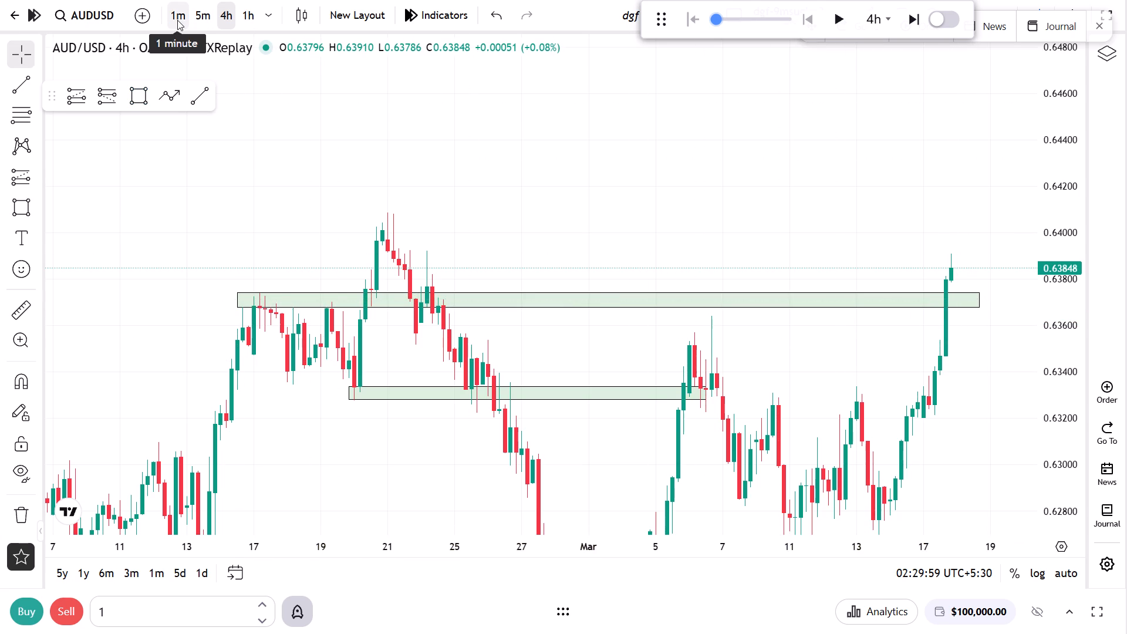
# Switch the chart to 1m and trace price action back from 18 March to 5–6 March around the lower zone.
pyautogui.click(178, 15)
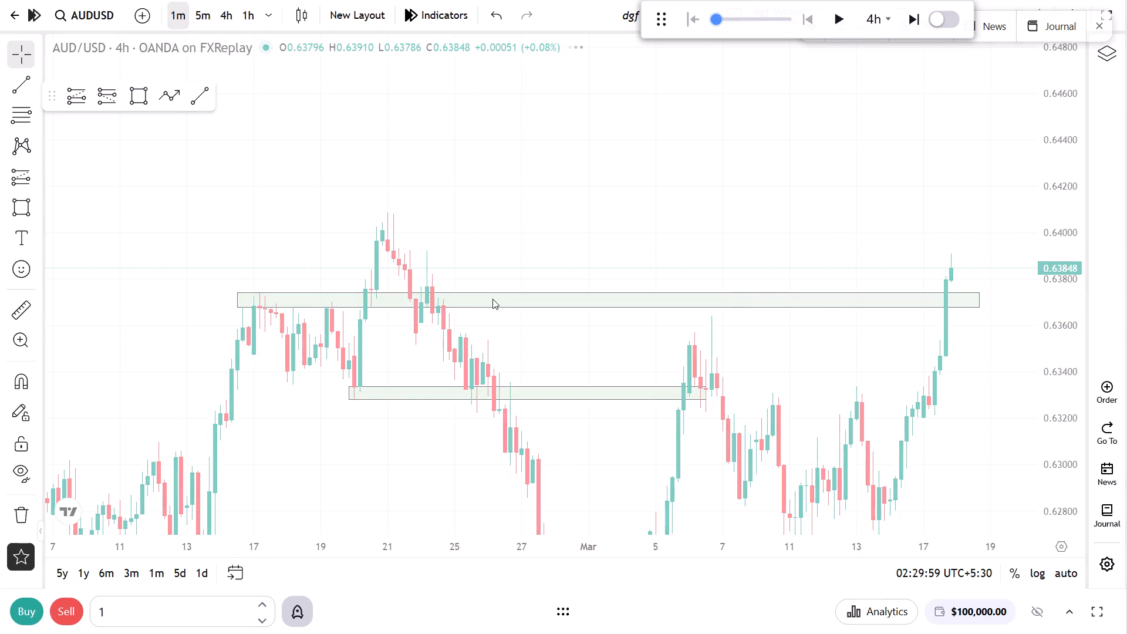
pyautogui.scroll(-20, 492, 299)
pyautogui.scroll(-20, 492, 299)
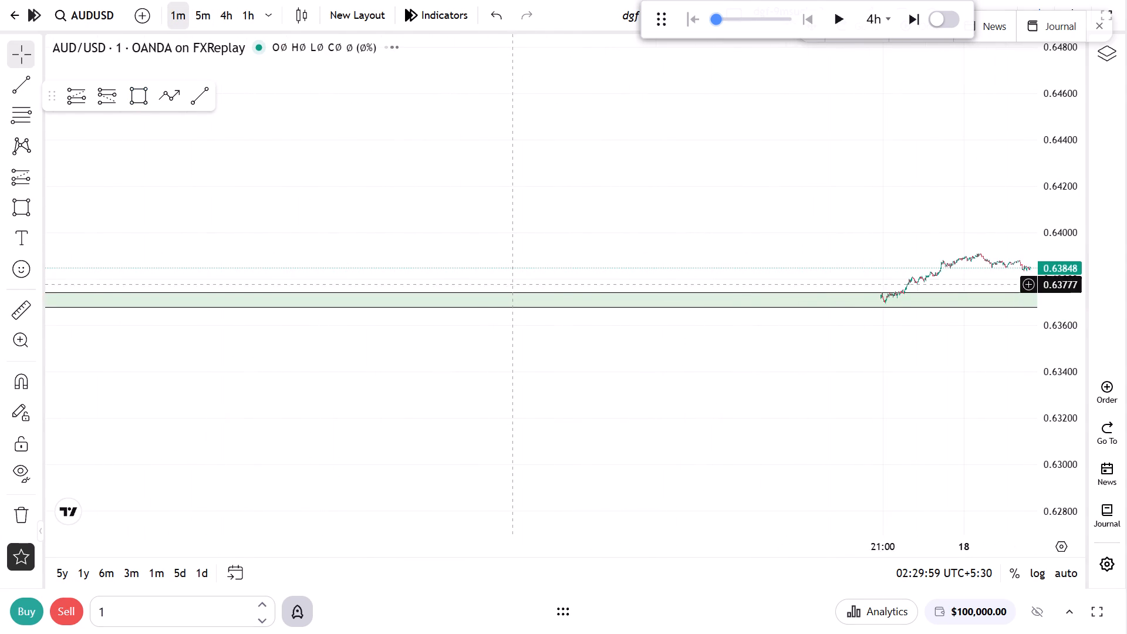
pyautogui.scroll(-9, 513, 284)
pyautogui.moveTo(327, 404); pyautogui.dragTo(846, 232)
pyautogui.moveTo(437, 272); pyautogui.dragTo(1018, 194)
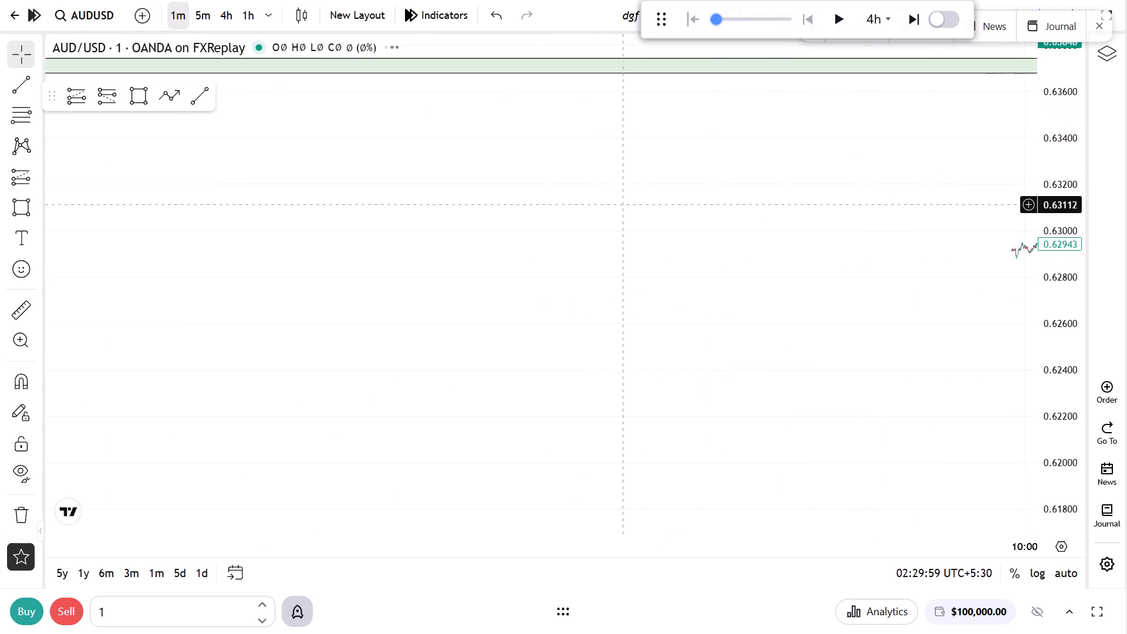
pyautogui.moveTo(539, 205); pyautogui.dragTo(868, 259)
pyautogui.moveTo(529, 261); pyautogui.dragTo(997, 335)
pyautogui.moveTo(421, 296); pyautogui.dragTo(984, 350)
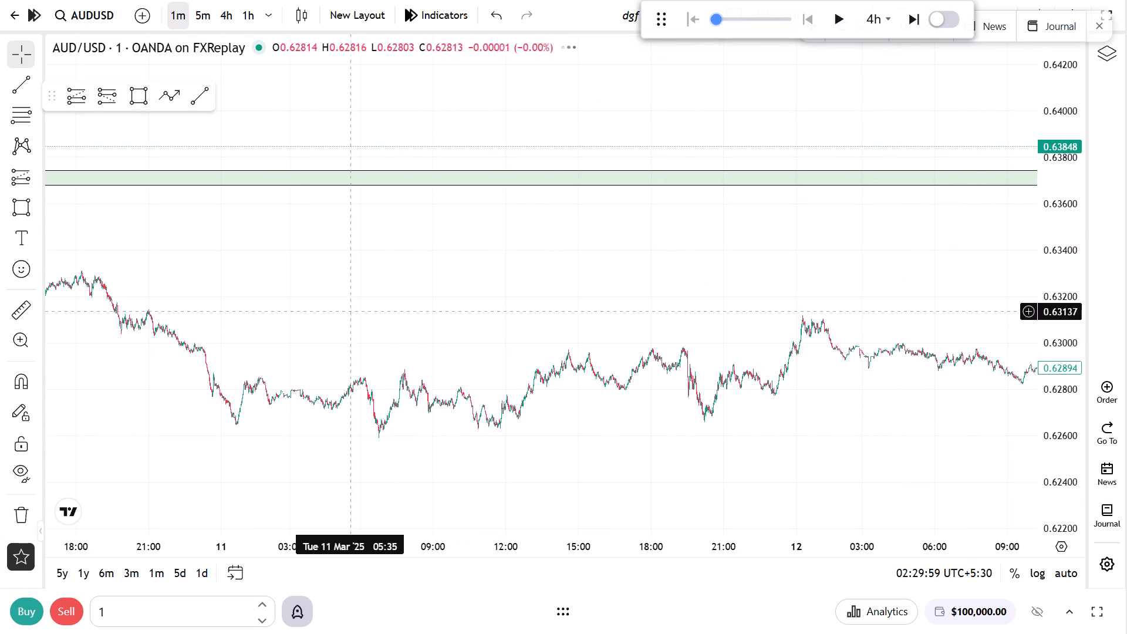
pyautogui.moveTo(260, 300); pyautogui.dragTo(1088, 323)
pyautogui.moveTo(517, 312); pyautogui.dragTo(1075, 361)
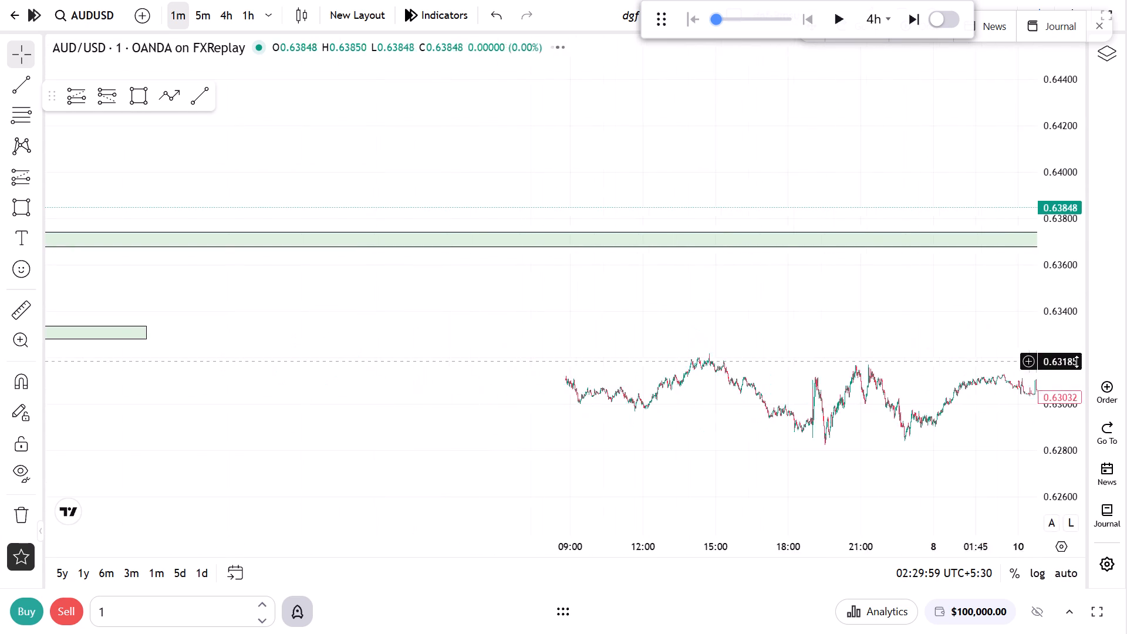
pyautogui.moveTo(105, 385); pyautogui.dragTo(977, 395)
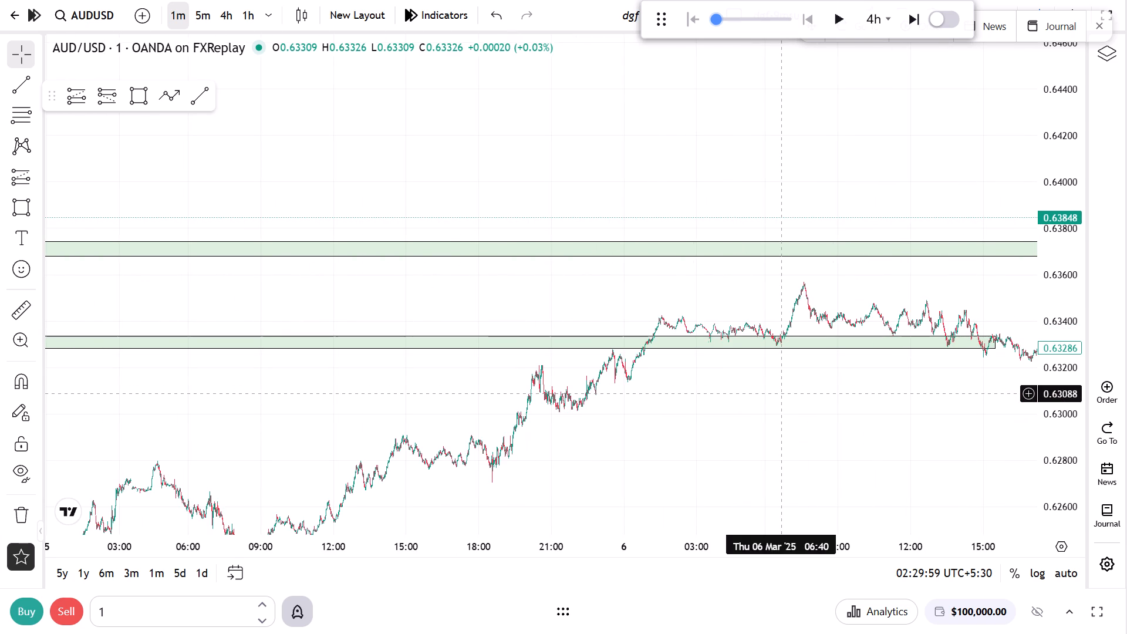
# Examine the 1m swings around the lower green zone from 5 to 7 March.
pyautogui.moveTo(781, 393); pyautogui.dragTo(353, 400)
pyautogui.scroll(-4, 754, 456)
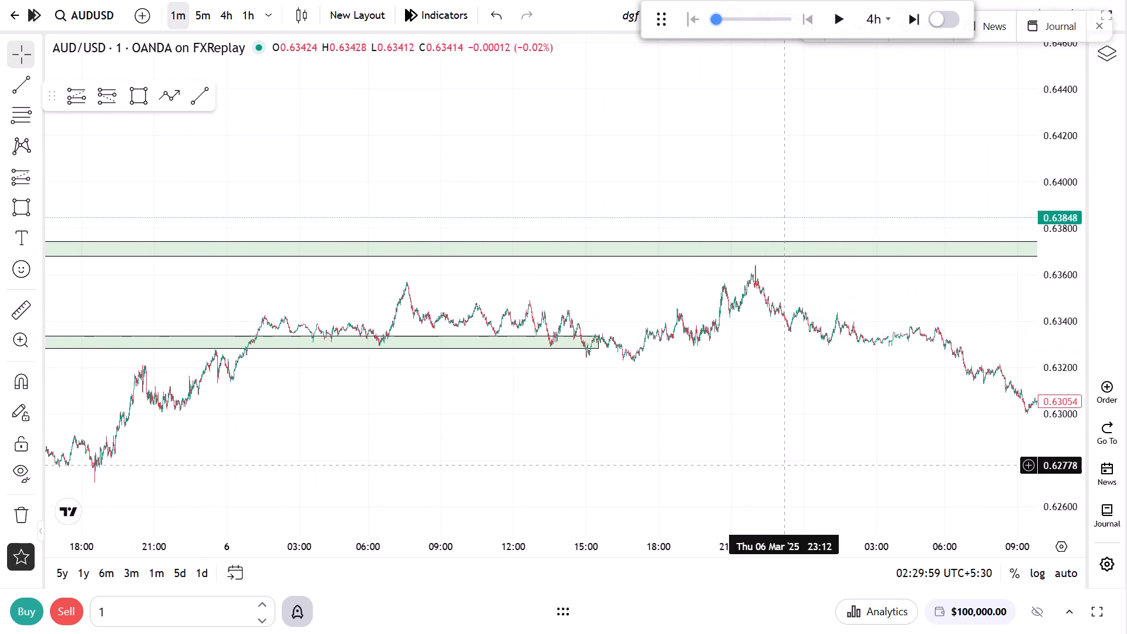
pyautogui.scroll(-8, 811, 465)
pyautogui.moveTo(441, 455); pyautogui.dragTo(1085, 399)
pyautogui.moveTo(397, 397); pyautogui.dragTo(1044, 396)
pyautogui.moveTo(412, 402); pyautogui.dragTo(579, 321)
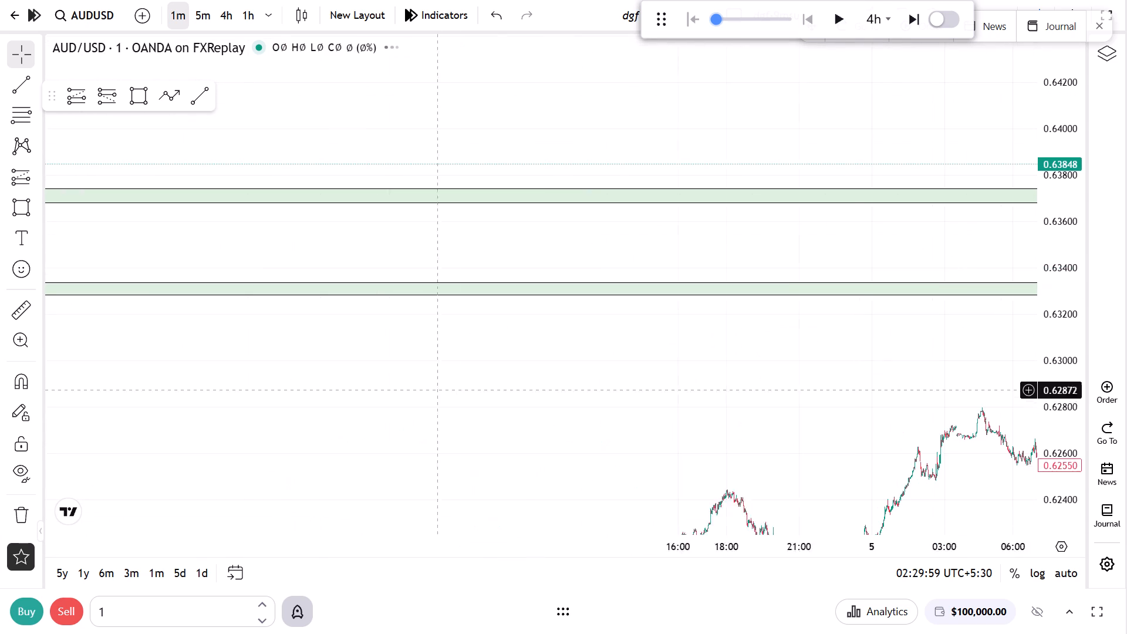
pyautogui.moveTo(579, 321); pyautogui.dragTo(700, 234)
pyautogui.moveTo(266, 339); pyautogui.dragTo(4, 377)
pyautogui.moveTo(609, 369); pyautogui.dragTo(0, 402)
pyautogui.moveTo(653, 333); pyautogui.dragTo(9, 374)
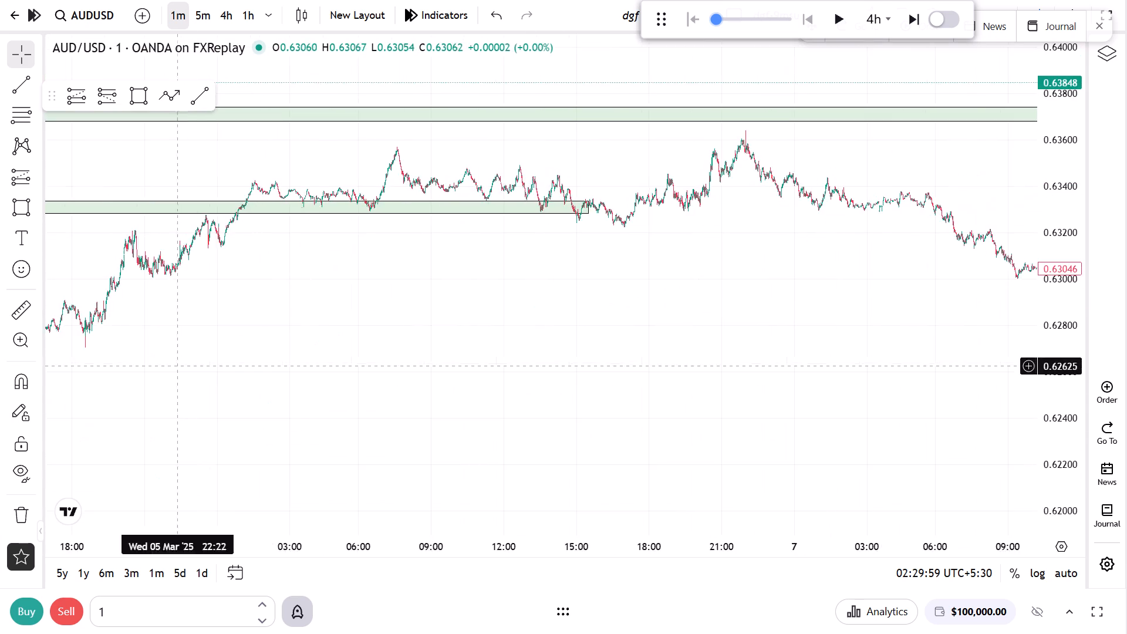
pyautogui.moveTo(573, 312); pyautogui.dragTo(33, 332)
pyautogui.moveTo(546, 289); pyautogui.dragTo(758, 311)
pyautogui.moveTo(302, 307); pyautogui.dragTo(820, 334)
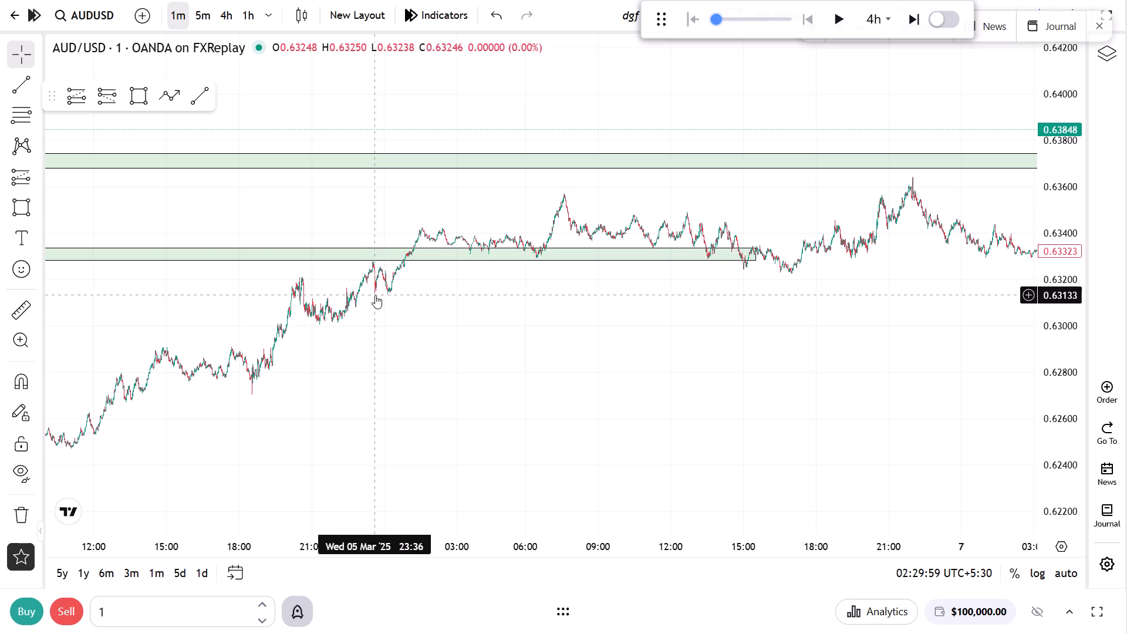
pyautogui.moveTo(420, 295); pyautogui.dragTo(591, 342)
pyautogui.moveTo(1067, 469); pyautogui.dragTo(1005, 426)
pyautogui.moveTo(926, 410); pyautogui.dragTo(231, 381)
# Return the chart to 4h and examine the January to March structure around both green zones.
pyautogui.click(224, 12)
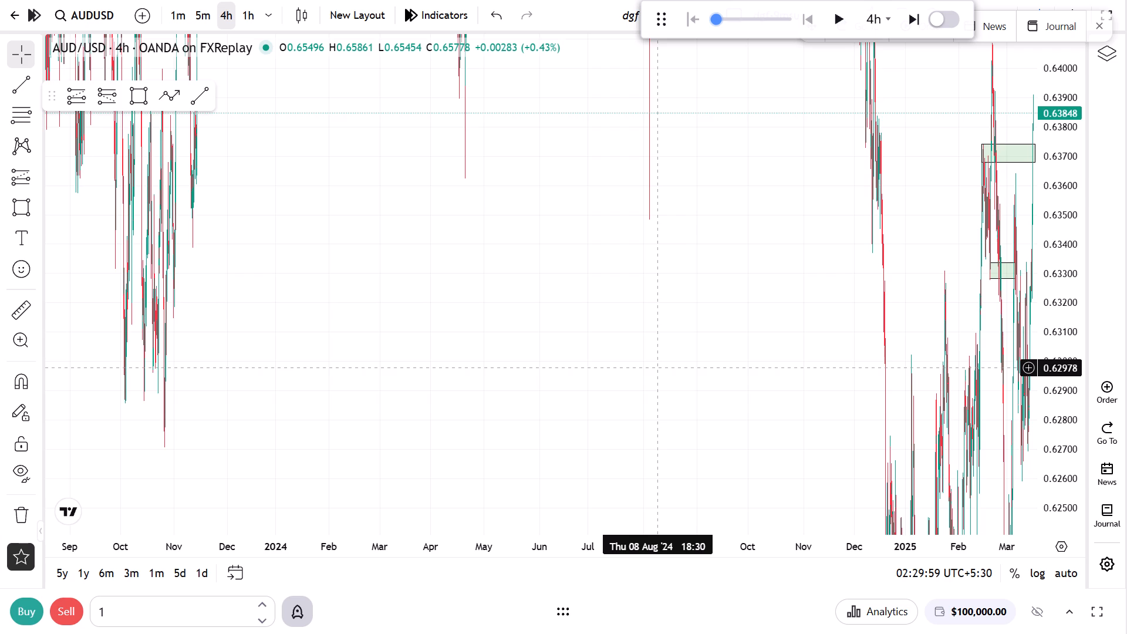
pyautogui.moveTo(743, 338); pyautogui.dragTo(449, 326)
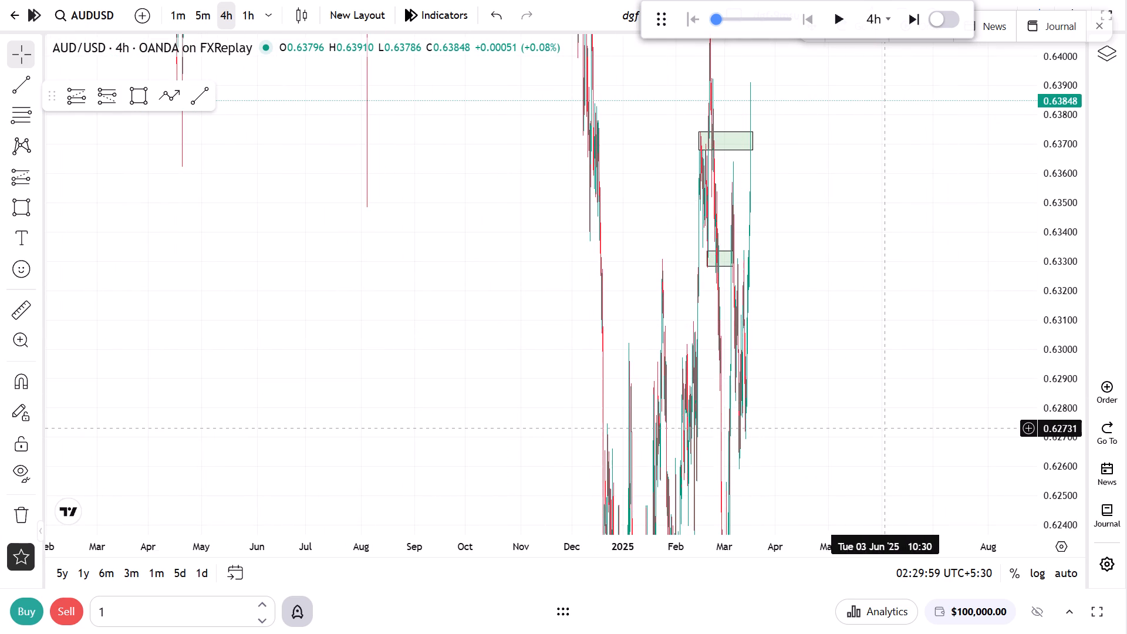
pyautogui.moveTo(1065, 280); pyautogui.dragTo(1035, 447)
pyautogui.scroll(6, 864, 451)
pyautogui.moveTo(704, 416); pyautogui.dragTo(1038, 460)
pyautogui.scroll(11, 909, 483)
pyautogui.moveTo(831, 416); pyautogui.dragTo(1053, 439)
pyautogui.scroll(5, 811, 469)
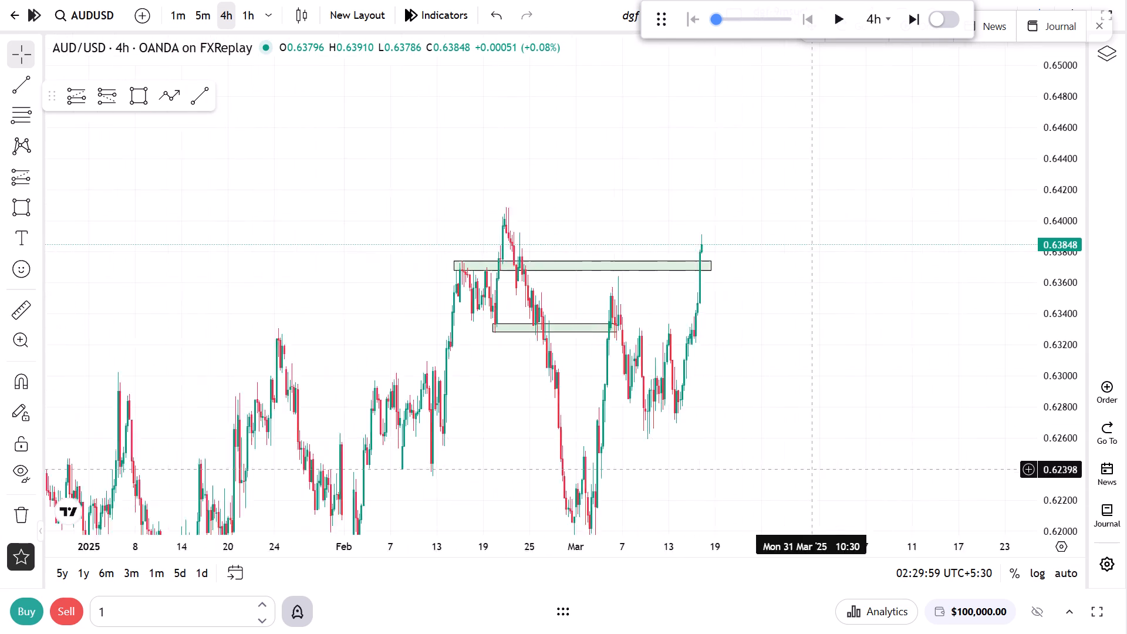
pyautogui.moveTo(684, 437); pyautogui.dragTo(956, 445)
pyautogui.scroll(1, 930, 455)
pyautogui.moveTo(738, 451); pyautogui.dragTo(807, 426)
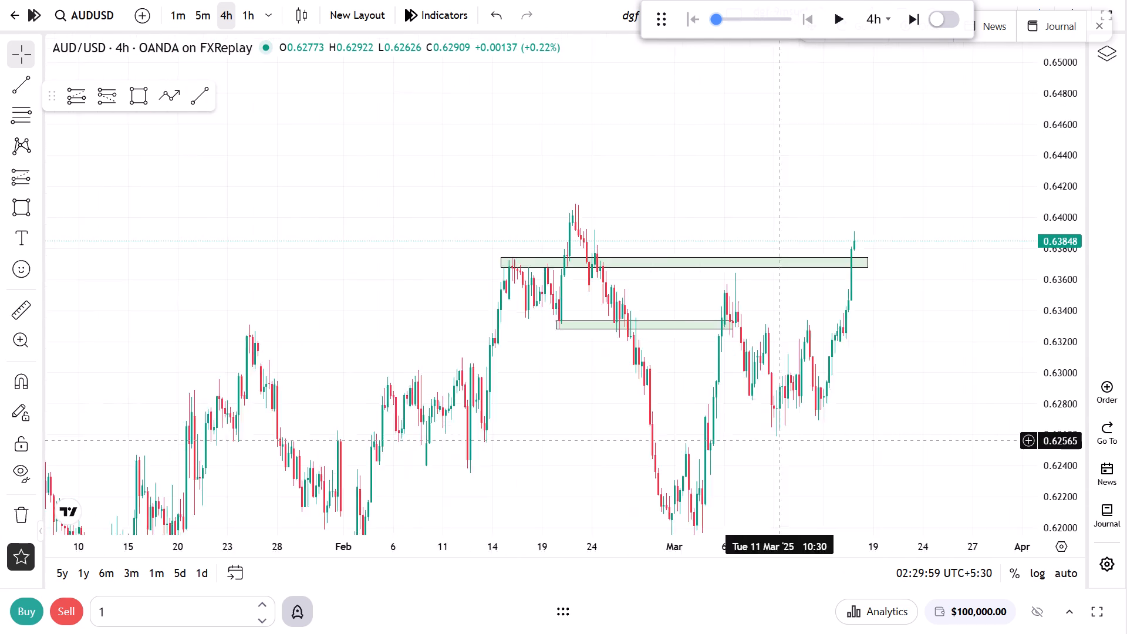
pyautogui.moveTo(807, 426); pyautogui.dragTo(808, 424)
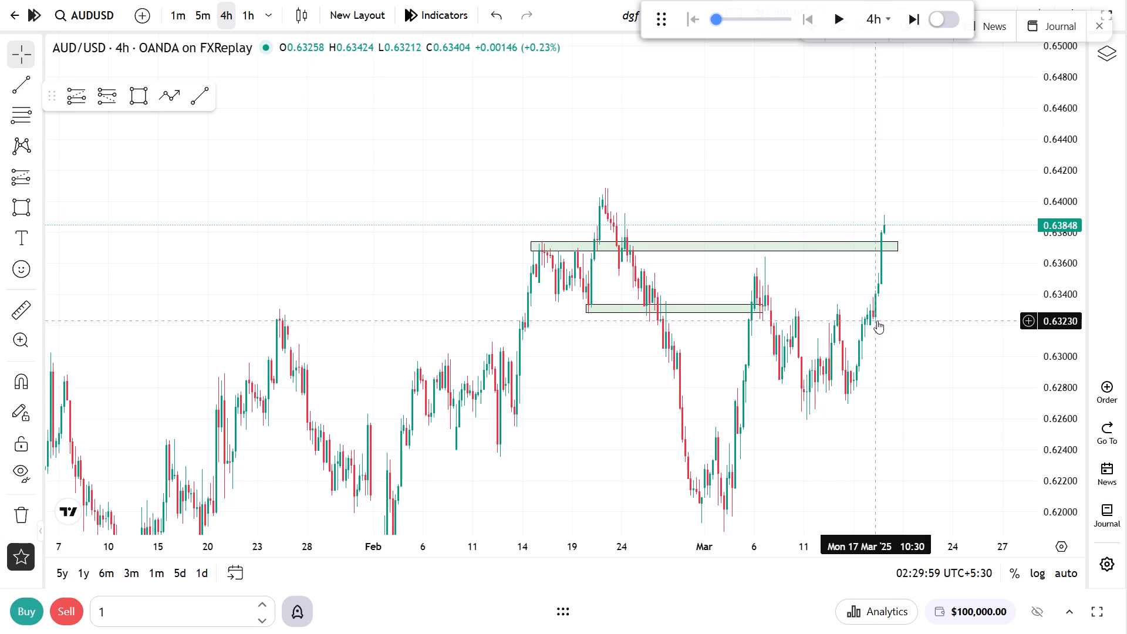
pyautogui.moveTo(878, 321); pyautogui.dragTo(870, 372)
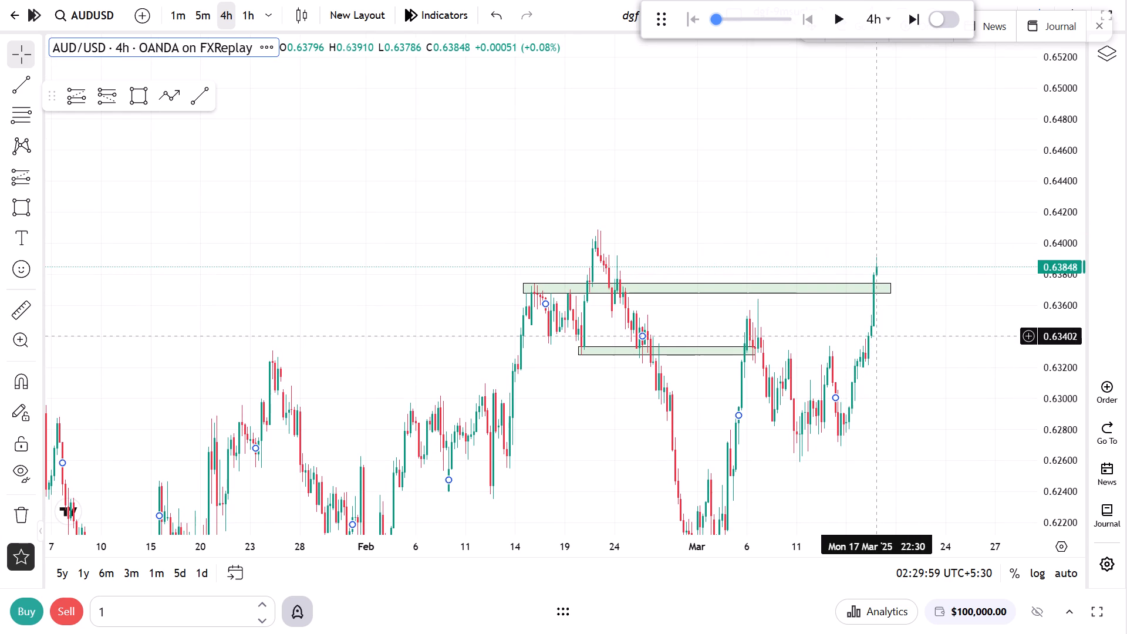
pyautogui.click(875, 333)
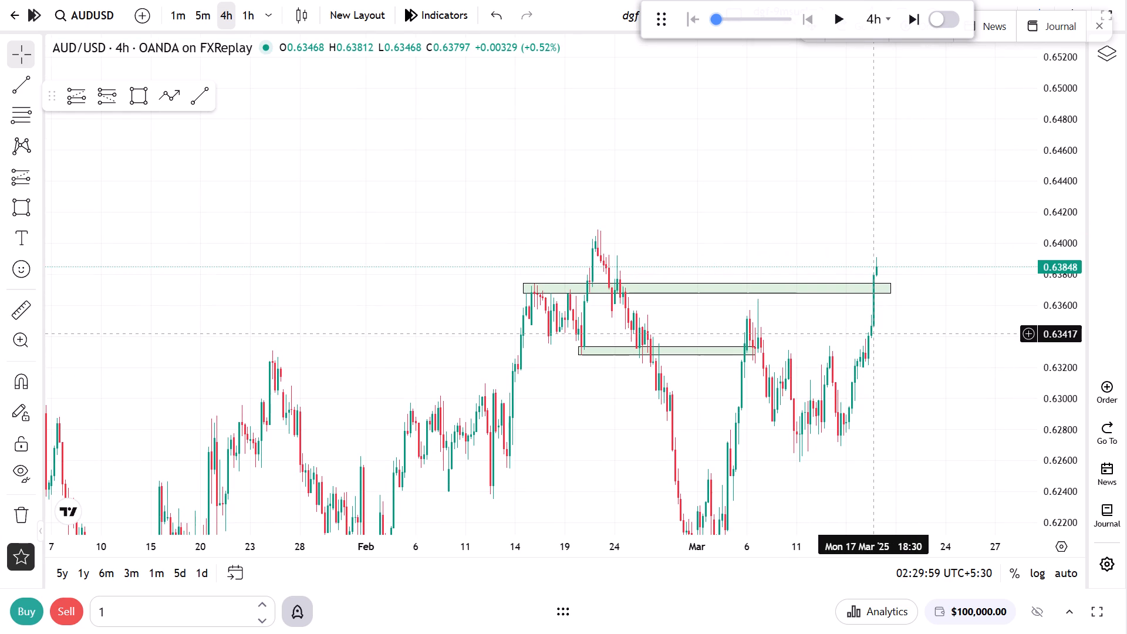
# Switch the chart to 1m and examine the 17 March rally through the upper green zone.
pyautogui.click(188, 15)
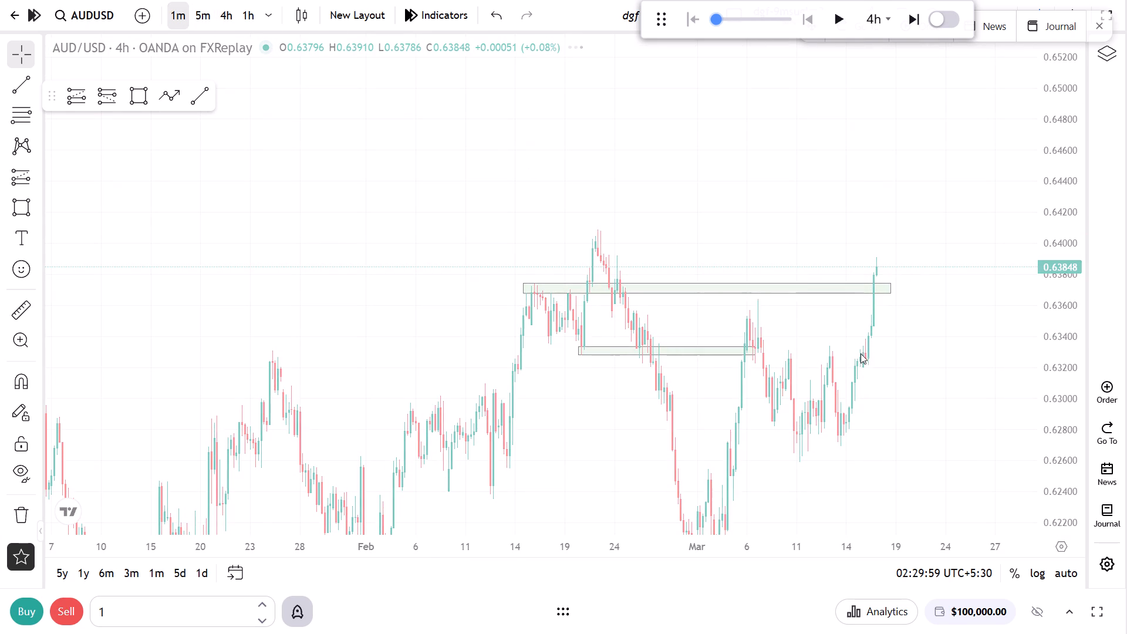
pyautogui.scroll(-5, 906, 382)
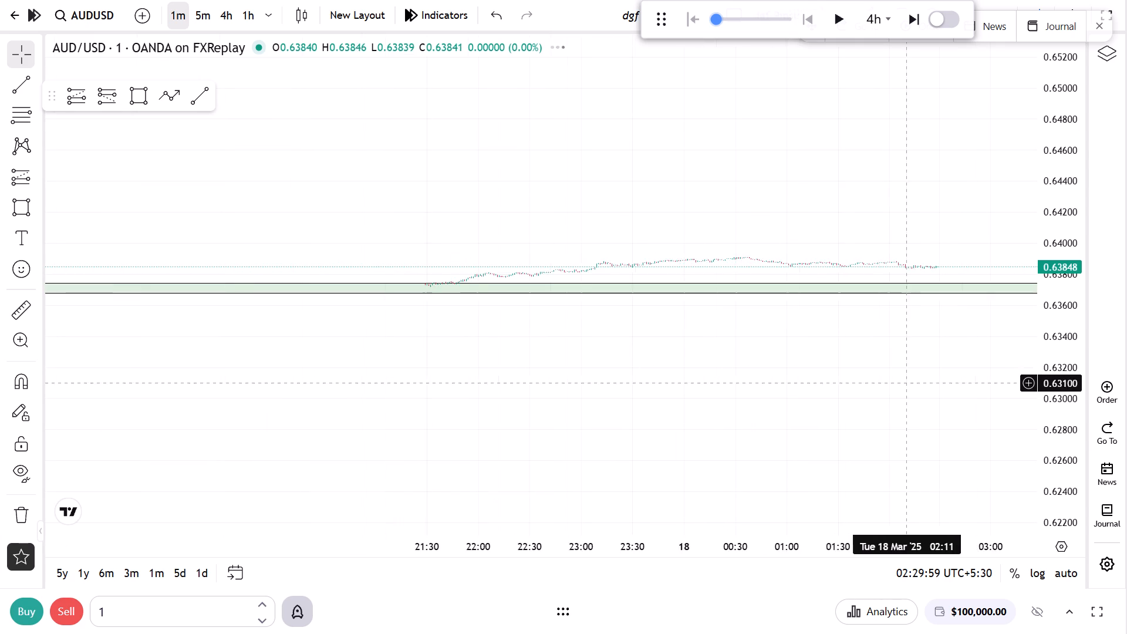
pyautogui.scroll(-5, 910, 379)
pyautogui.moveTo(1081, 511); pyautogui.dragTo(1126, 116)
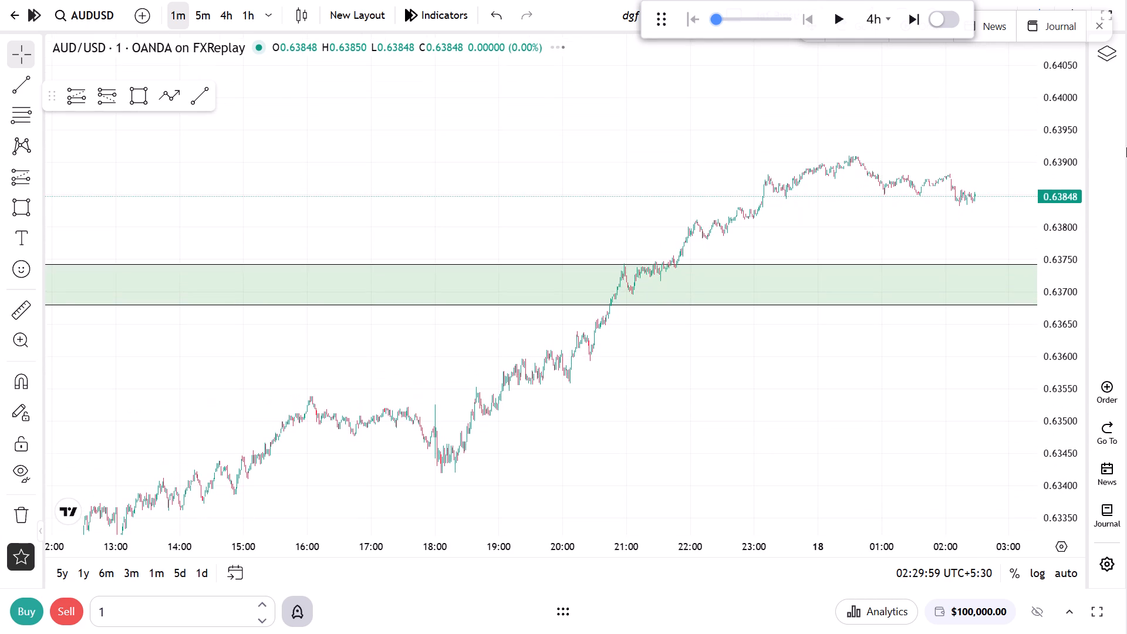
pyautogui.moveTo(1075, 502); pyautogui.dragTo(1086, 241)
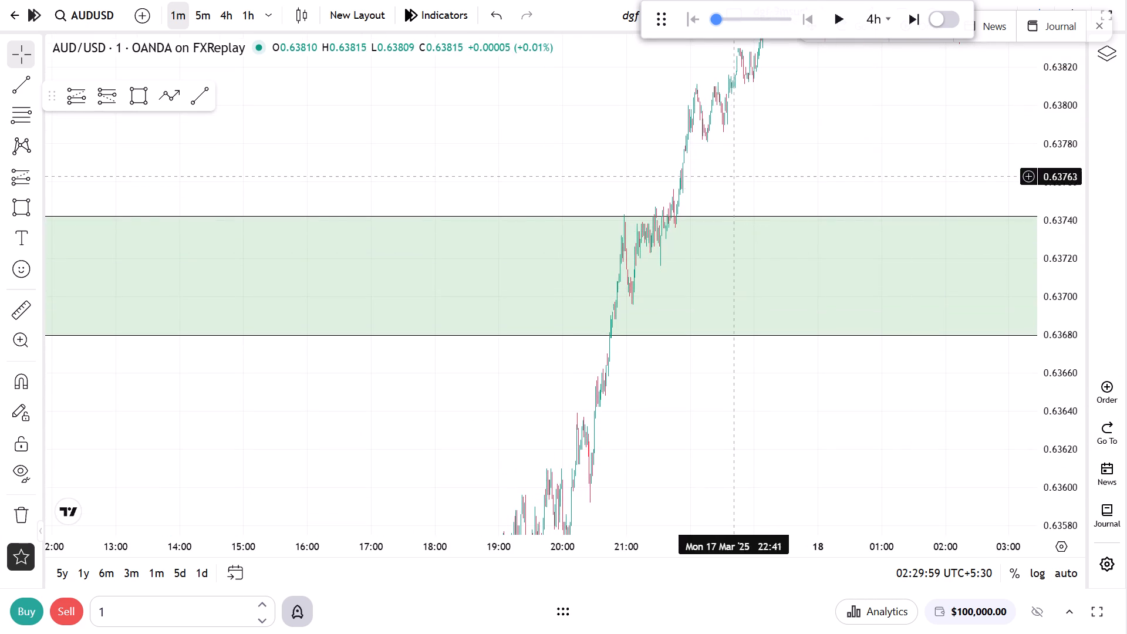
pyautogui.moveTo(736, 171); pyautogui.dragTo(829, 382)
pyautogui.scroll(6, 818, 413)
pyautogui.scroll(1, 608, 467)
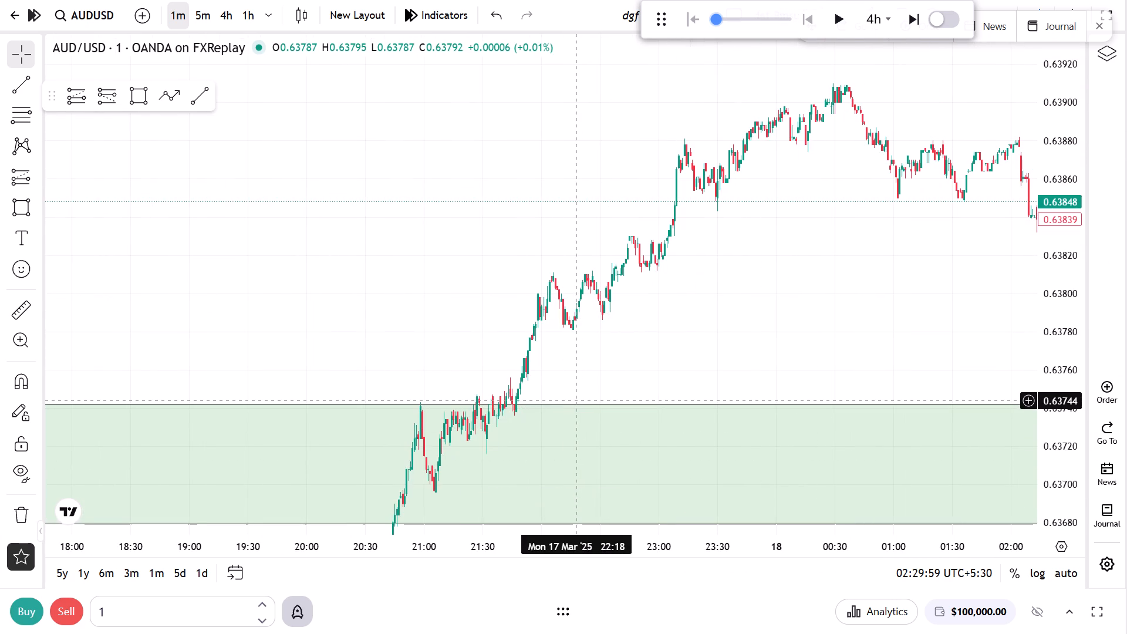
pyautogui.moveTo(623, 351); pyautogui.dragTo(610, 466)
pyautogui.scroll(5, 605, 466)
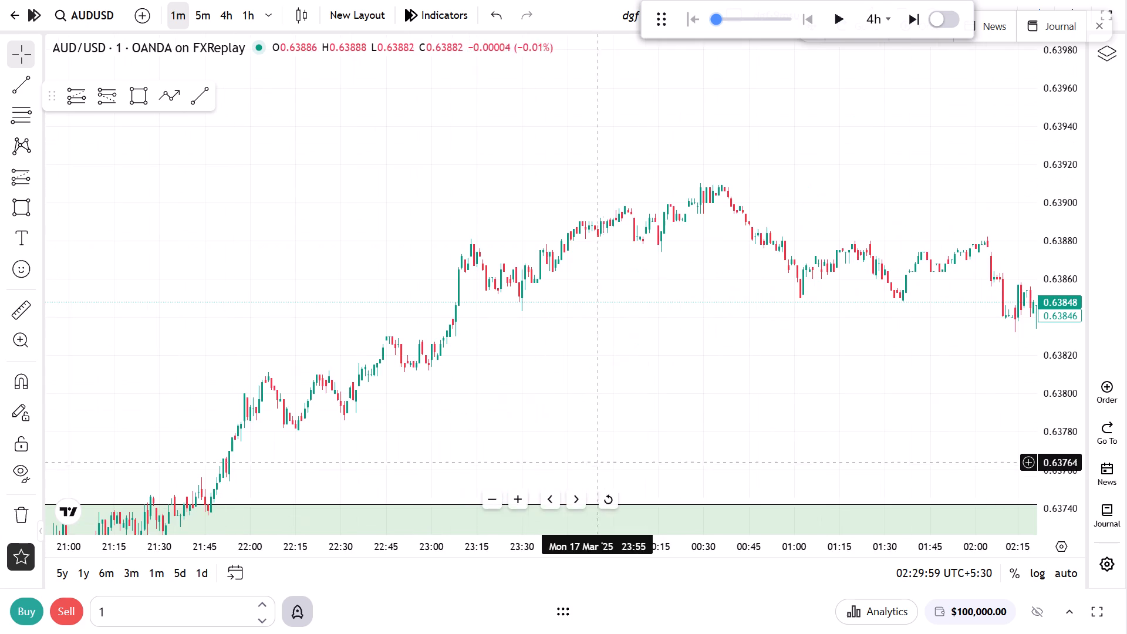
# Examine the 1m swings above the upper zone in closer detail, from about 23:00 on 17 March to 02:30 on 18 March.
pyautogui.moveTo(563, 373); pyautogui.dragTo(568, 470)
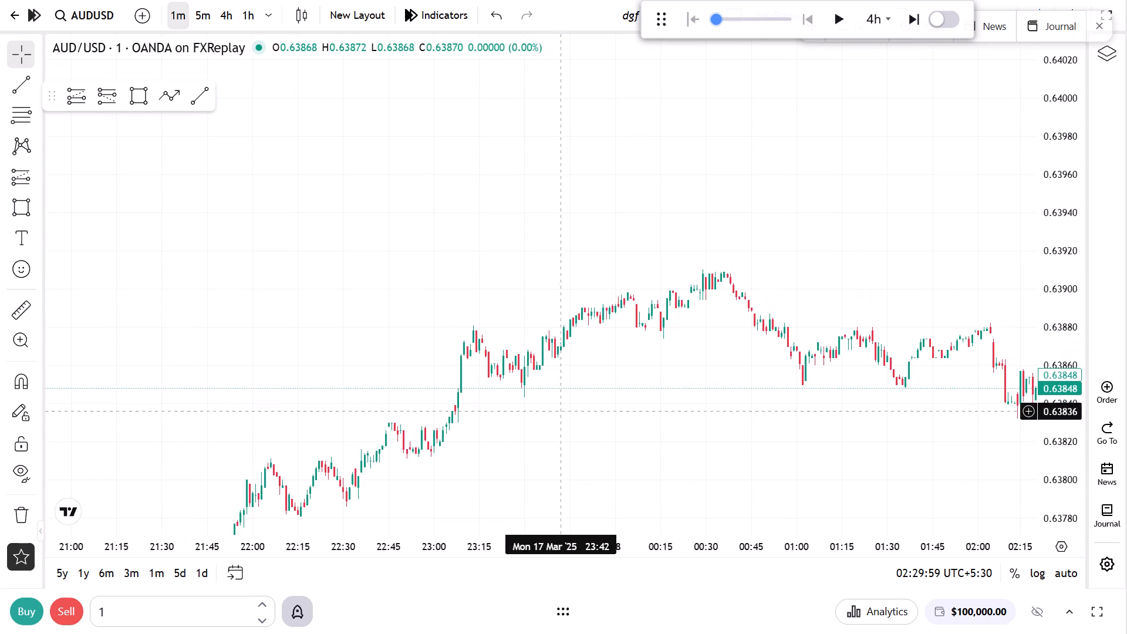
pyautogui.moveTo(617, 410); pyautogui.dragTo(581, 528)
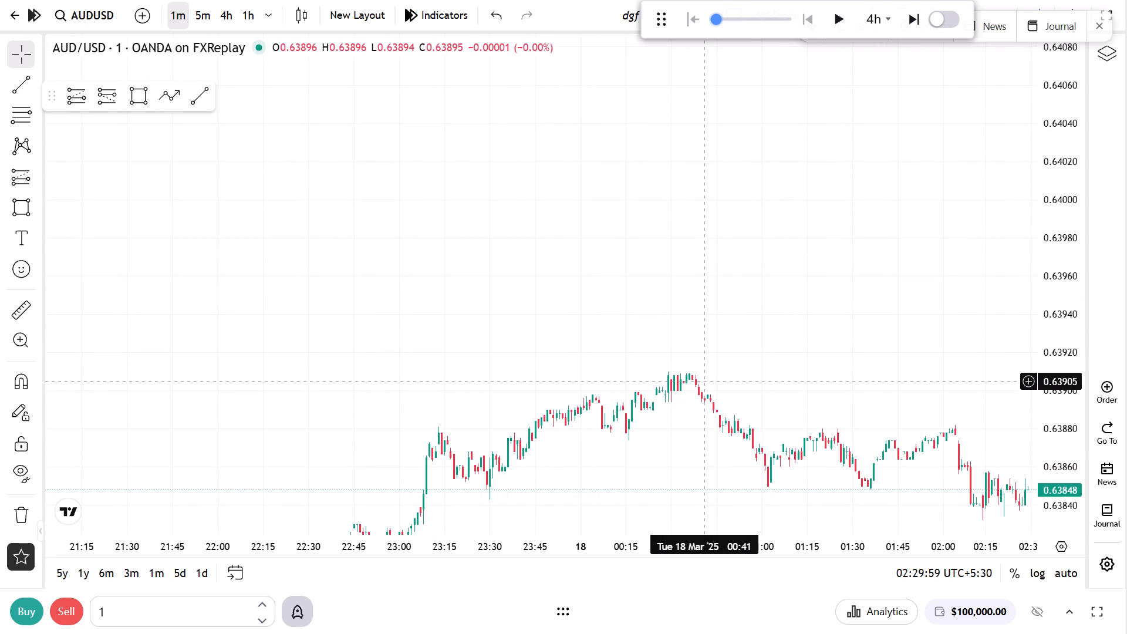
pyautogui.moveTo(777, 397); pyautogui.dragTo(258, 200)
pyautogui.scroll(-5, 458, 331)
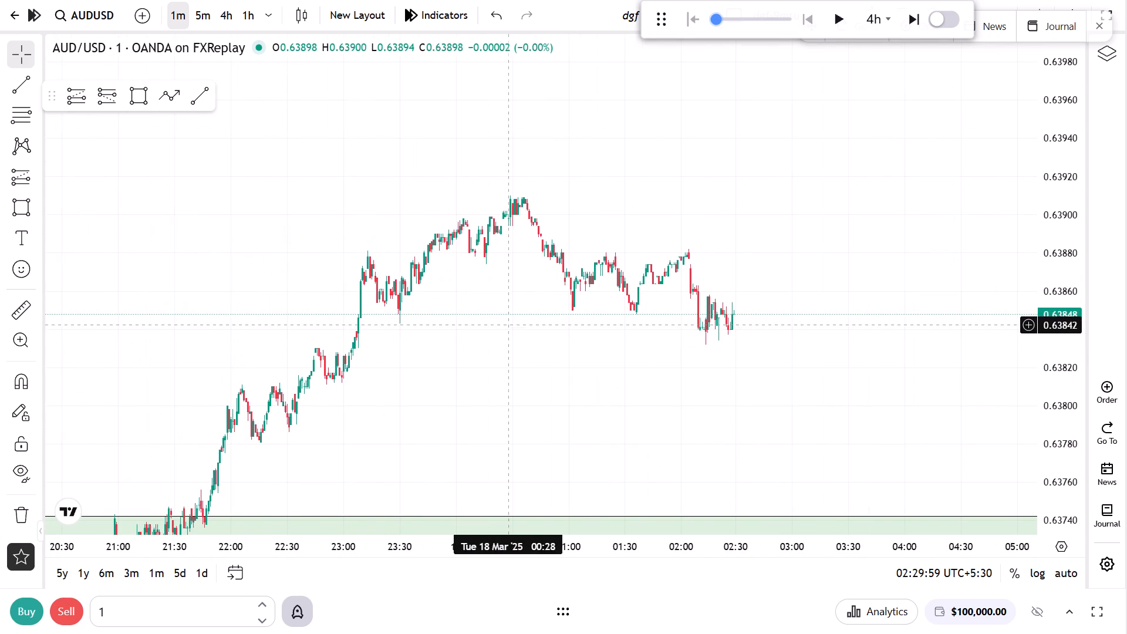
pyautogui.moveTo(477, 311); pyautogui.dragTo(514, 324)
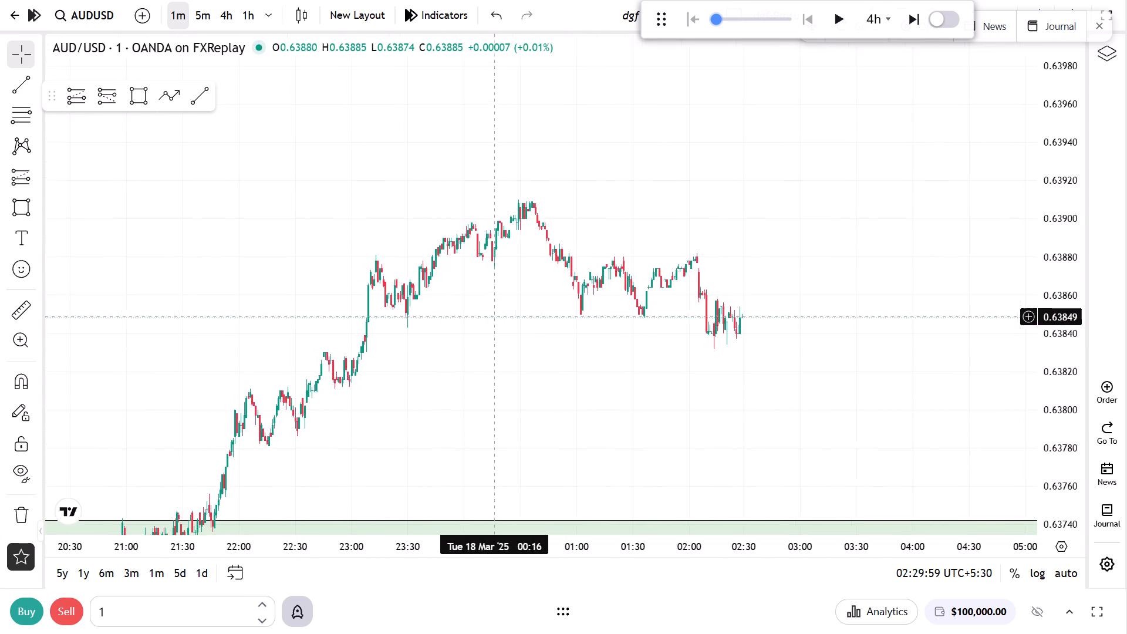
pyautogui.moveTo(514, 324); pyautogui.dragTo(650, 353)
pyautogui.scroll(2, 706, 390)
pyautogui.moveTo(1051, 467); pyautogui.dragTo(1045, 173)
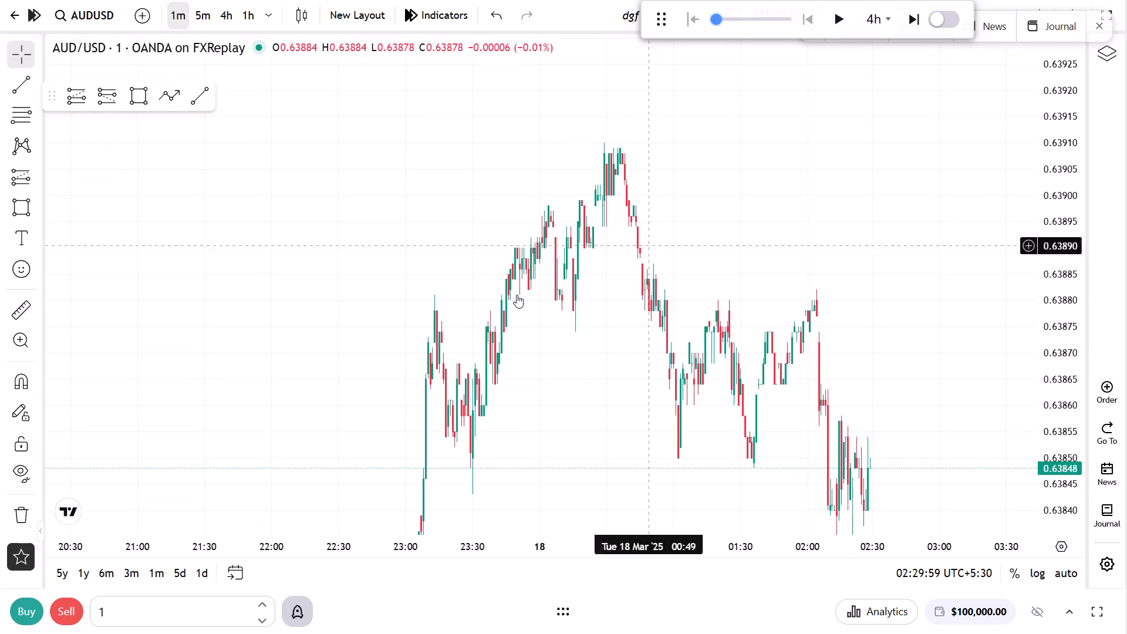
pyautogui.moveTo(515, 295); pyautogui.dragTo(855, 321)
pyautogui.scroll(6, 638, 391)
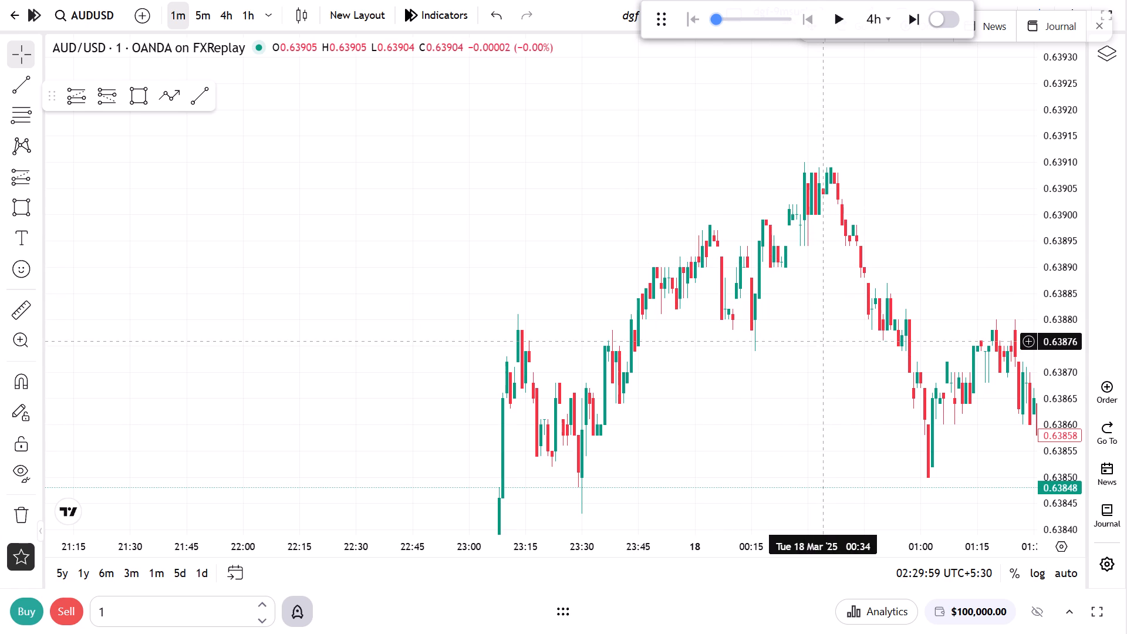
# Place a short position at 01:20 on 18 March with entry at 0.63875 and the stop at 0.63915, above the swing high.
pyautogui.moveTo(826, 348); pyautogui.dragTo(542, 339)
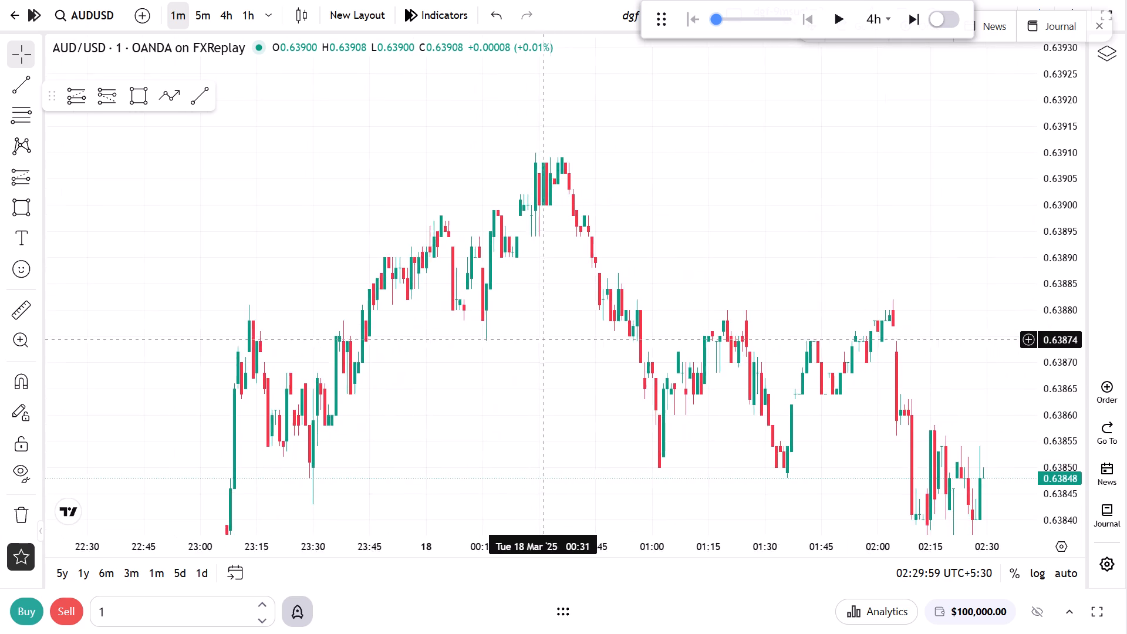
pyautogui.moveTo(542, 339); pyautogui.dragTo(528, 334)
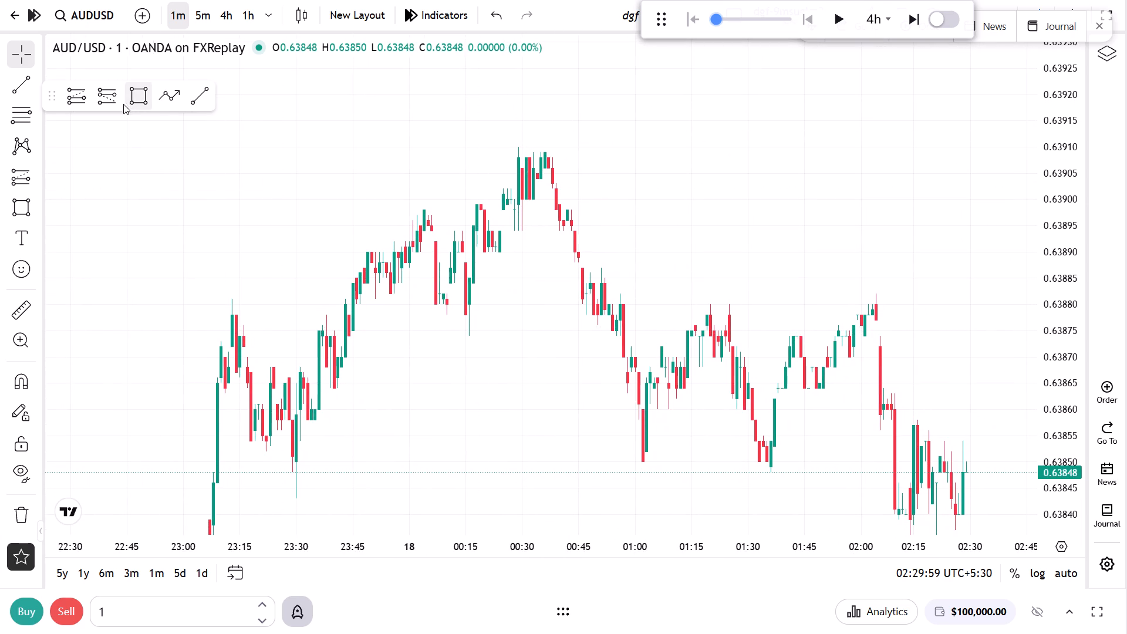
pyautogui.click(111, 97)
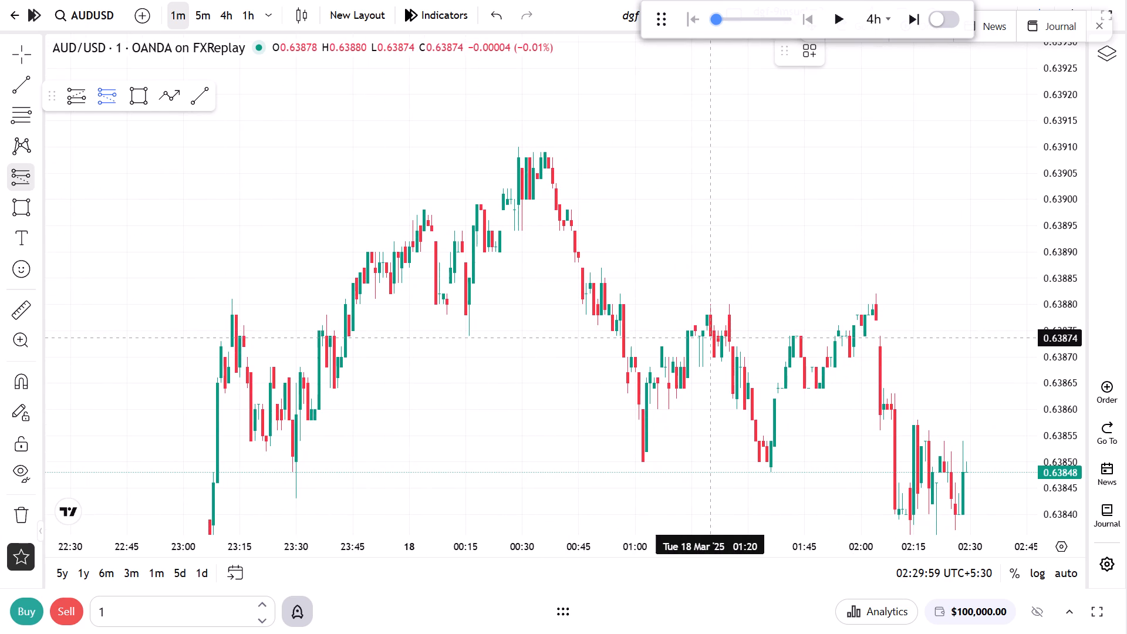
pyautogui.click(712, 331)
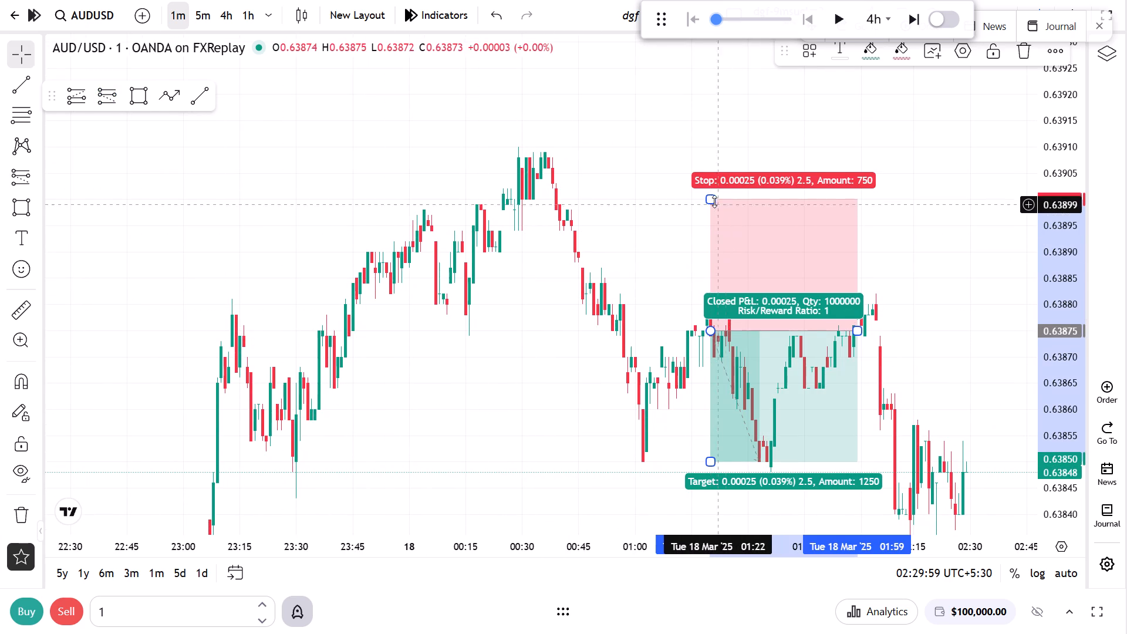
pyautogui.moveTo(714, 200); pyautogui.dragTo(717, 117)
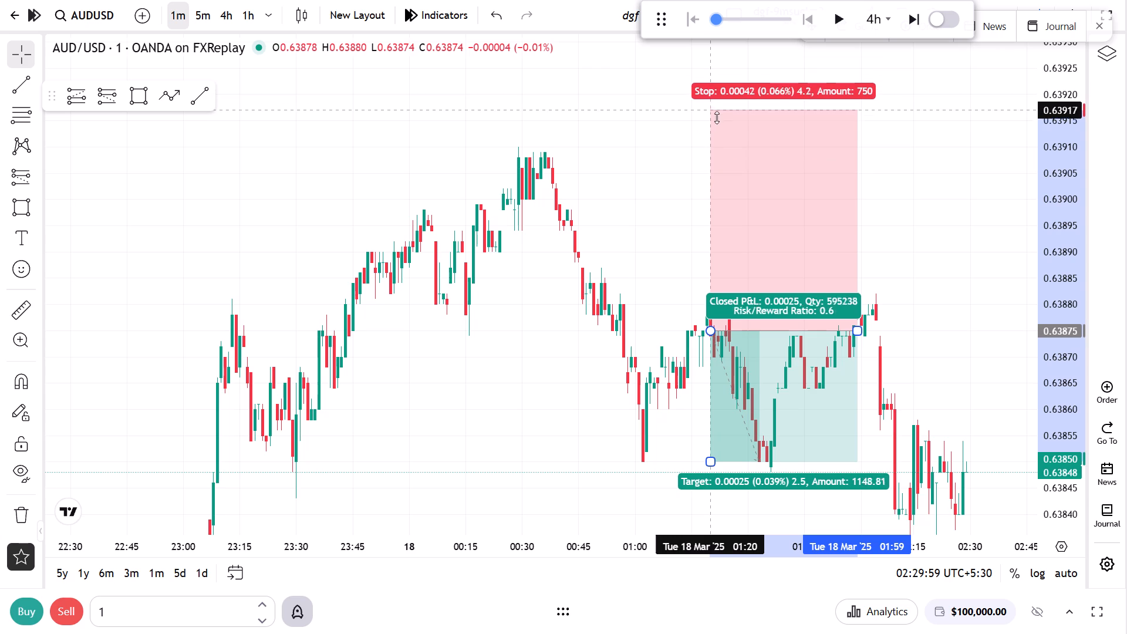
pyautogui.moveTo(717, 117); pyautogui.dragTo(713, 145)
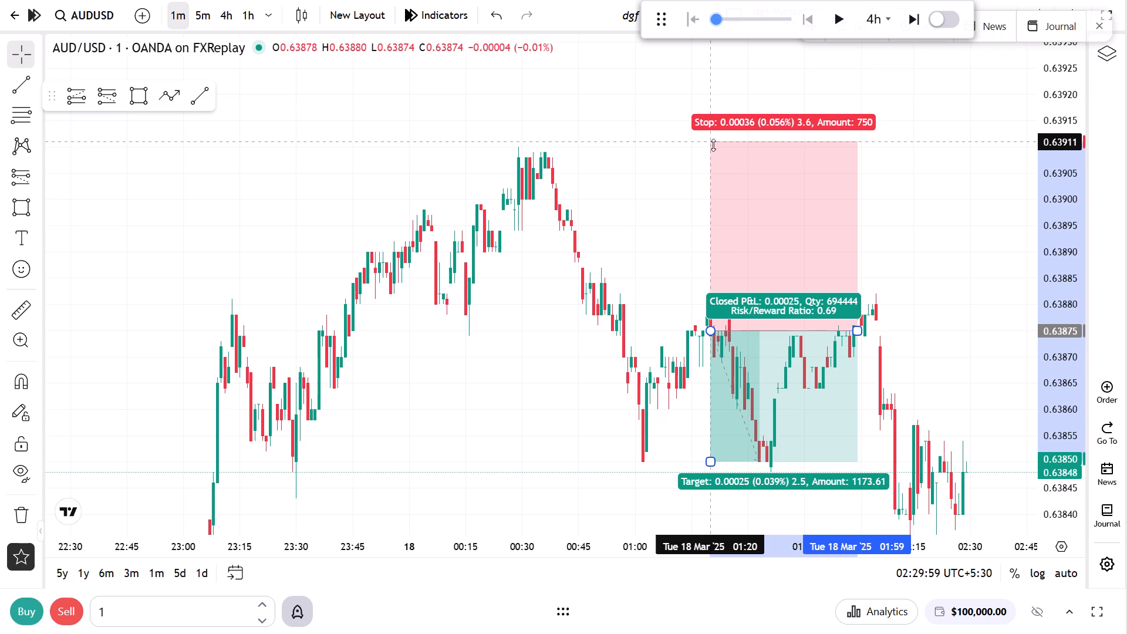
pyautogui.moveTo(713, 145); pyautogui.dragTo(705, 125)
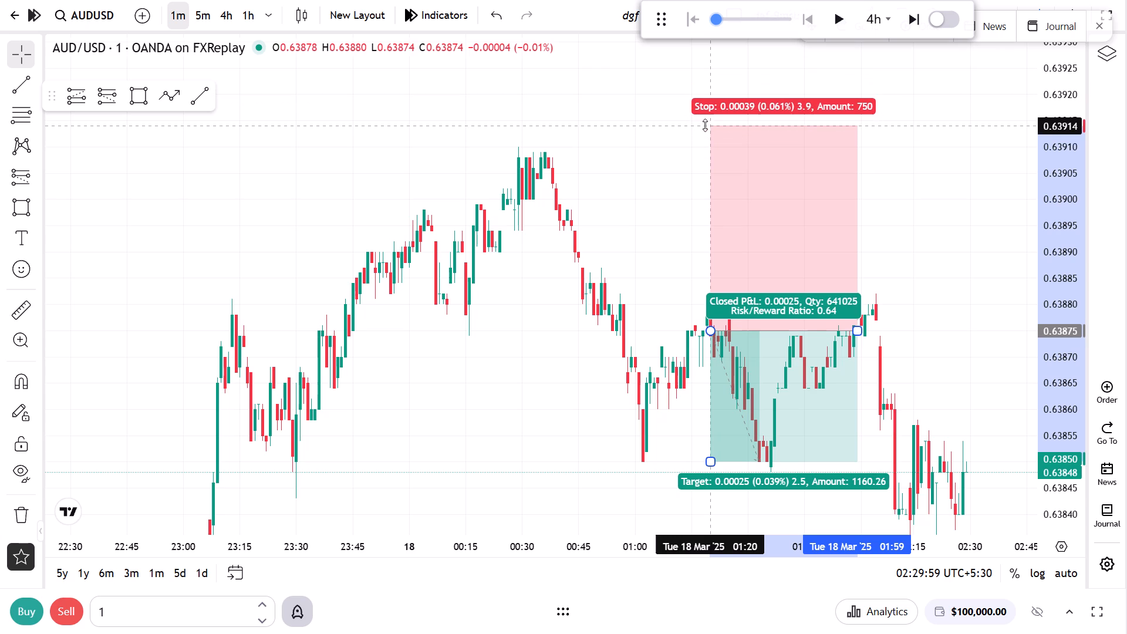
pyautogui.moveTo(705, 125); pyautogui.dragTo(704, 122)
# Set the short position's target to 0.63834 and extend its end time to about 02:15 on 18 March.
pyautogui.moveTo(610, 235); pyautogui.dragTo(511, 53)
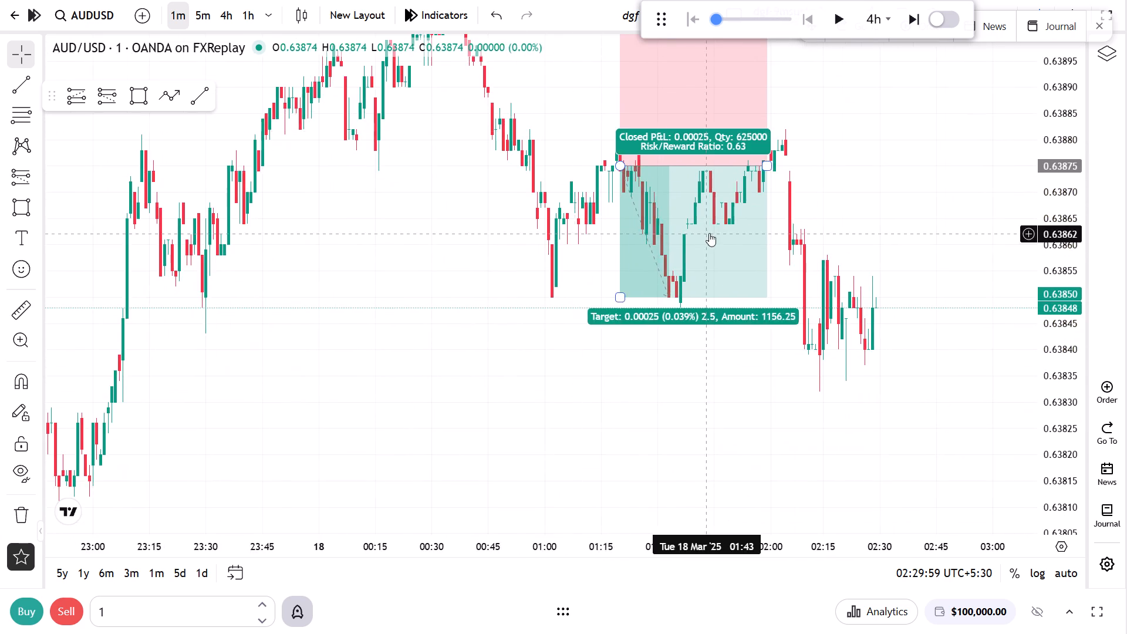
pyautogui.scroll(-3, 709, 233)
pyautogui.moveTo(724, 297); pyautogui.dragTo(701, 376)
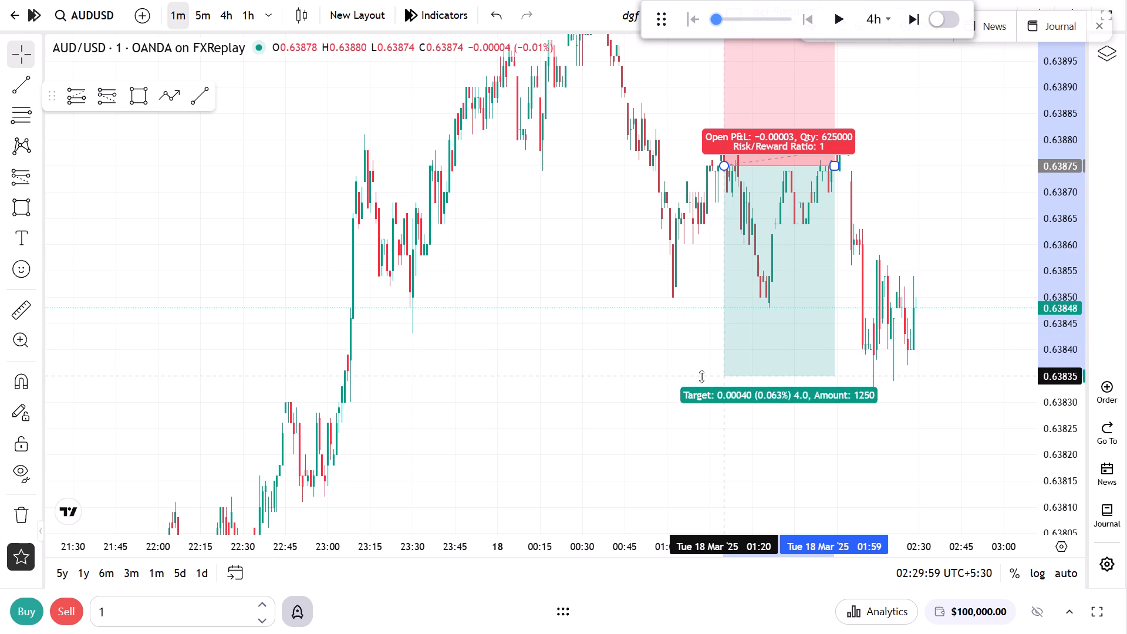
pyautogui.moveTo(701, 376); pyautogui.dragTo(703, 380)
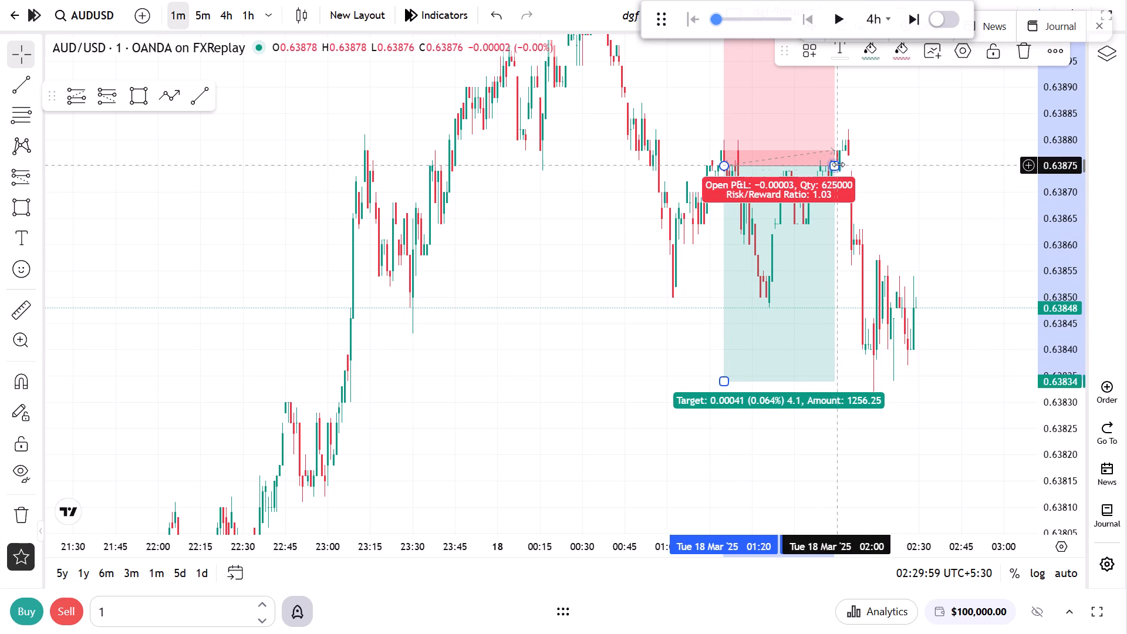
pyautogui.moveTo(838, 164); pyautogui.dragTo(878, 163)
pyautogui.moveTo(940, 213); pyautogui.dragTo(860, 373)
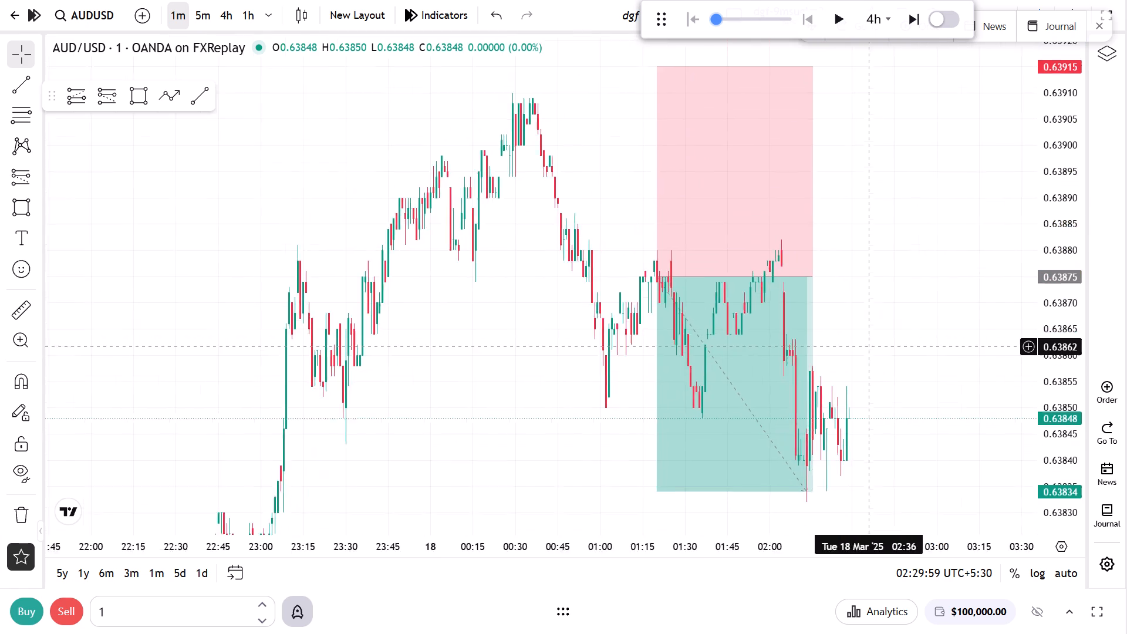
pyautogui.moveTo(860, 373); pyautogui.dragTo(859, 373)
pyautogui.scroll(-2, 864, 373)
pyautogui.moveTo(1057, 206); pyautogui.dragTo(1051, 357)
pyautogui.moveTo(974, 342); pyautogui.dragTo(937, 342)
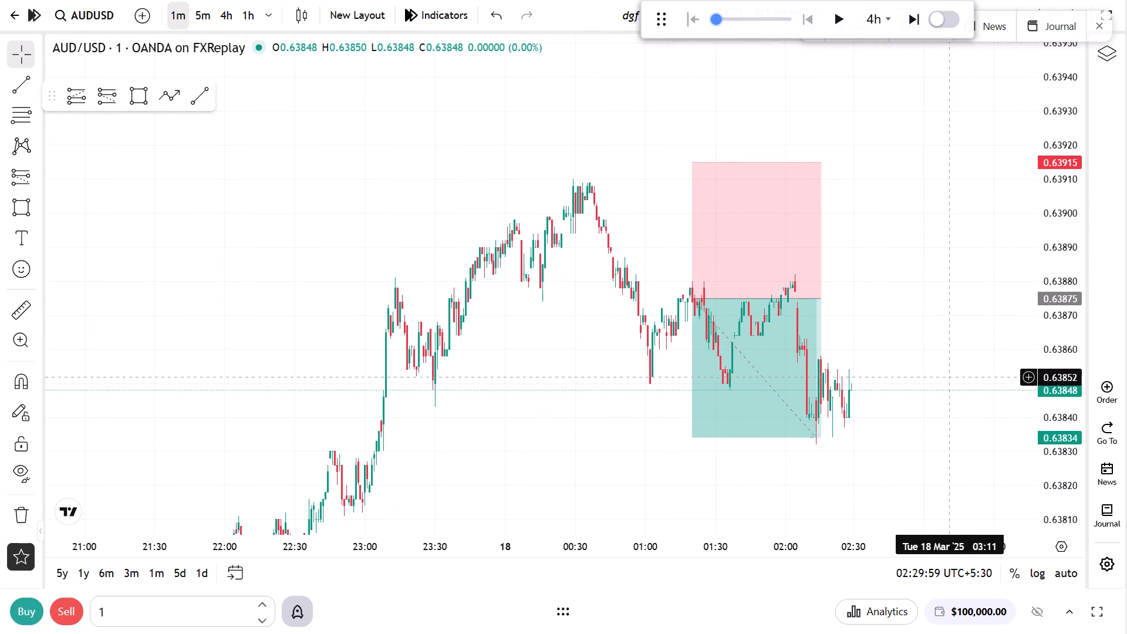
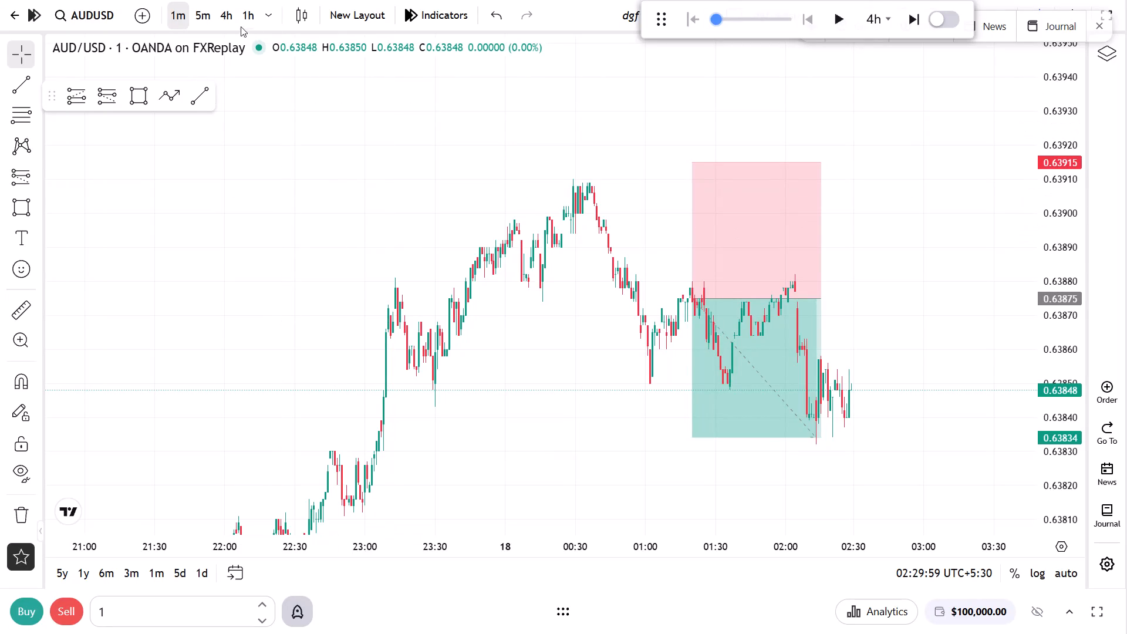
# Switch the chart to 4h and play the replay forward to about 10:30 on 21 March, pausing it there.
pyautogui.click(231, 15)
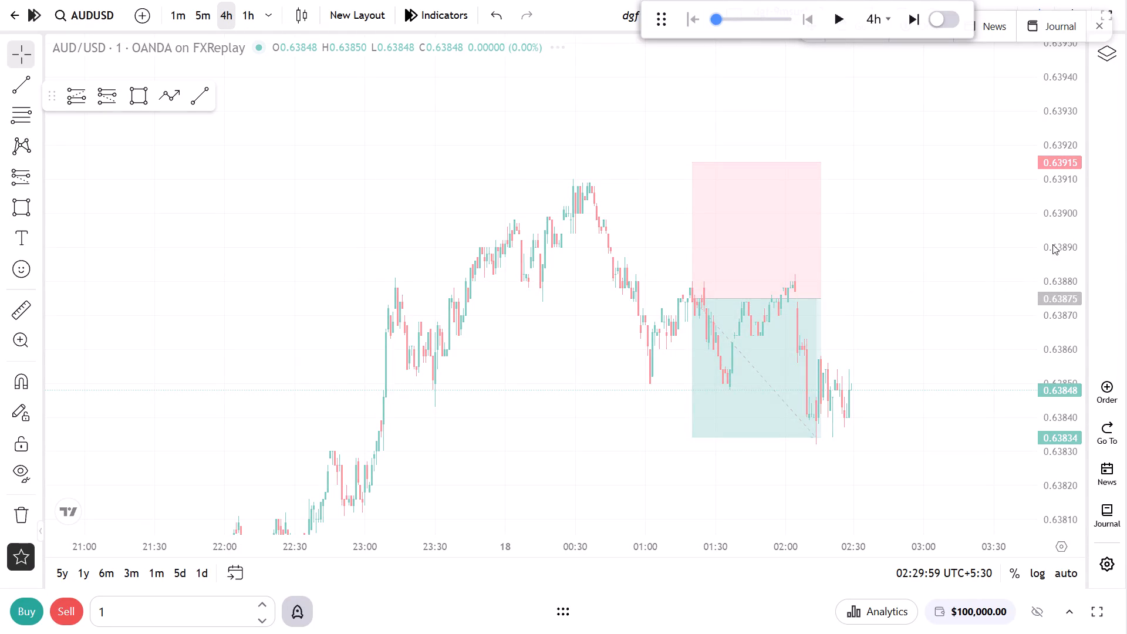
pyautogui.moveTo(1061, 227); pyautogui.dragTo(1030, 541)
pyautogui.scroll(5, 921, 463)
pyautogui.moveTo(909, 394); pyautogui.dragTo(1017, 306)
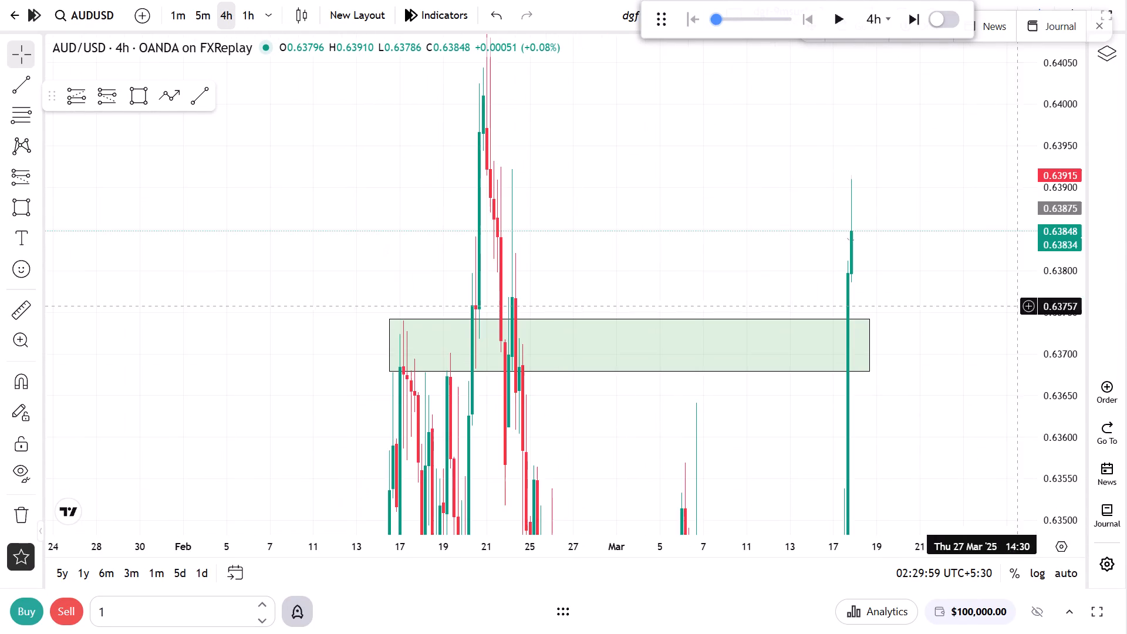
pyautogui.moveTo(1072, 207); pyautogui.dragTo(1051, 379)
pyautogui.moveTo(988, 370); pyautogui.dragTo(987, 354)
pyautogui.click(850, 19)
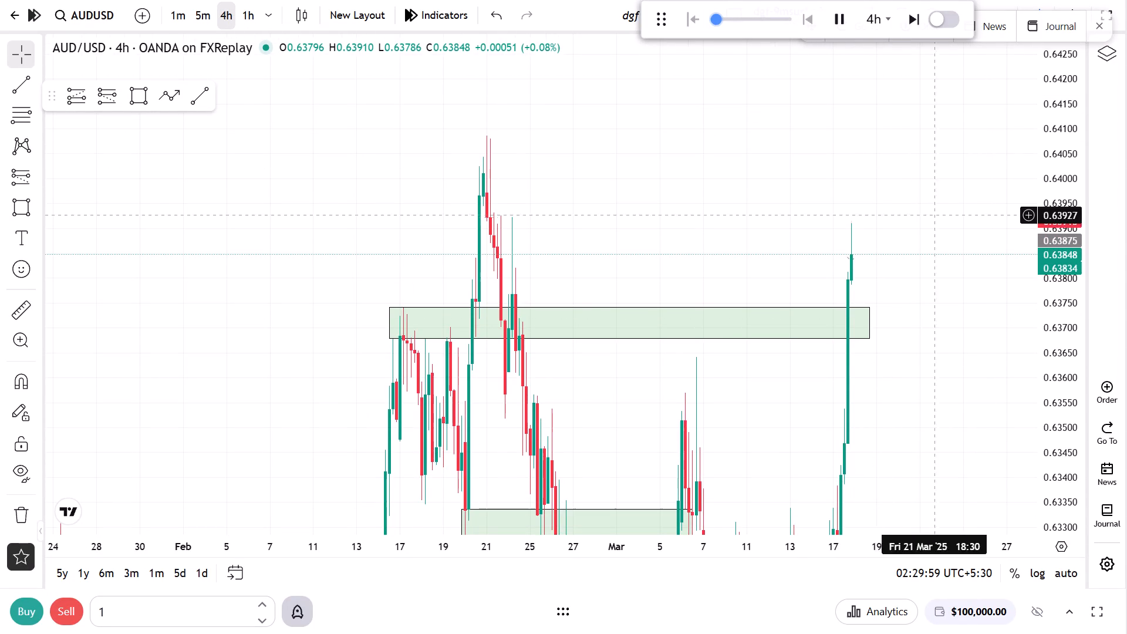
pyautogui.moveTo(1062, 189); pyautogui.dragTo(1058, 313)
pyautogui.moveTo(955, 362); pyautogui.dragTo(929, 323)
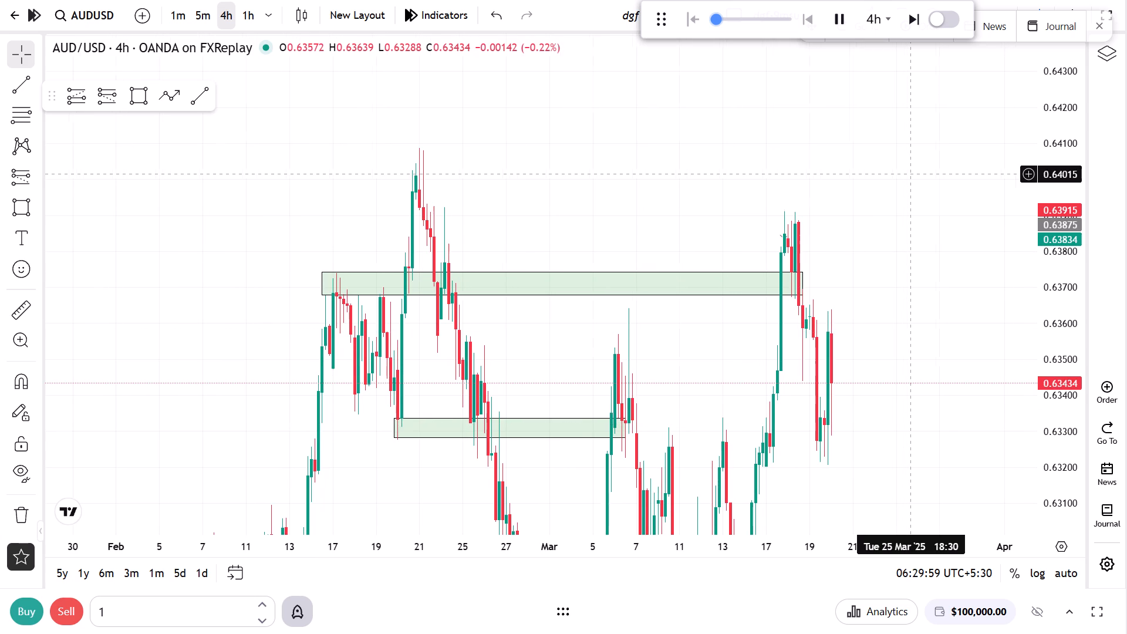
pyautogui.scroll(-2, 938, 386)
pyautogui.moveTo(1056, 269); pyautogui.dragTo(1038, 480)
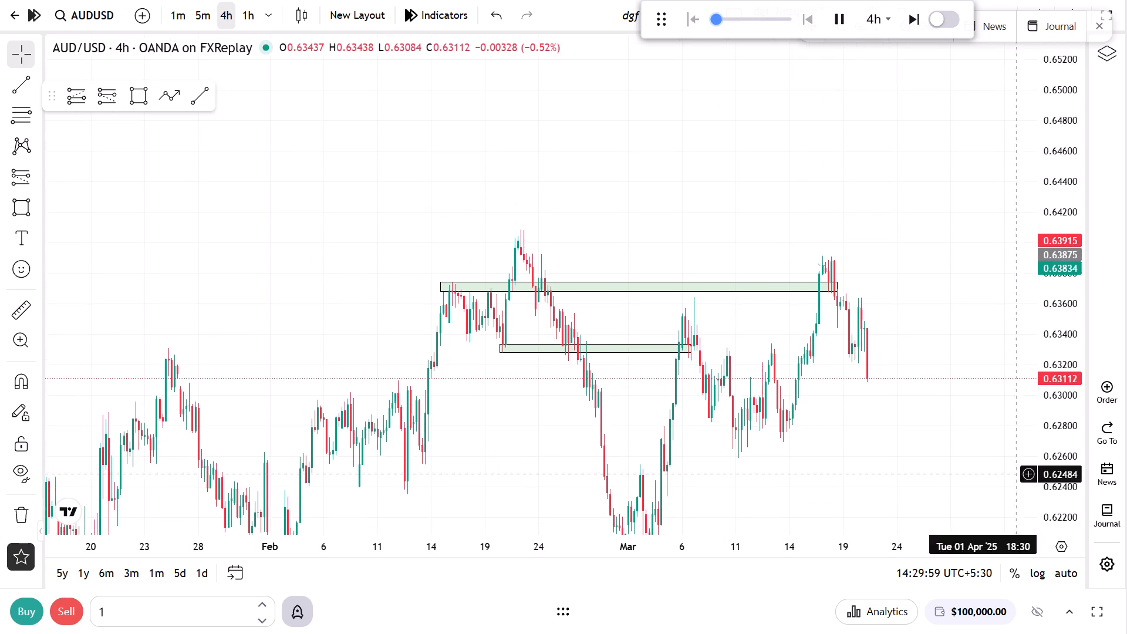
pyautogui.moveTo(917, 456); pyautogui.dragTo(971, 261)
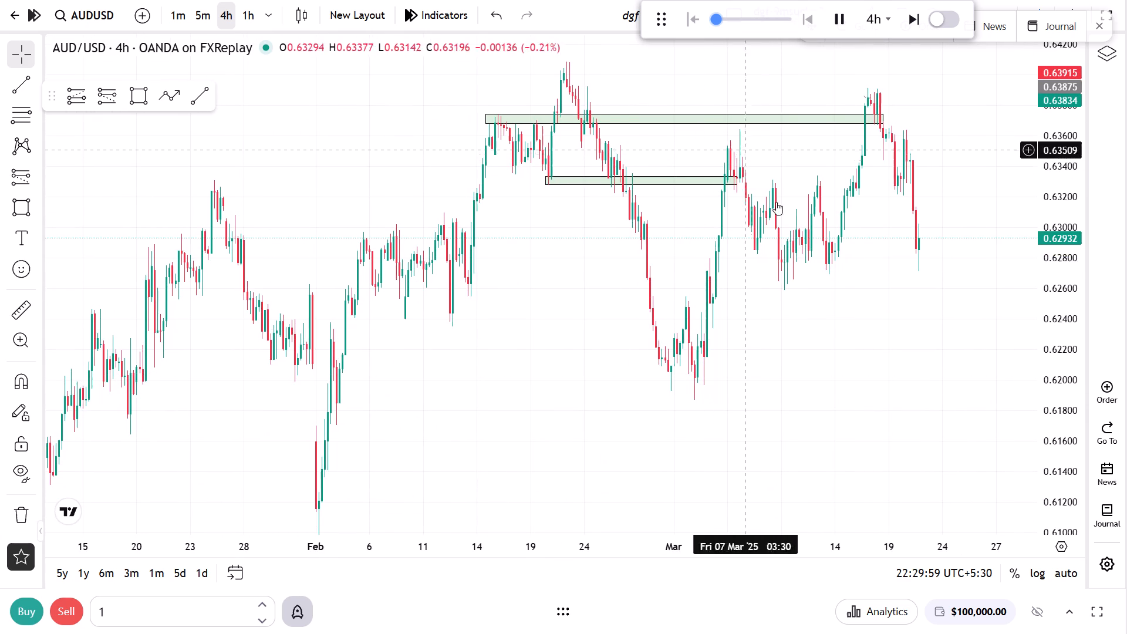
pyautogui.click(834, 25)
# Draw a green rectangle zone under the mid-March 4h swing lows, from 0.62762 to about 0.62689, starting 12 March 22:30 and ending just past 21 March.
pyautogui.moveTo(1030, 410); pyautogui.dragTo(1043, 414)
pyautogui.moveTo(1051, 414); pyautogui.dragTo(1068, 166)
pyautogui.moveTo(805, 221); pyautogui.dragTo(775, 356)
pyautogui.scroll(5, 707, 399)
pyautogui.click(154, 94)
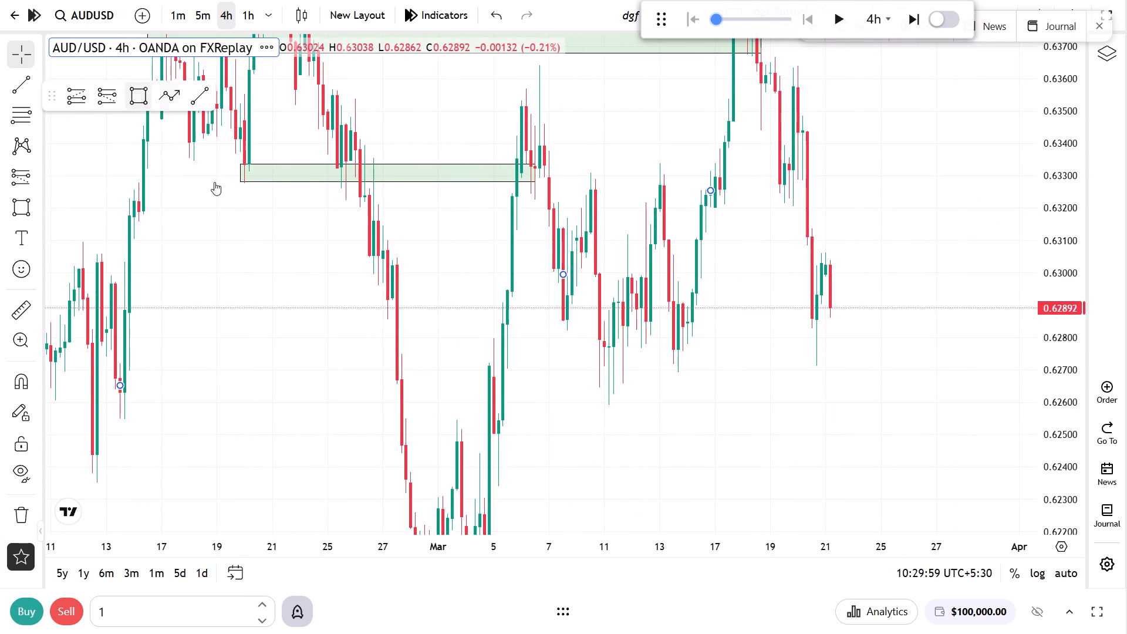
pyautogui.click(136, 95)
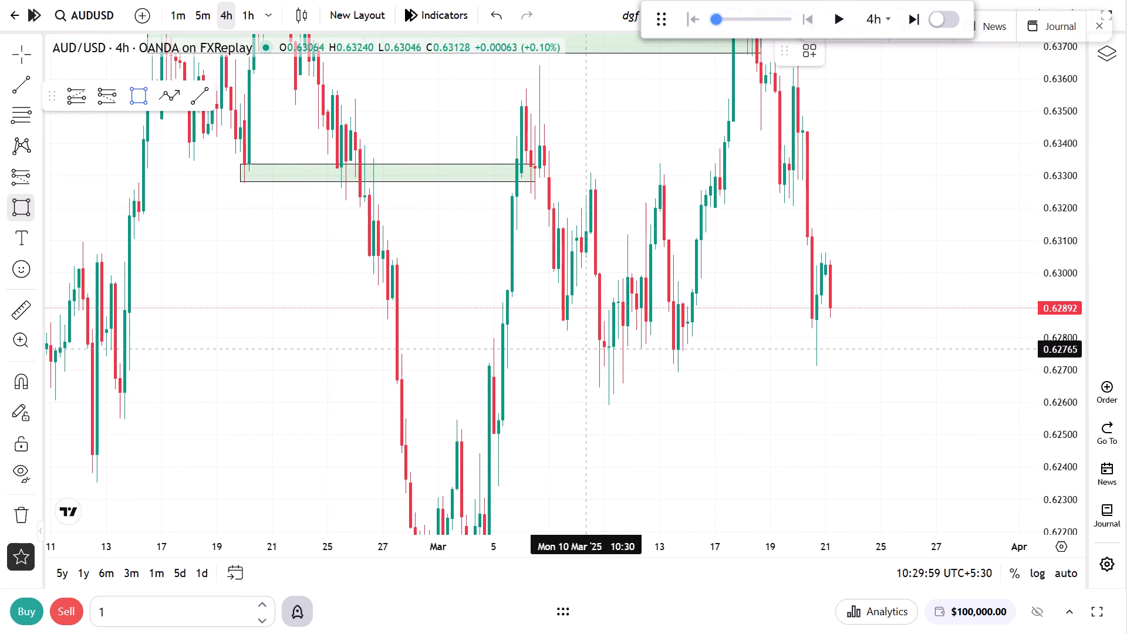
pyautogui.click(655, 350)
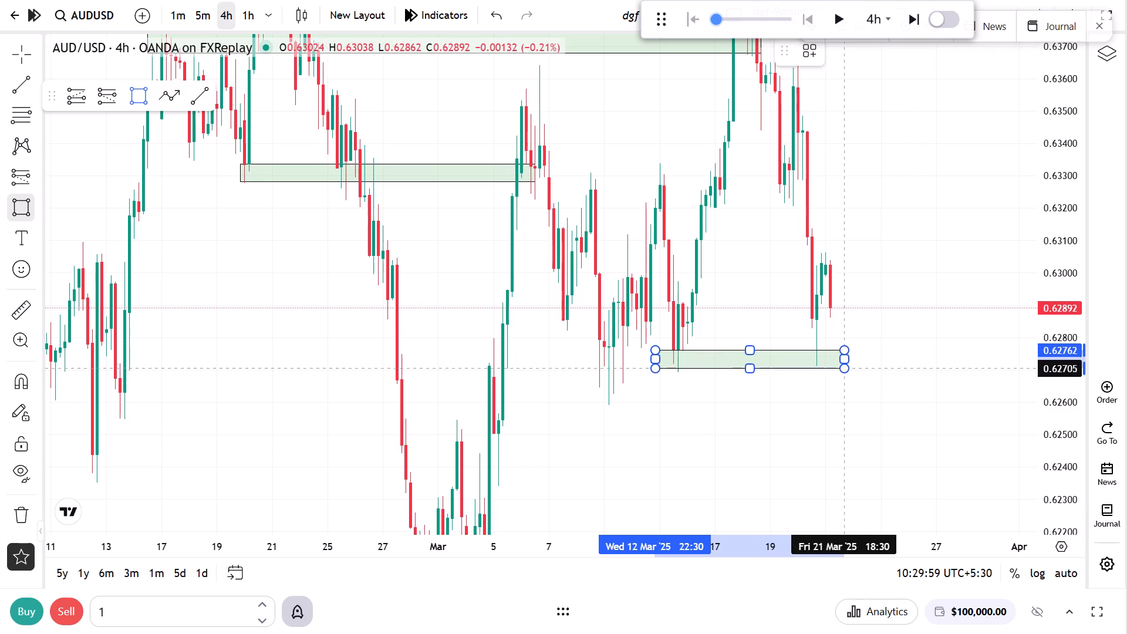
pyautogui.click(852, 373)
# Switch the chart to 1m and examine the 20 March drop into the new lower zone and the rebound from it.
pyautogui.moveTo(784, 425); pyautogui.dragTo(780, 450)
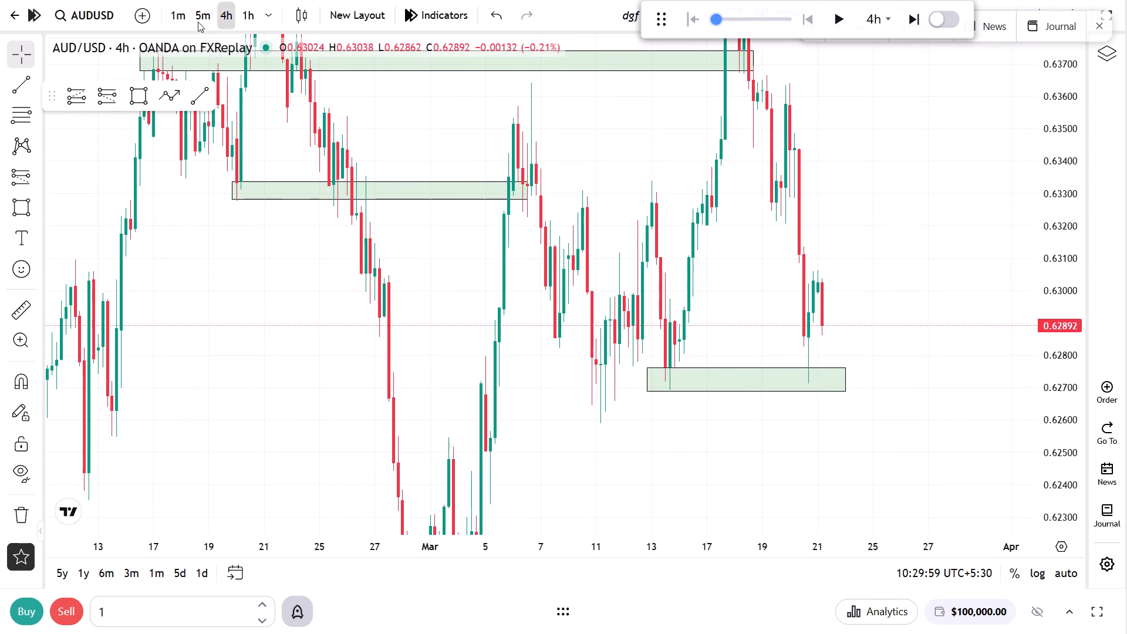
pyautogui.click(181, 15)
pyautogui.scroll(-2, 539, 449)
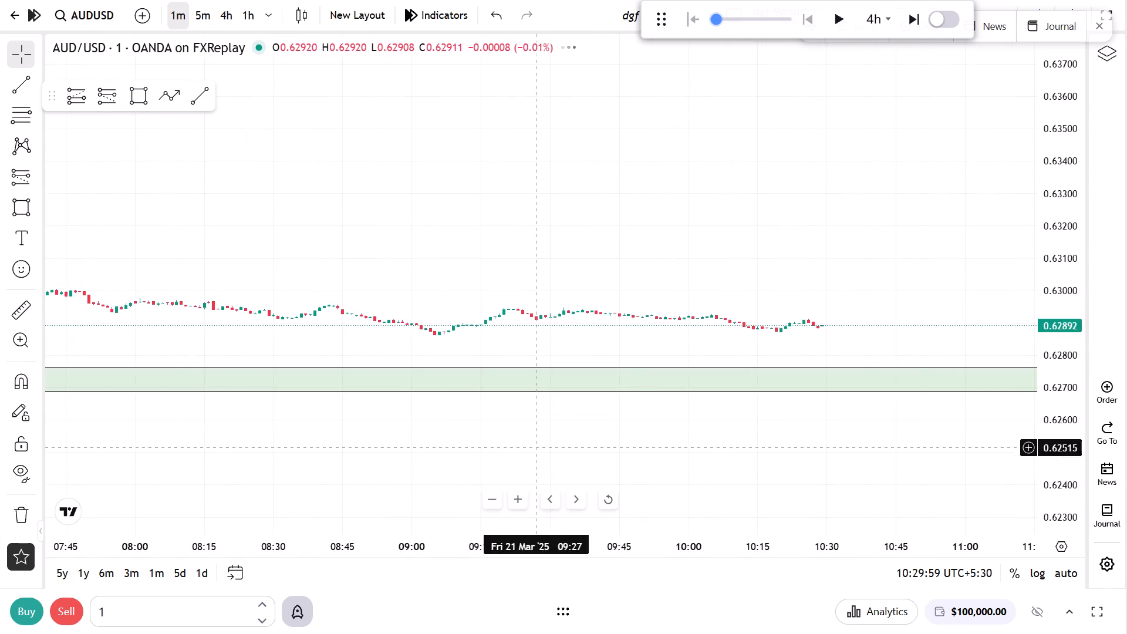
pyautogui.scroll(-20, 543, 450)
pyautogui.scroll(-3, 543, 450)
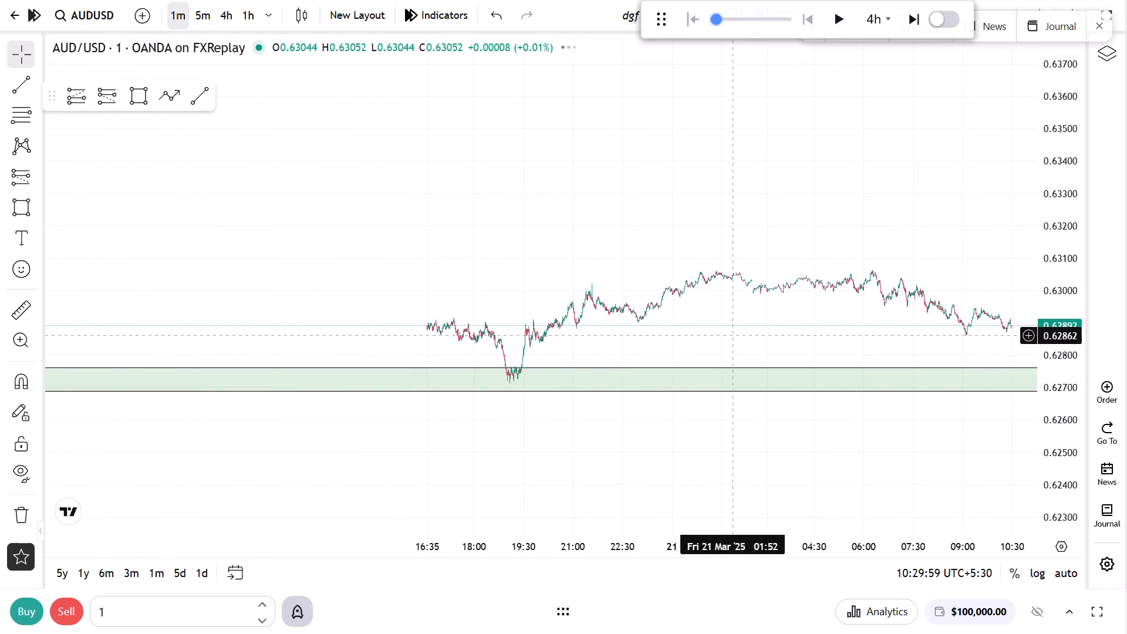
pyautogui.moveTo(600, 348); pyautogui.dragTo(827, 320)
pyautogui.moveTo(1059, 498); pyautogui.dragTo(1098, 107)
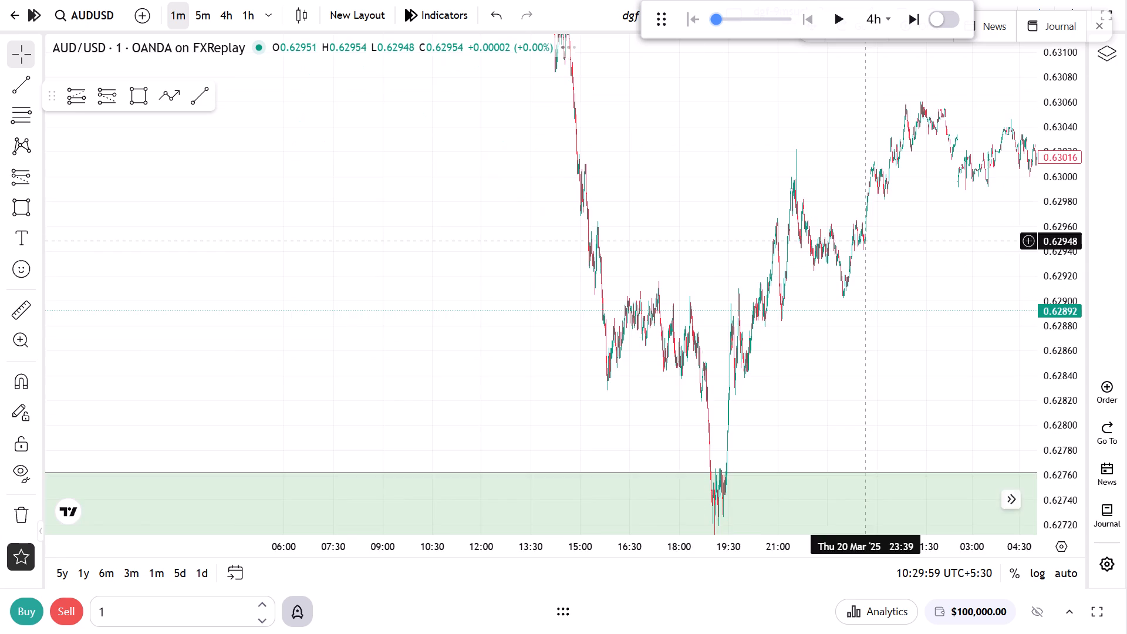
pyautogui.moveTo(703, 340); pyautogui.dragTo(906, 135)
pyautogui.scroll(18, 708, 483)
pyautogui.moveTo(589, 443); pyautogui.dragTo(935, 474)
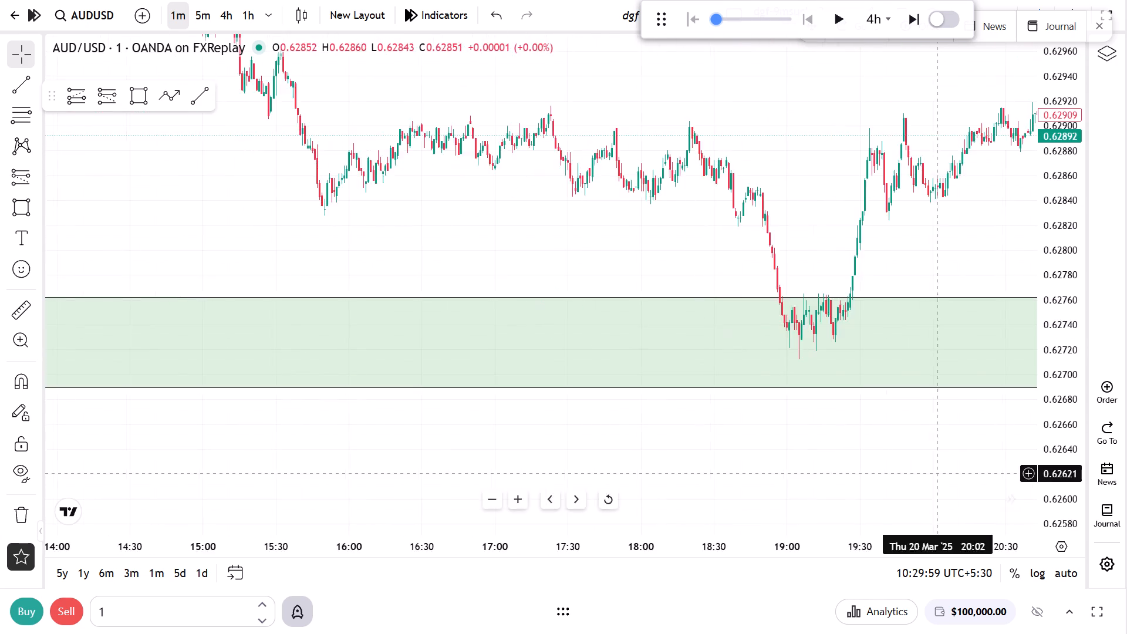
pyautogui.scroll(5, 812, 474)
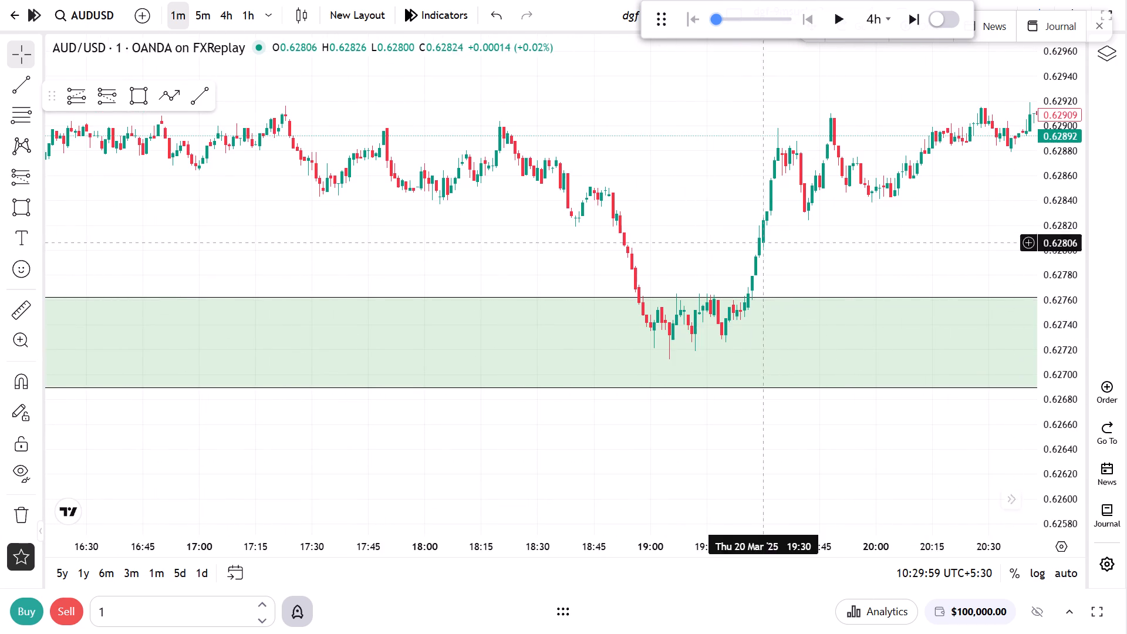
pyautogui.moveTo(757, 219); pyautogui.dragTo(664, 424)
pyautogui.scroll(-2, 656, 424)
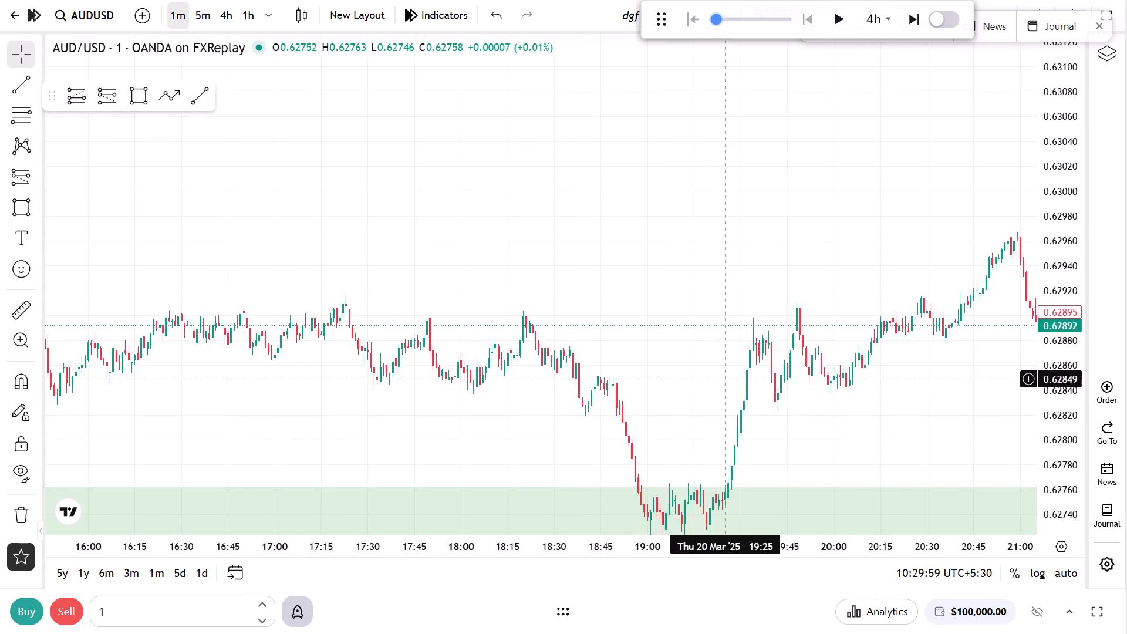
pyautogui.scroll(-3, 727, 378)
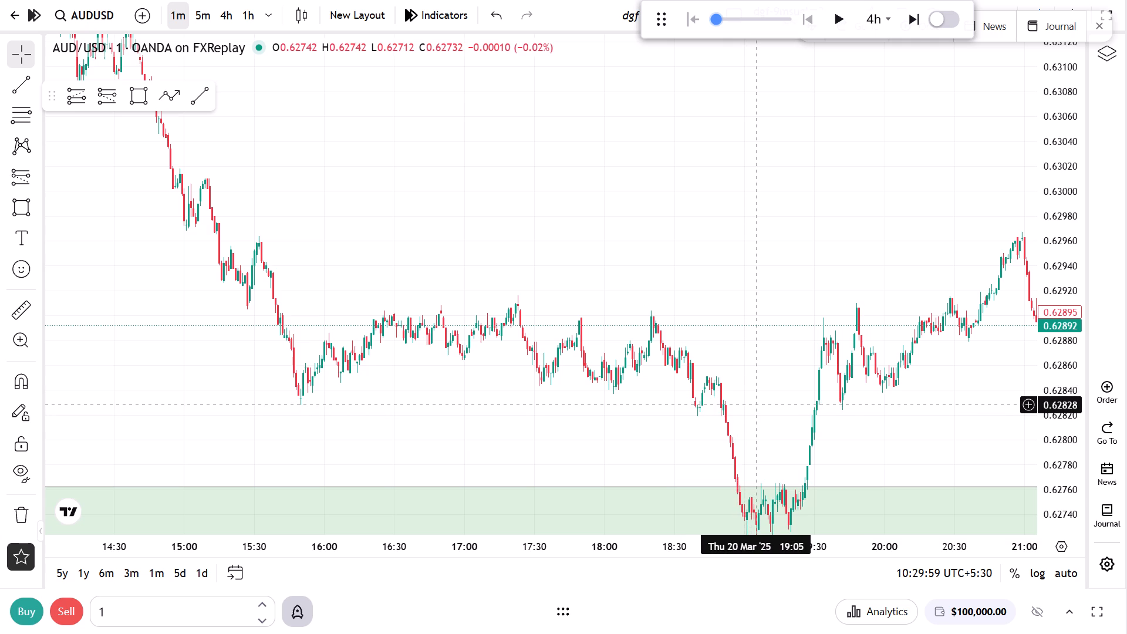
pyautogui.scroll(4, 756, 404)
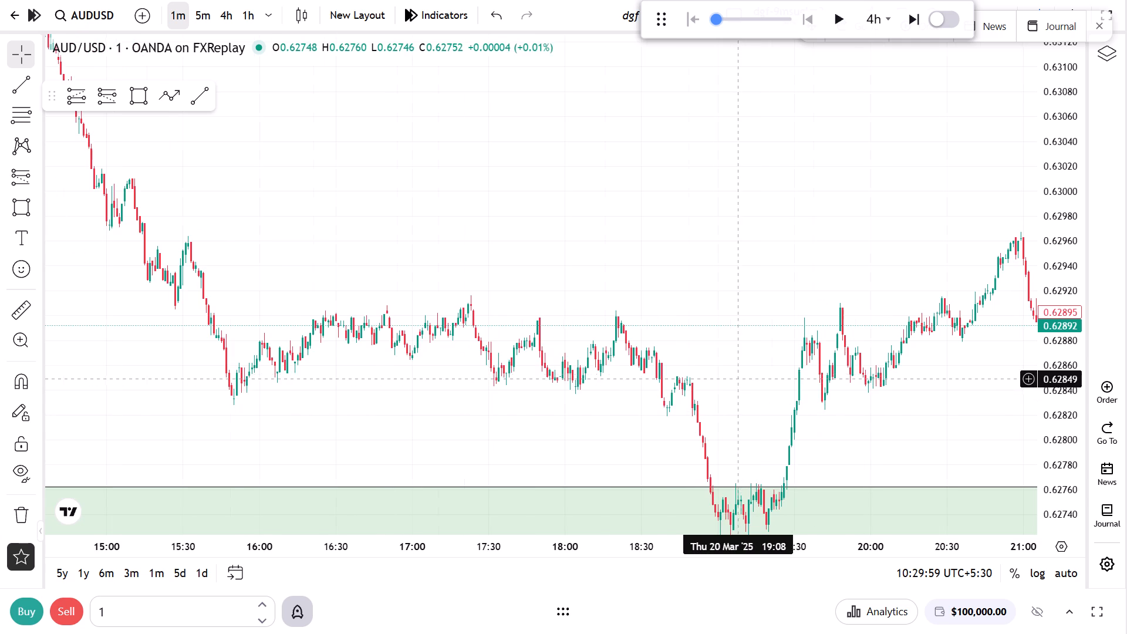
# Place a long position at 19:46 on 20 March with entry at 0.62869 and the stop at 0.62719, inside the green zone.
pyautogui.click(92, 110)
pyautogui.scroll(1, 509, 402)
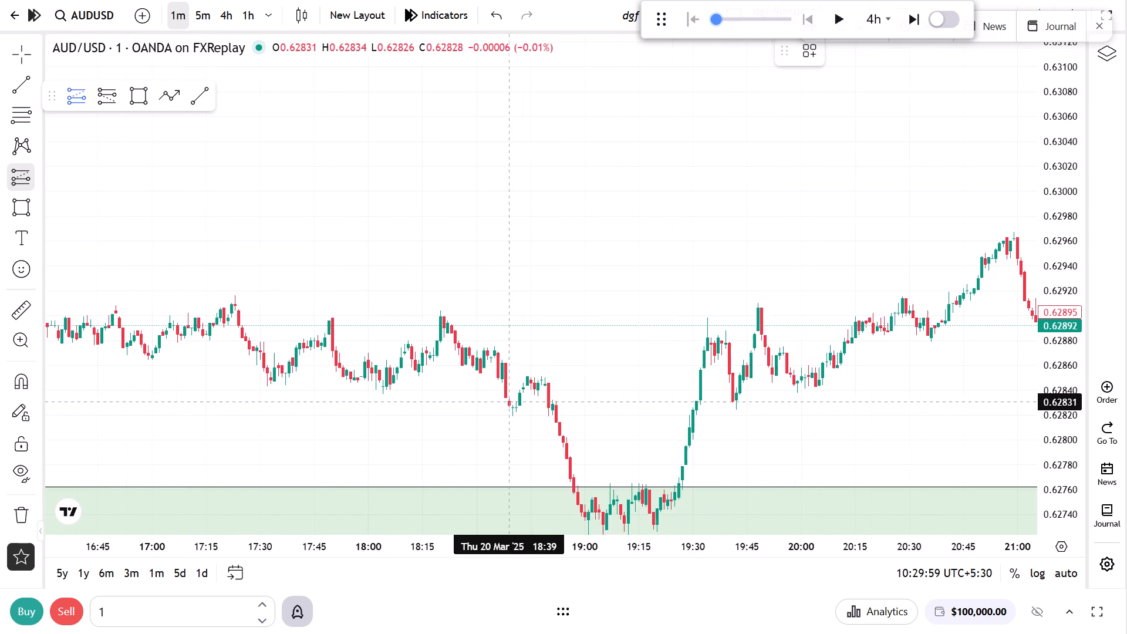
pyautogui.click(752, 354)
pyautogui.moveTo(645, 407); pyautogui.dragTo(442, 235)
pyautogui.moveTo(571, 248); pyautogui.dragTo(575, 350)
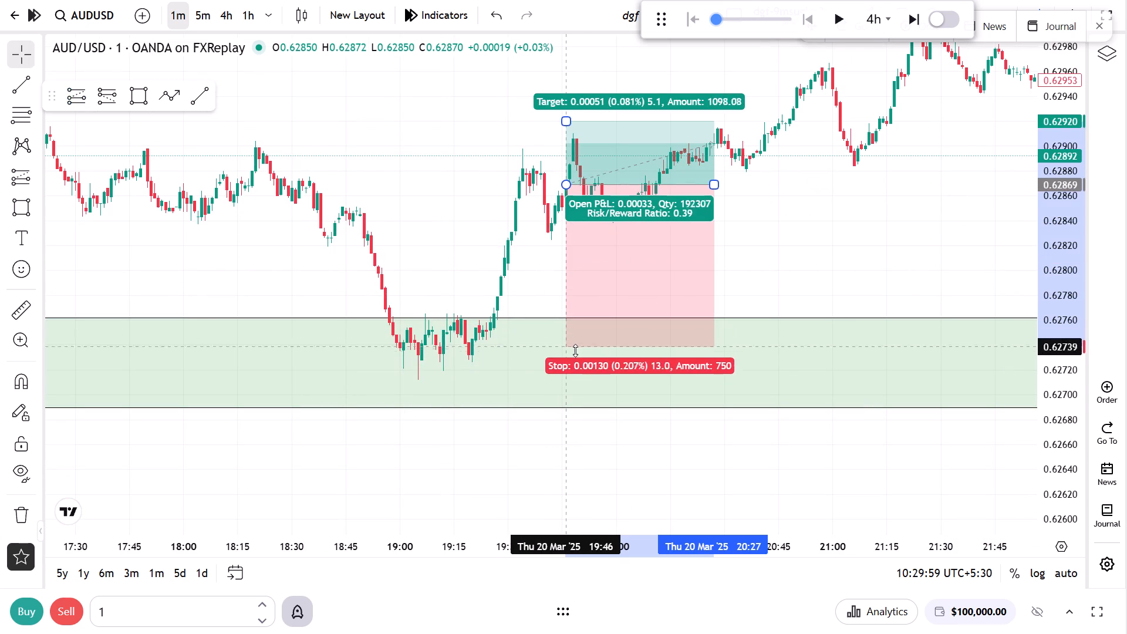
pyautogui.moveTo(575, 350); pyautogui.dragTo(576, 386)
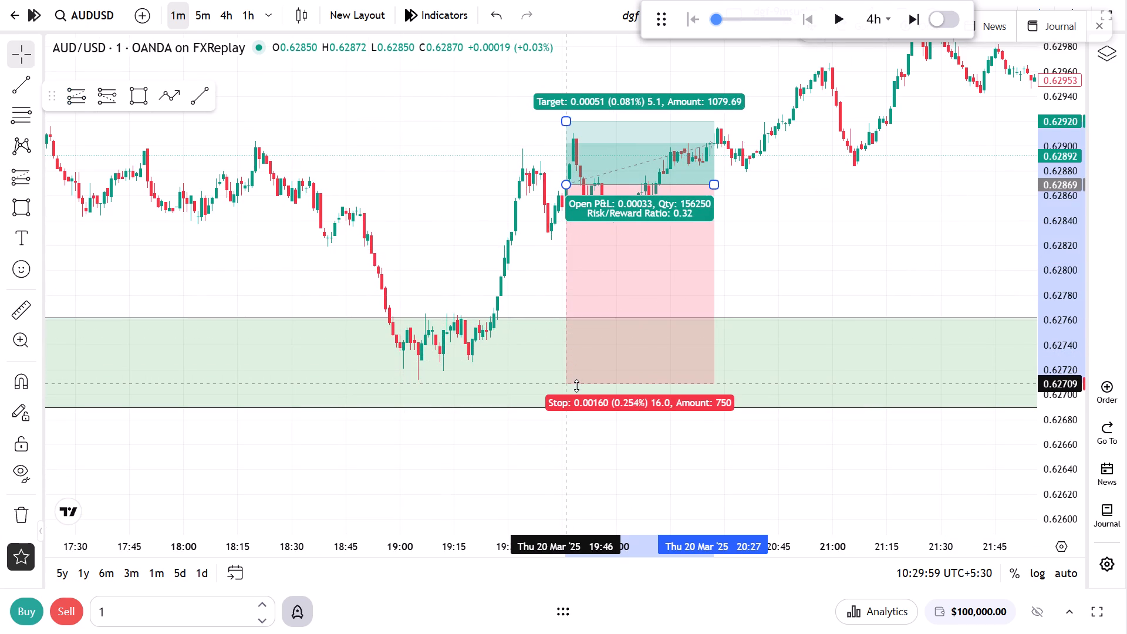
pyautogui.moveTo(576, 386); pyautogui.dragTo(581, 414)
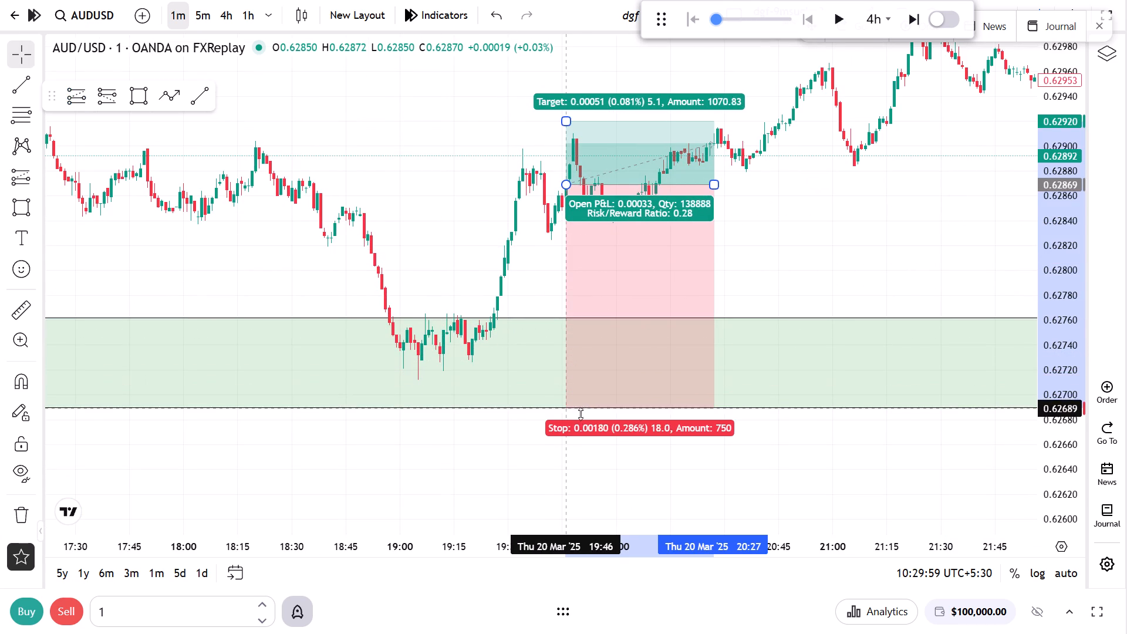
pyautogui.moveTo(581, 414); pyautogui.dragTo(583, 423)
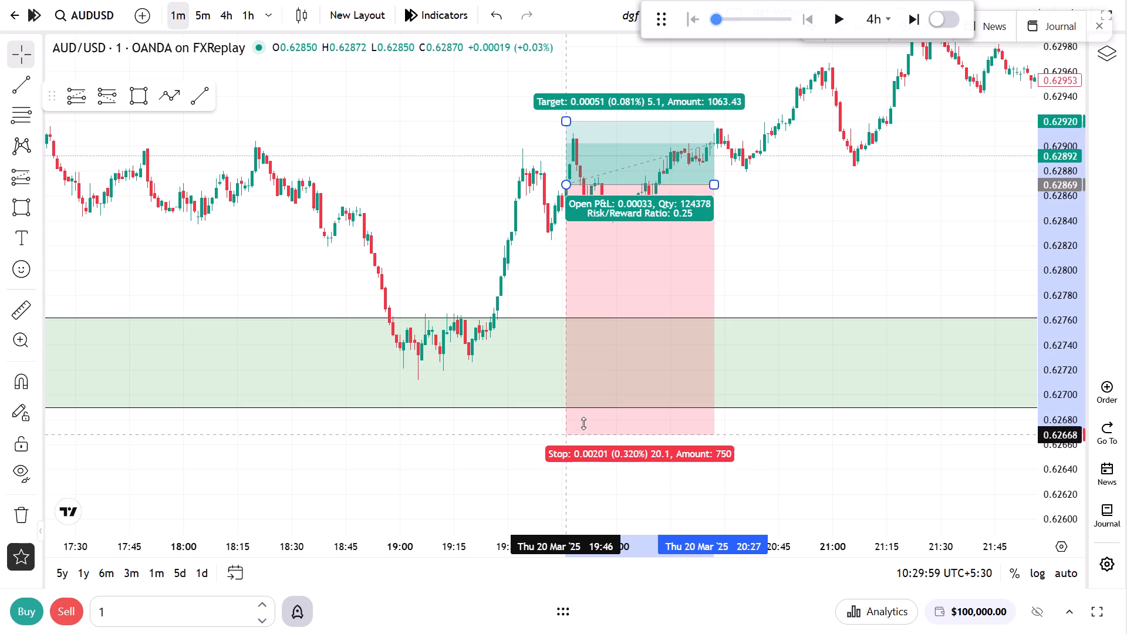
pyautogui.moveTo(583, 423); pyautogui.dragTo(585, 398)
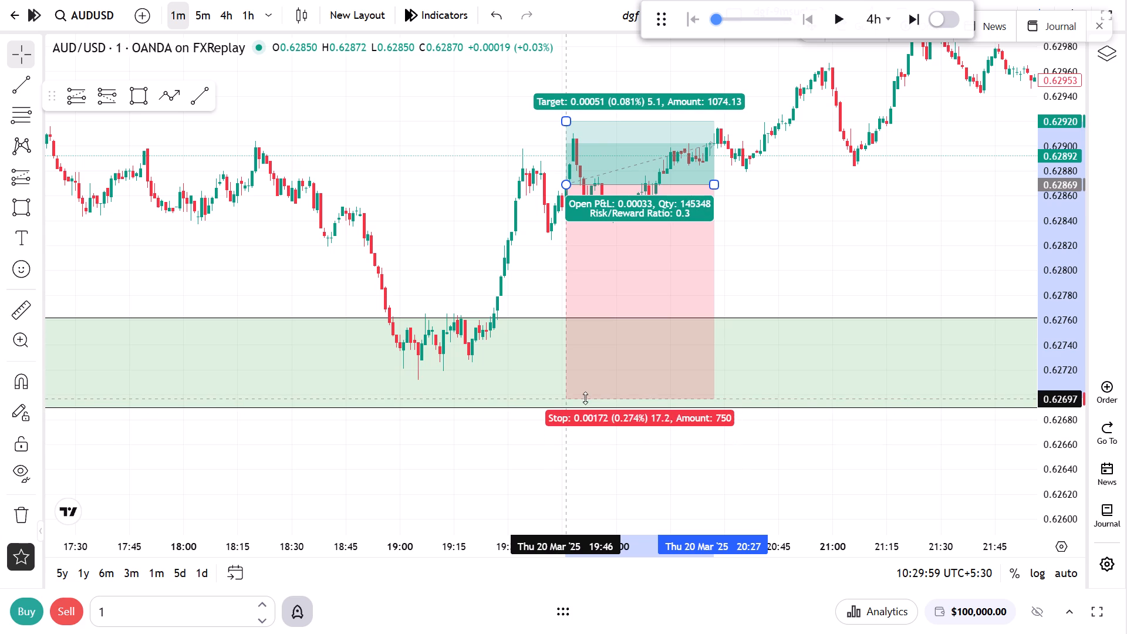
pyautogui.moveTo(585, 398); pyautogui.dragTo(593, 365)
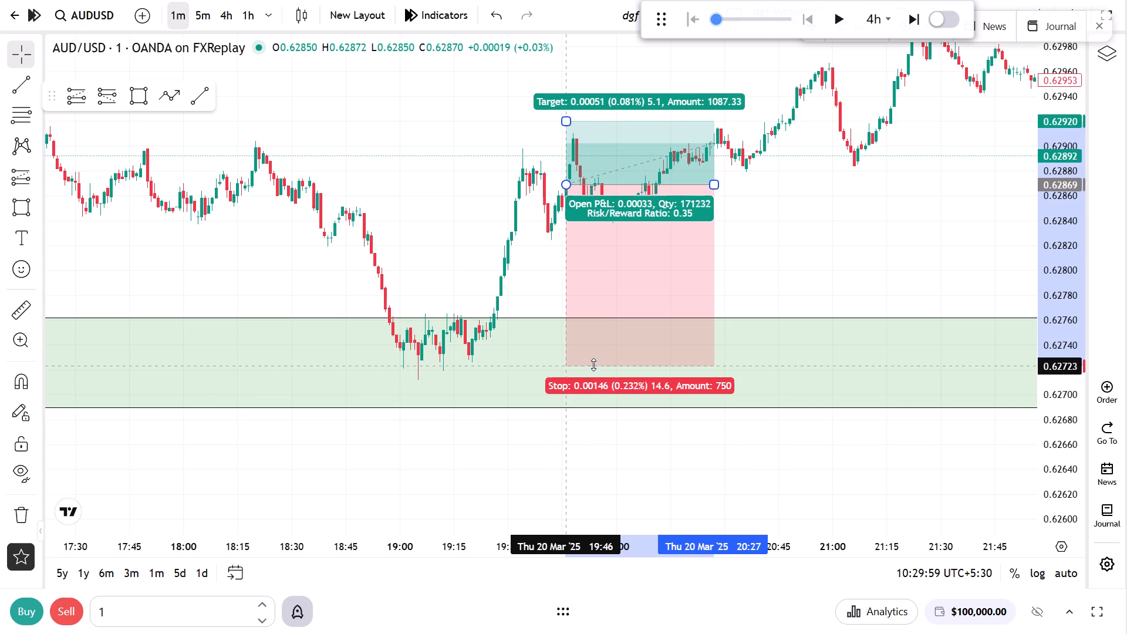
pyautogui.moveTo(593, 365); pyautogui.dragTo(593, 375)
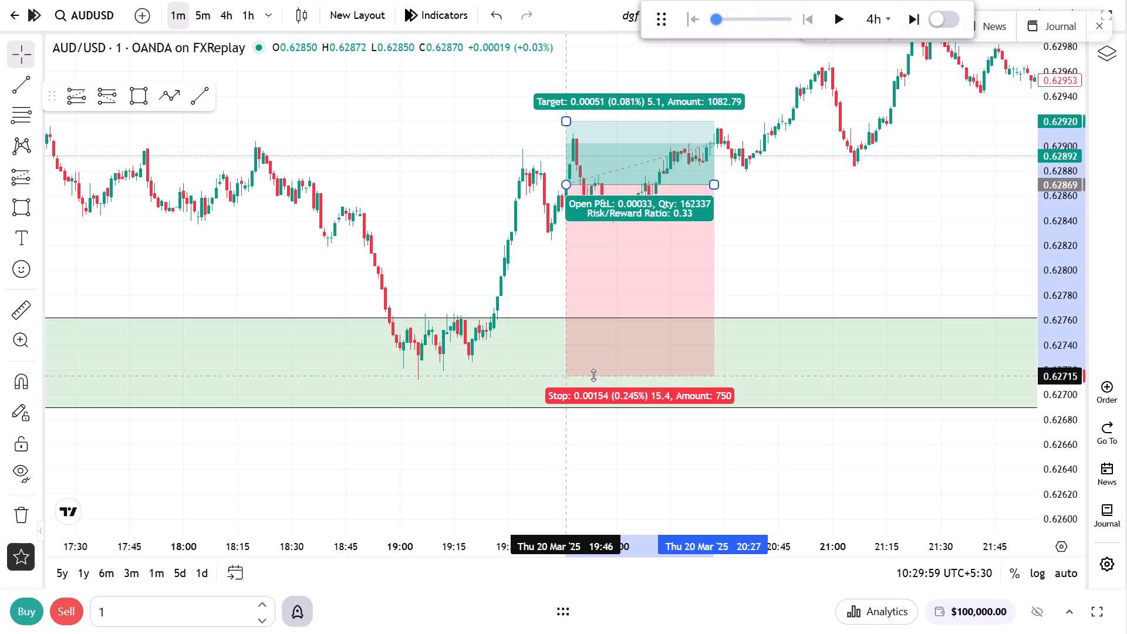
pyautogui.moveTo(593, 375); pyautogui.dragTo(595, 371)
# Set the long position's target to 0.63020 and extend its end time to about 21:40 on 20 March.
pyautogui.moveTo(522, 217); pyautogui.dragTo(467, 473)
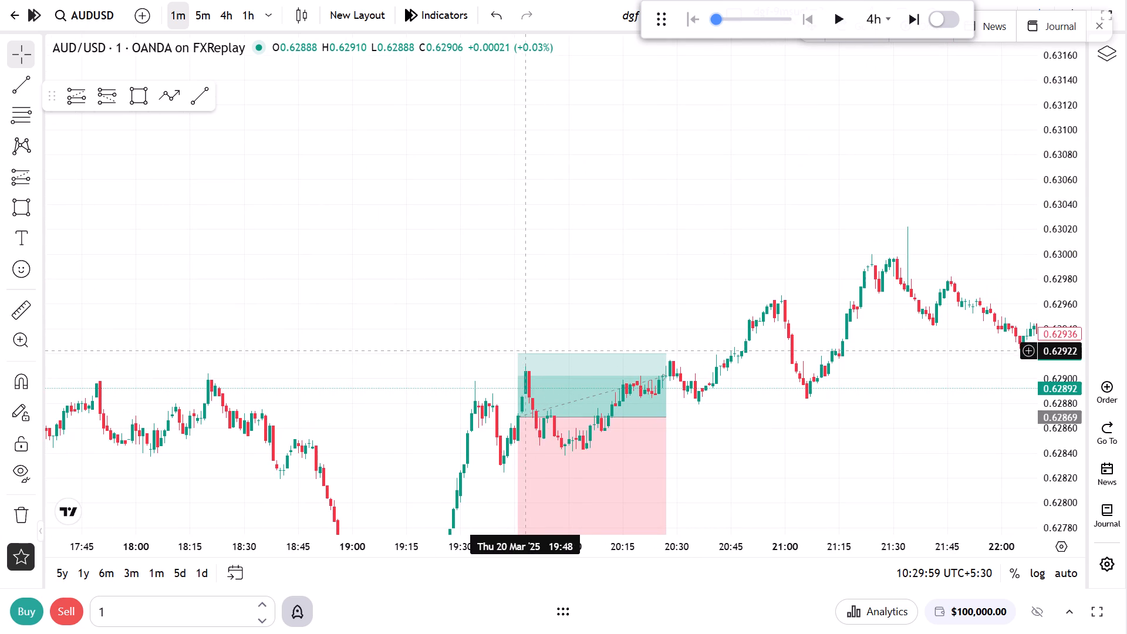
pyautogui.moveTo(517, 356); pyautogui.dragTo(518, 229)
pyautogui.moveTo(663, 420); pyautogui.dragTo(683, 420)
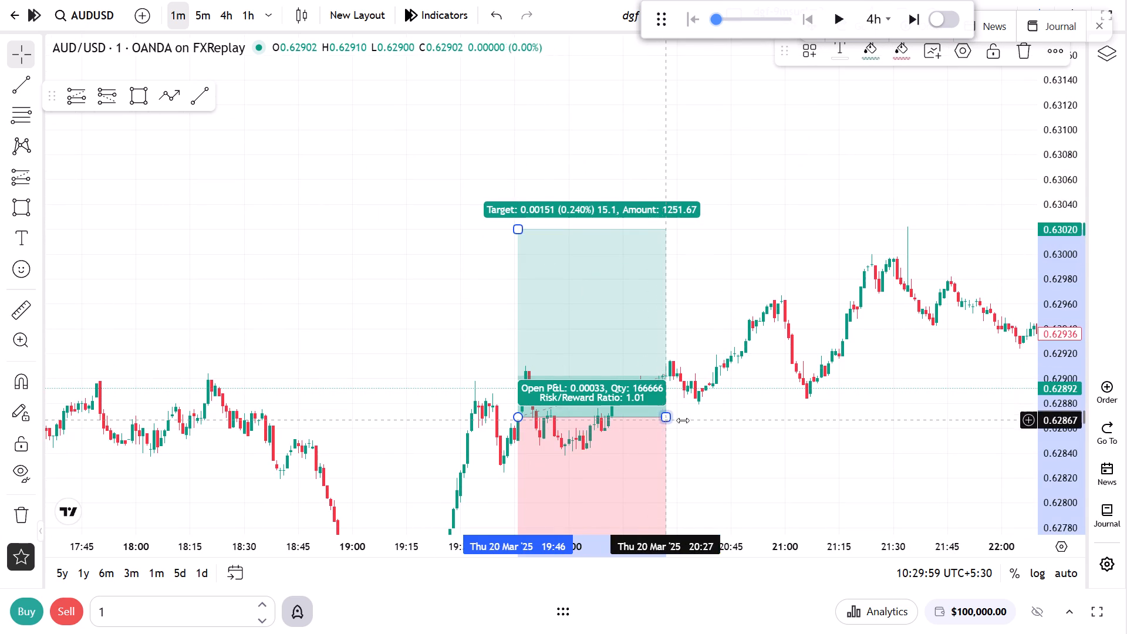
pyautogui.moveTo(683, 420); pyautogui.dragTo(929, 418)
# Review the long position against the surrounding 1m price action from the afternoon of 20 March into early 21 March.
pyautogui.moveTo(851, 175); pyautogui.dragTo(214, 50)
pyautogui.scroll(-2, 565, 178)
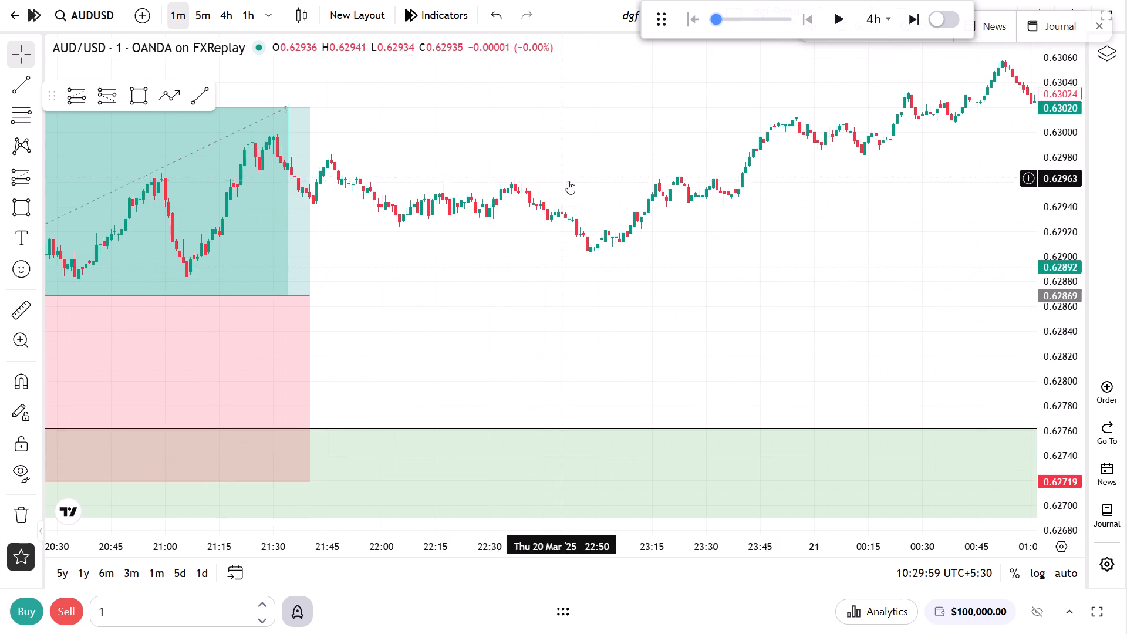
pyautogui.scroll(-8, 568, 181)
pyautogui.moveTo(875, 258); pyautogui.dragTo(847, 327)
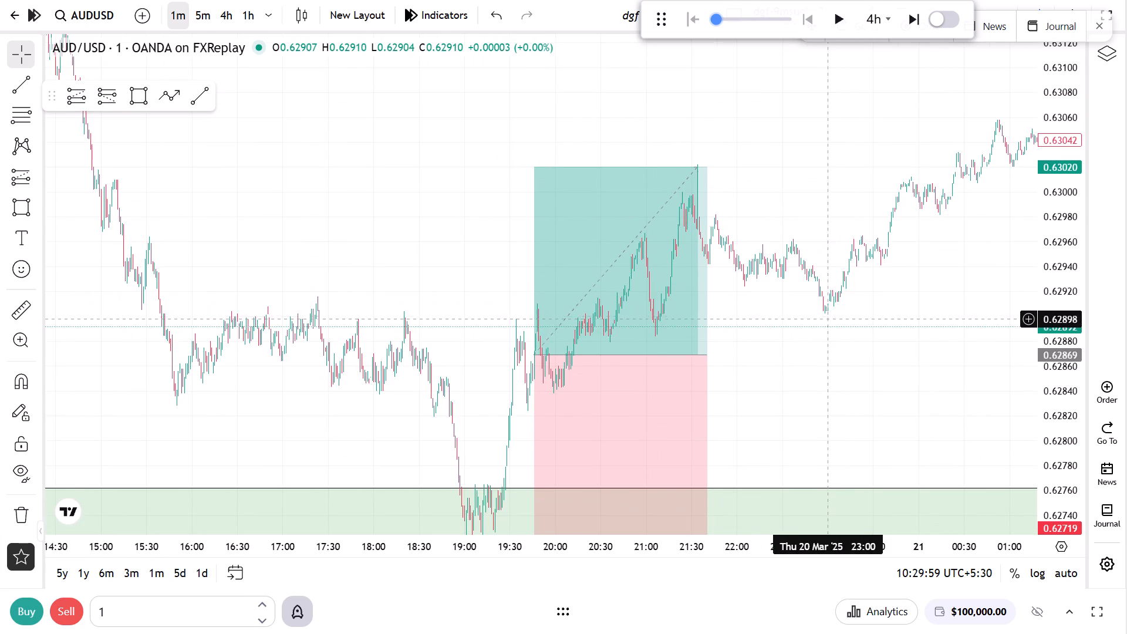
pyautogui.moveTo(819, 329); pyautogui.dragTo(817, 220)
pyautogui.click(803, 266)
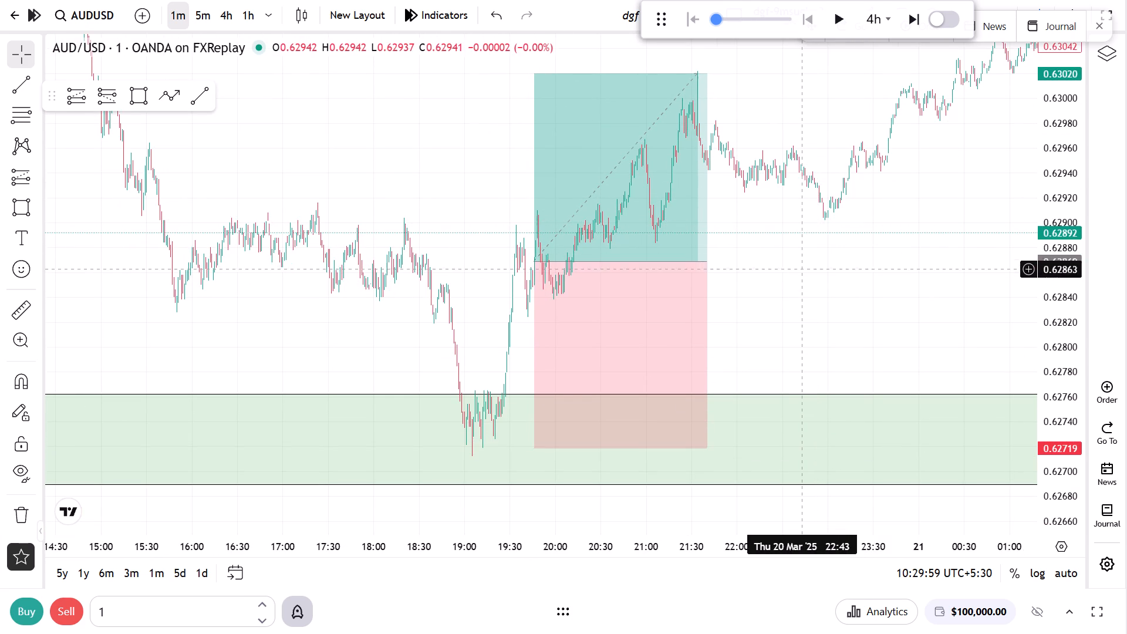
pyautogui.moveTo(883, 312); pyautogui.dragTo(891, 360)
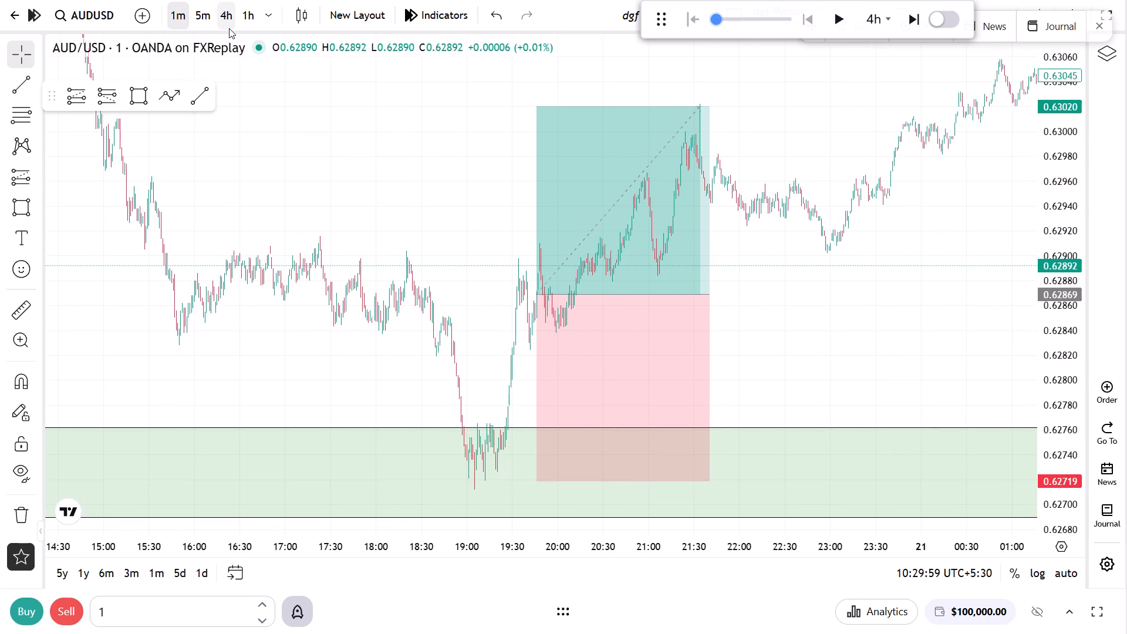
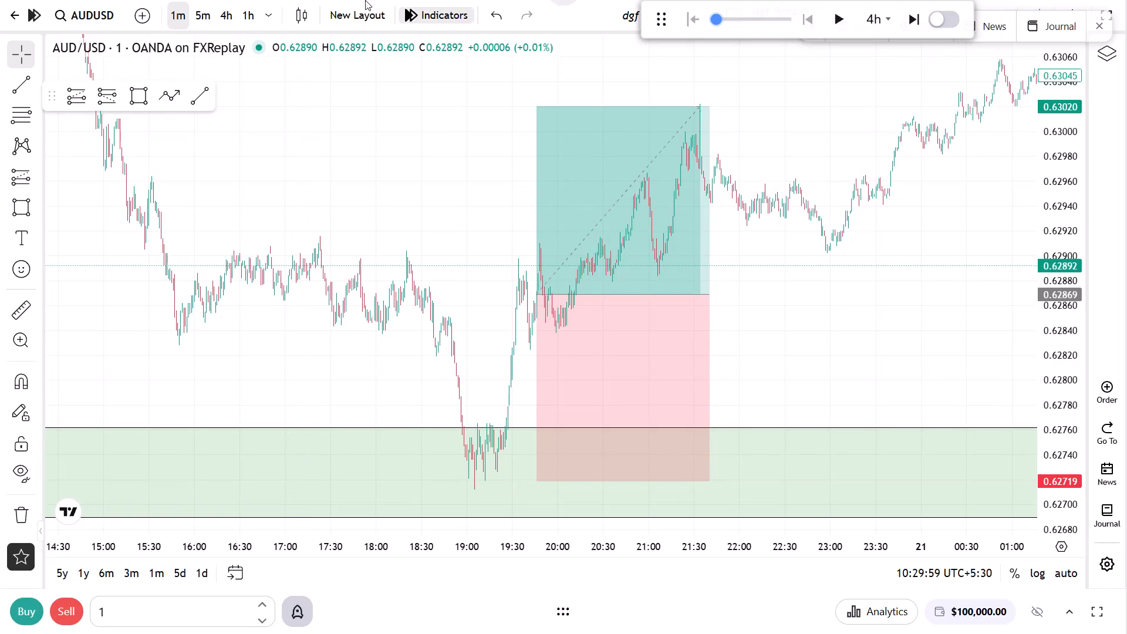
# Switch the chart to 4h and examine the March swings and green zones up to the 21 March candles.
pyautogui.click(230, 12)
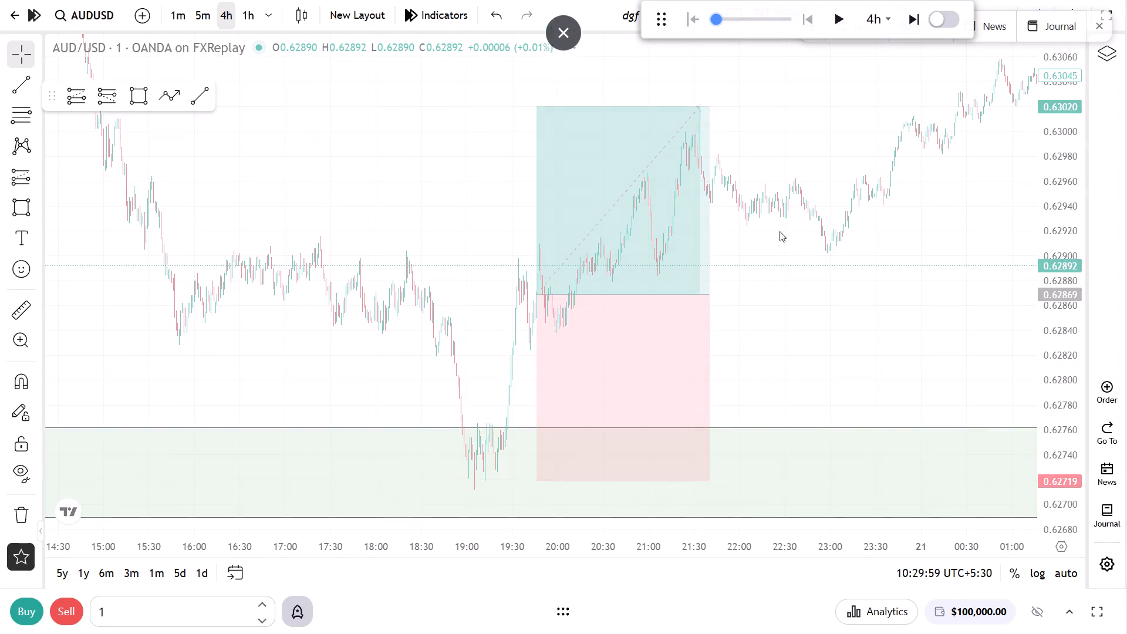
pyautogui.moveTo(1056, 174); pyautogui.dragTo(1009, 517)
pyautogui.scroll(13, 721, 439)
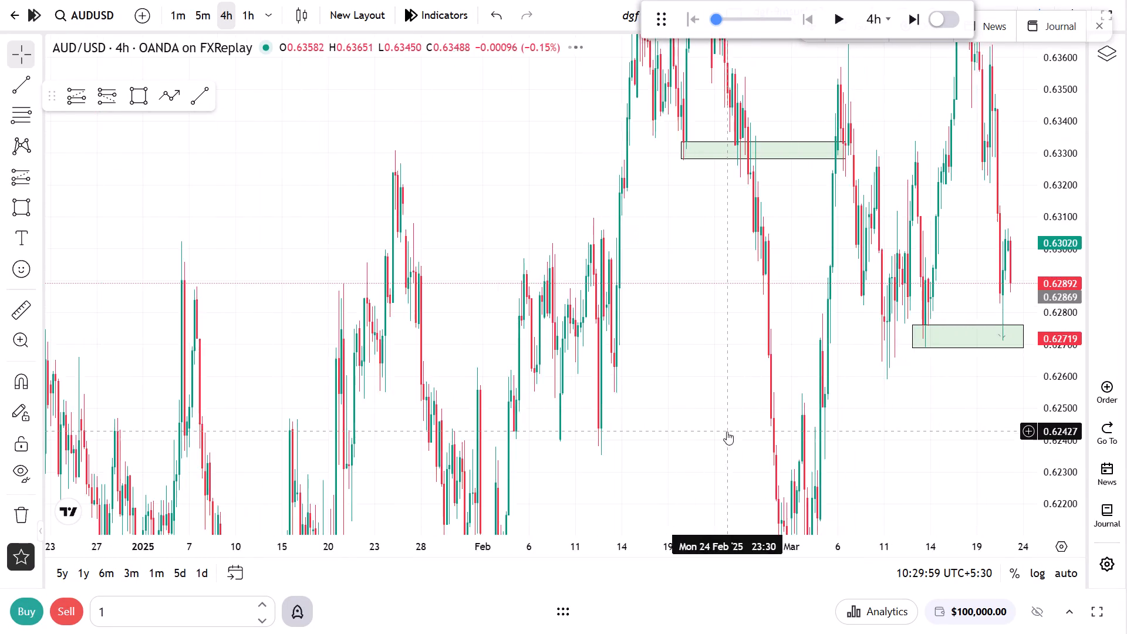
pyautogui.scroll(7, 727, 431)
pyautogui.moveTo(842, 404); pyautogui.dragTo(549, 443)
pyautogui.moveTo(717, 359); pyautogui.dragTo(676, 358)
pyautogui.moveTo(803, 351); pyautogui.dragTo(804, 463)
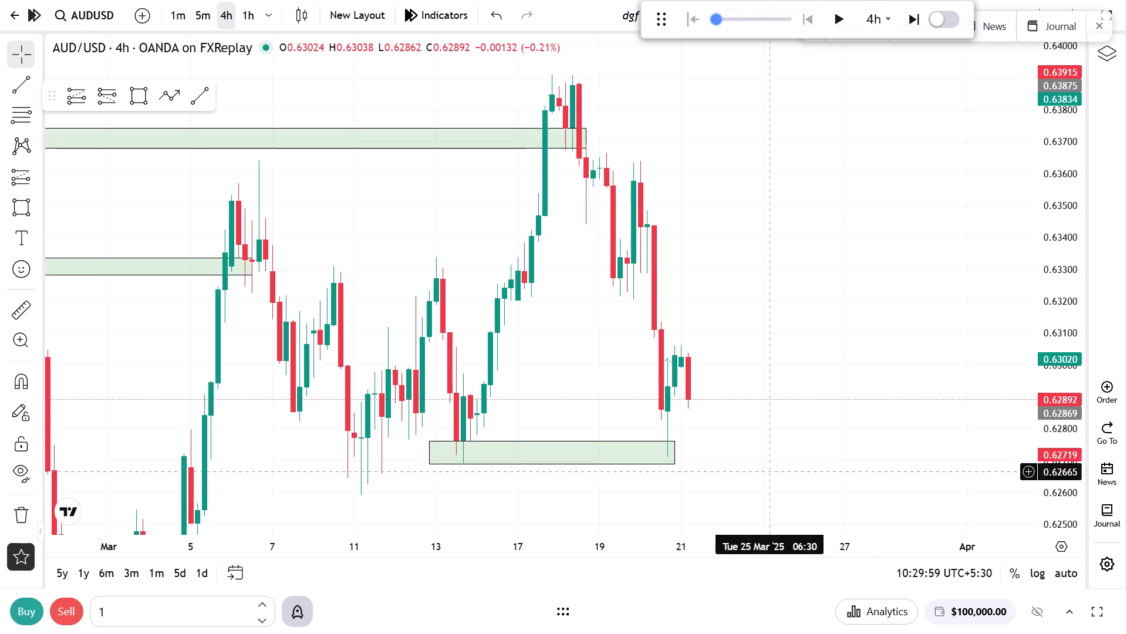
# Play the replay forward on 4h candles from 21 March to early 26 March and pause it.
pyautogui.click(838, 31)
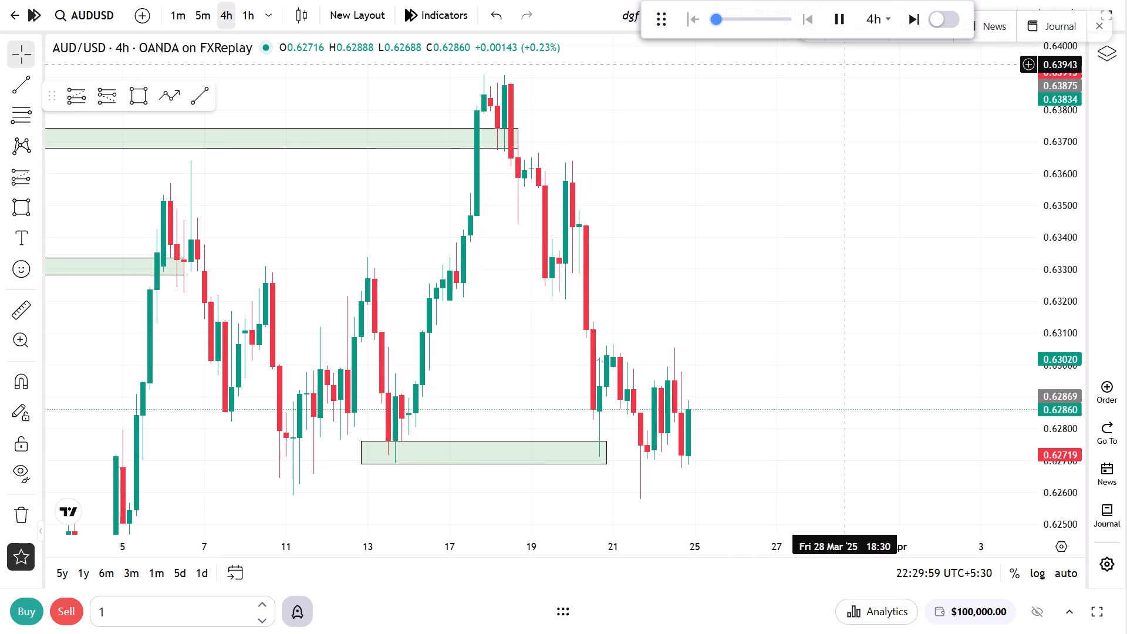
pyautogui.scroll(-2, 791, 322)
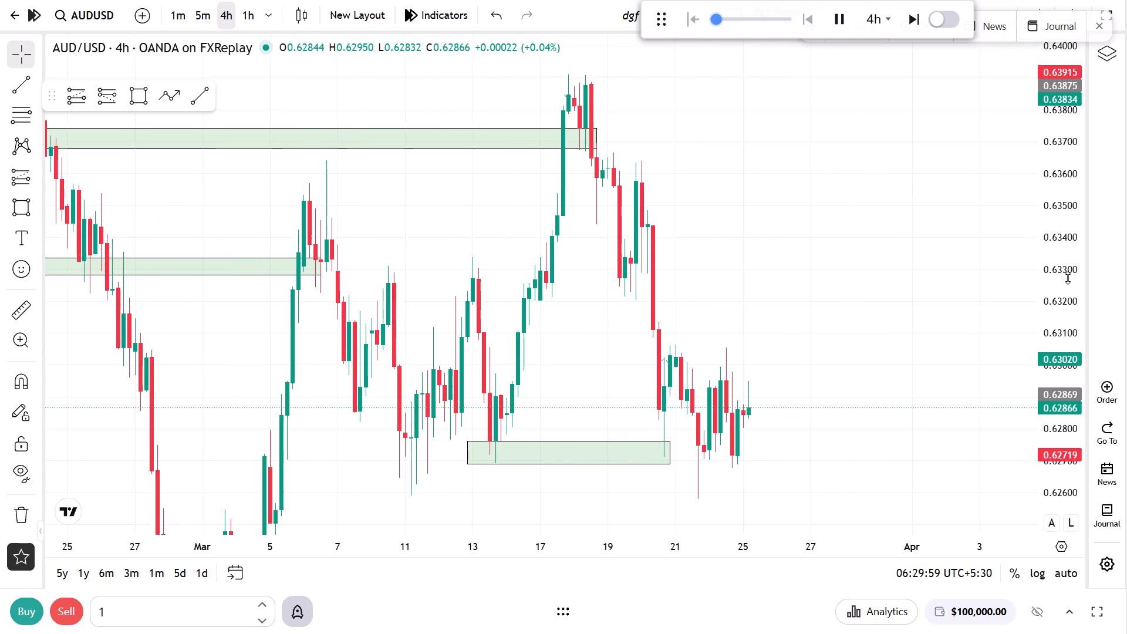
pyautogui.moveTo(1068, 278); pyautogui.dragTo(1037, 311)
pyautogui.moveTo(762, 218); pyautogui.dragTo(819, 222)
pyautogui.scroll(-5, 821, 221)
pyautogui.moveTo(929, 215); pyautogui.dragTo(935, 195)
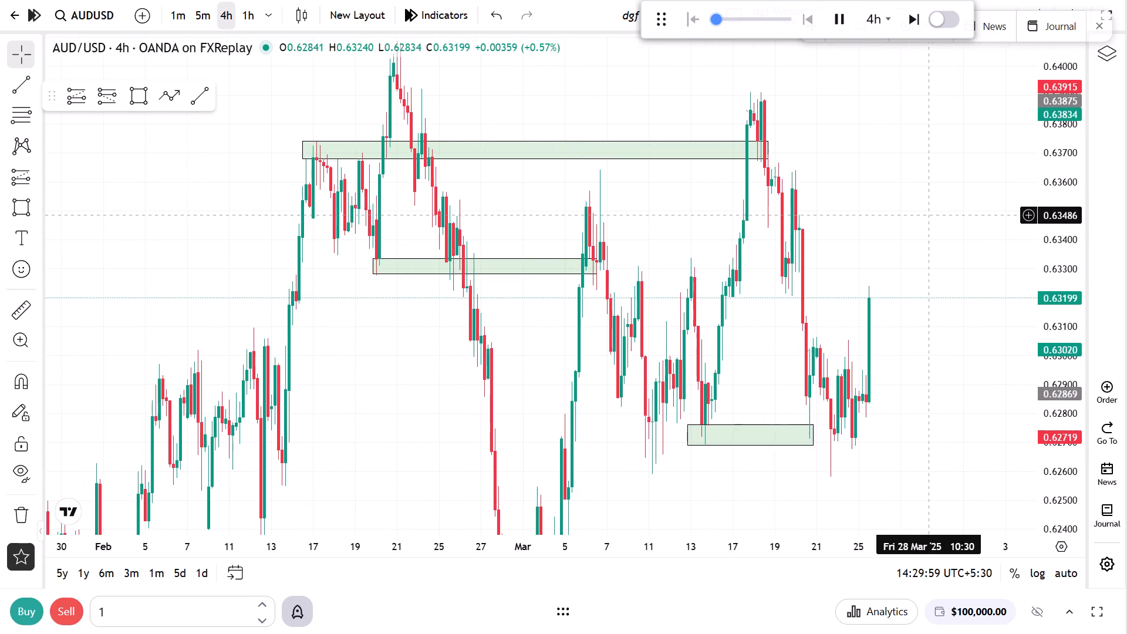
pyautogui.moveTo(935, 195); pyautogui.dragTo(938, 161)
pyautogui.scroll(2, 926, 213)
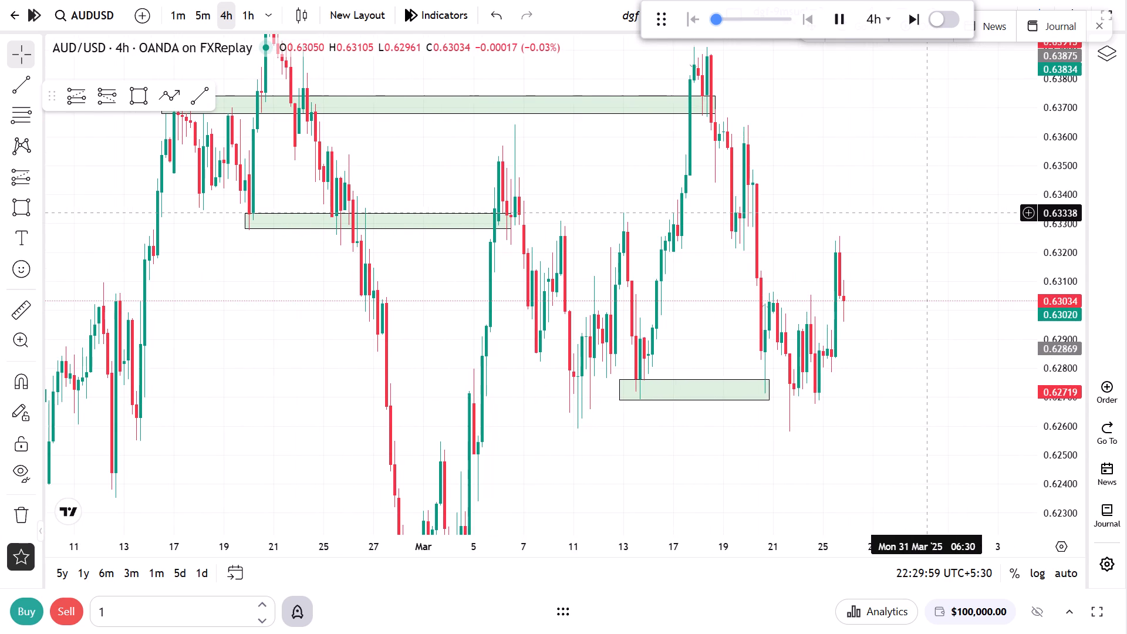
pyautogui.click(836, 12)
# Draw a six-point path along the alternating swing lows and highs, from the early-March low near 0.6194 to the 18 March high near 0.6390.
pyautogui.scroll(-4, 891, 201)
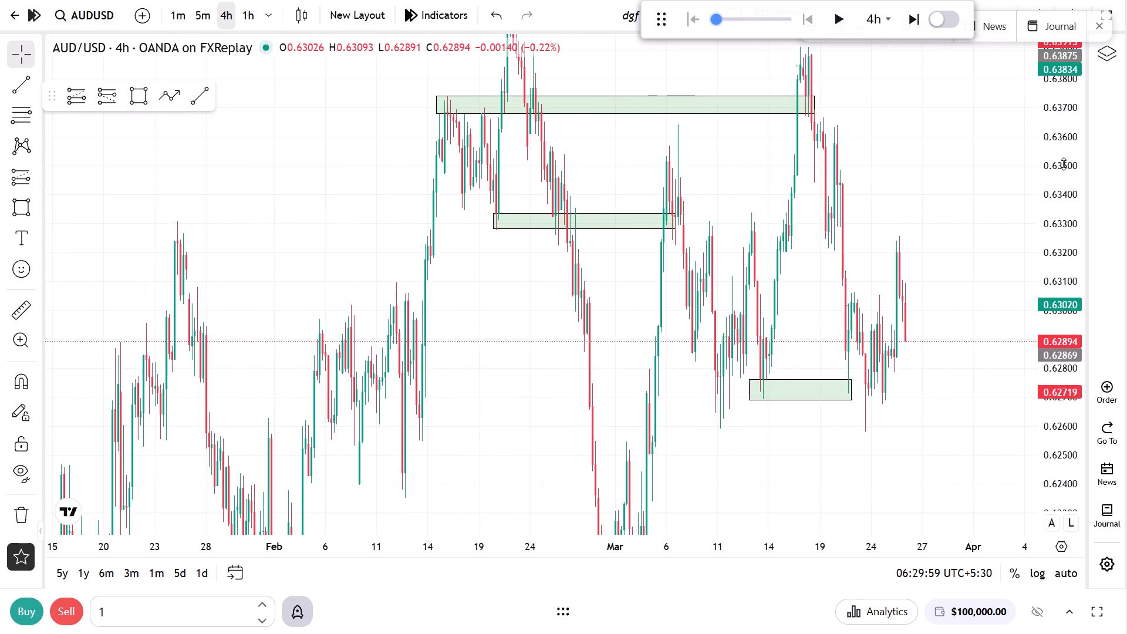
pyautogui.moveTo(1064, 164); pyautogui.dragTo(1050, 343)
pyautogui.moveTo(899, 441); pyautogui.dragTo(933, 283)
pyautogui.scroll(3, 823, 353)
pyautogui.moveTo(798, 379); pyautogui.dragTo(782, 473)
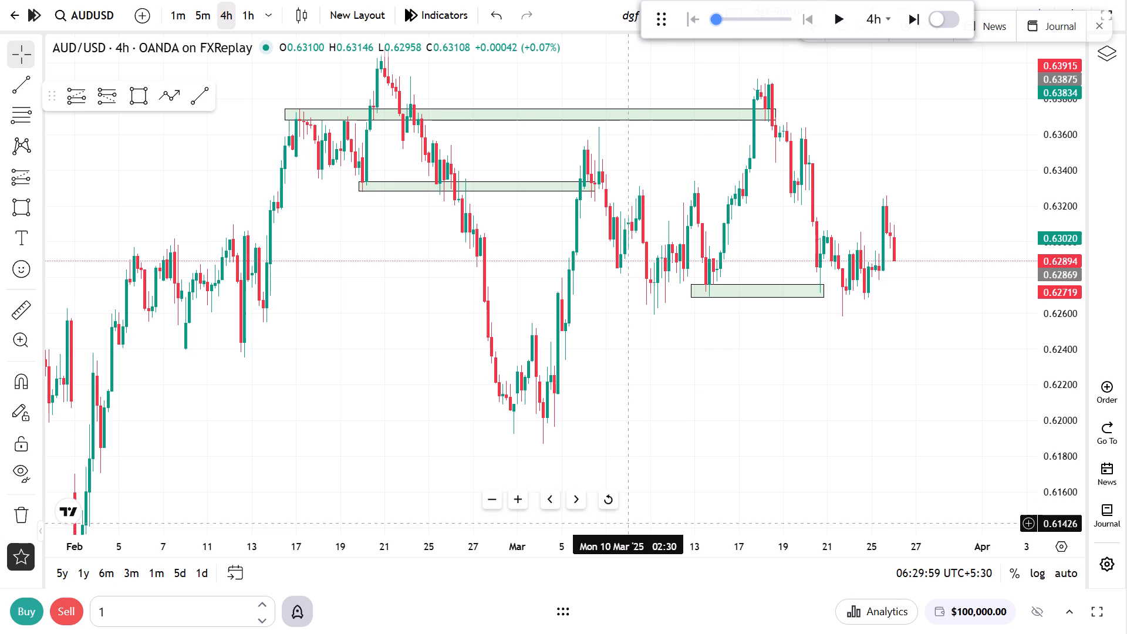
pyautogui.click(172, 109)
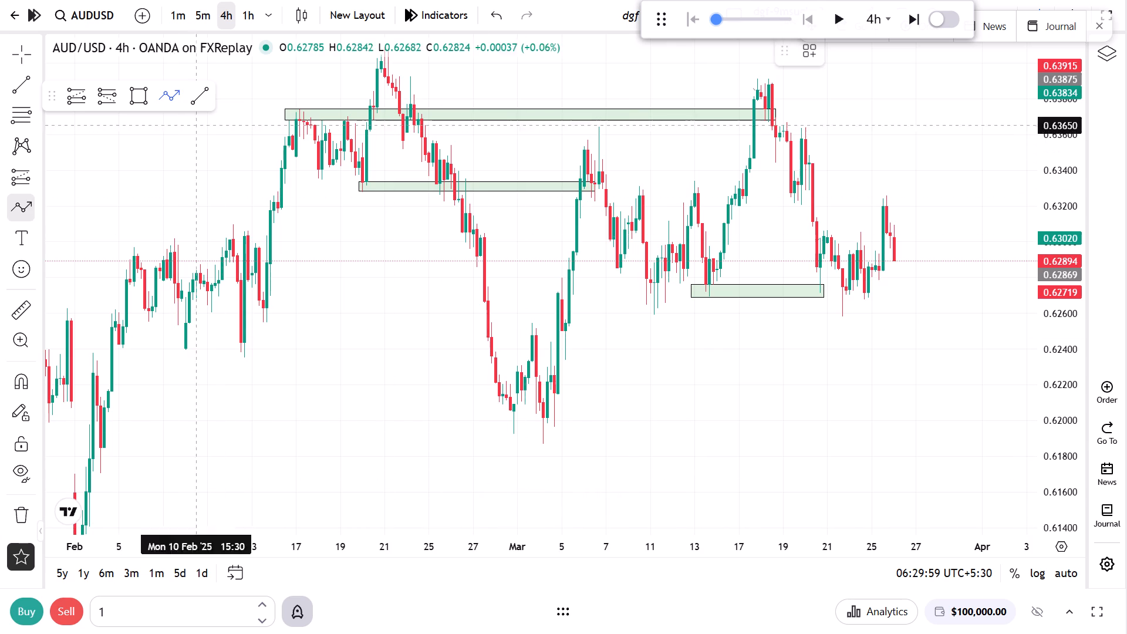
pyautogui.click(517, 431)
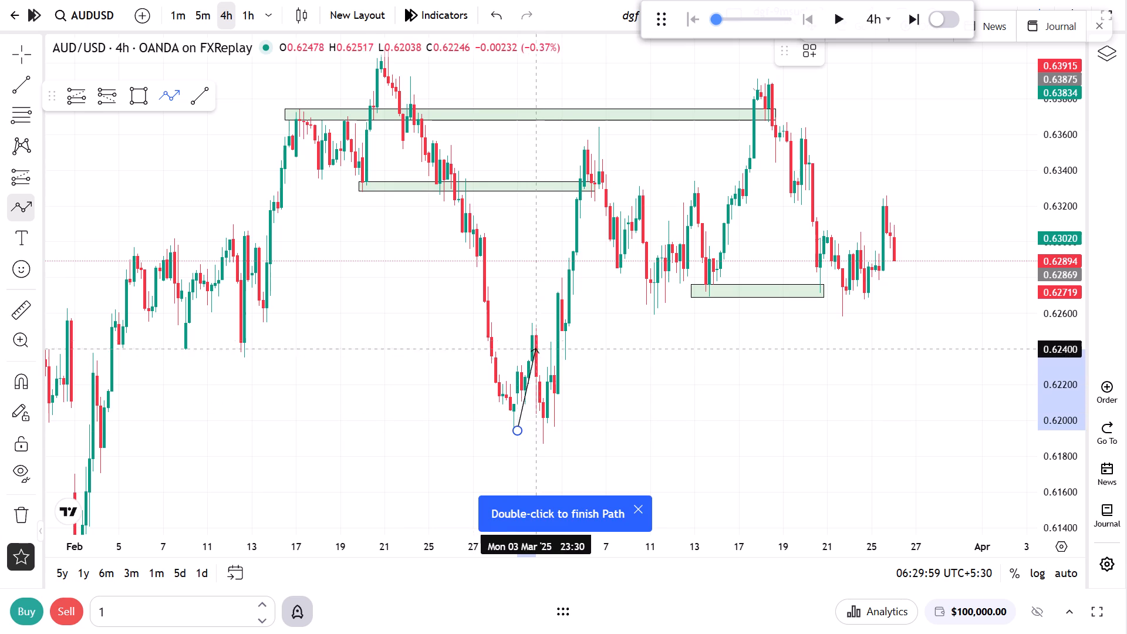
pyautogui.click(532, 321)
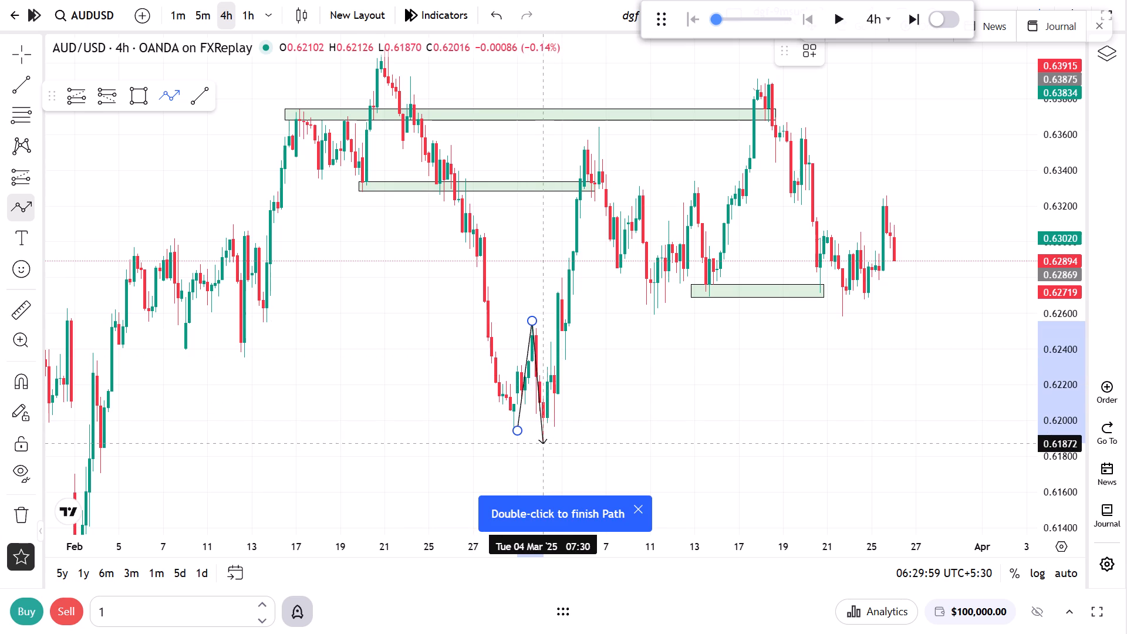
pyautogui.click(544, 444)
pyautogui.click(588, 143)
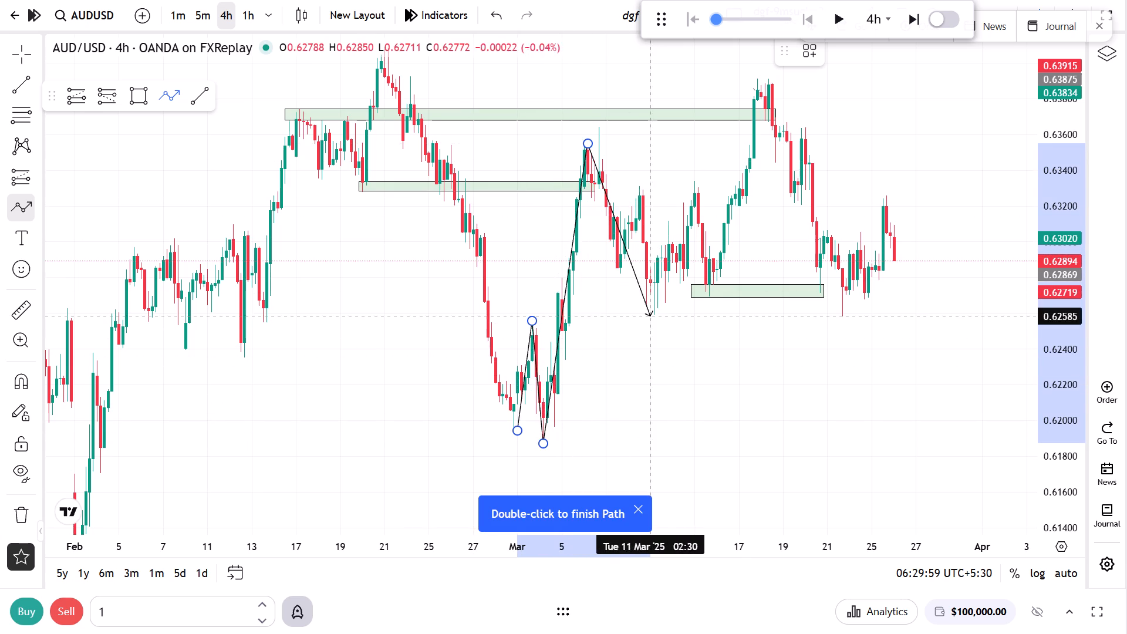
pyautogui.click(654, 316)
pyautogui.click(763, 80)
pyautogui.rightClick(797, 178)
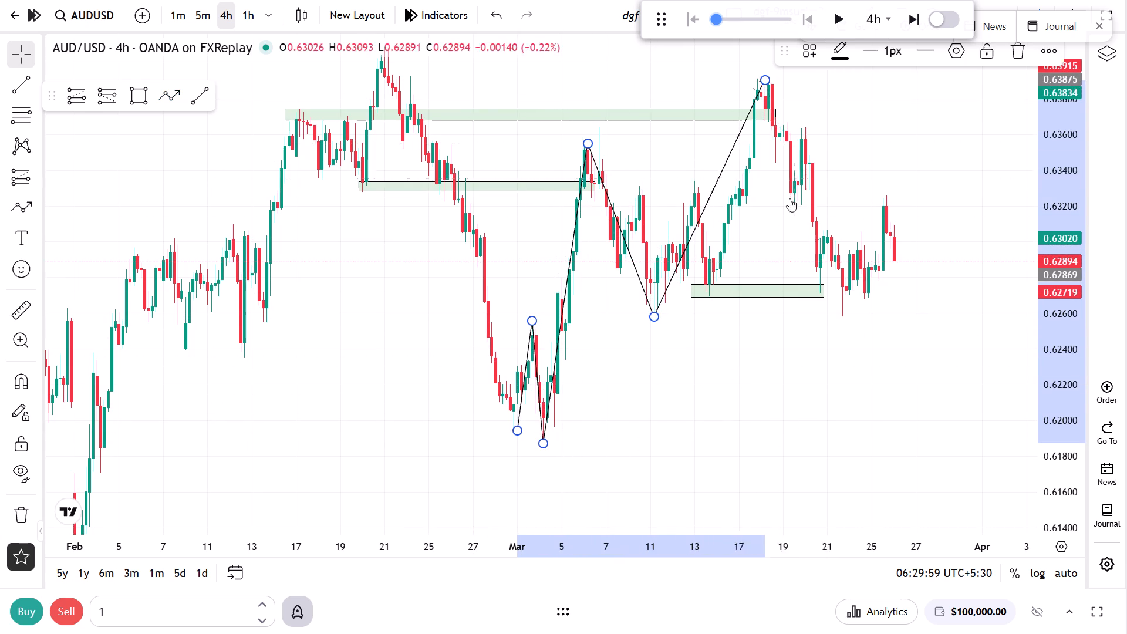
# Advance the replay from 26 March to the end of the simulation on 31 March and stay on the chart.
pyautogui.moveTo(785, 218); pyautogui.dragTo(743, 338)
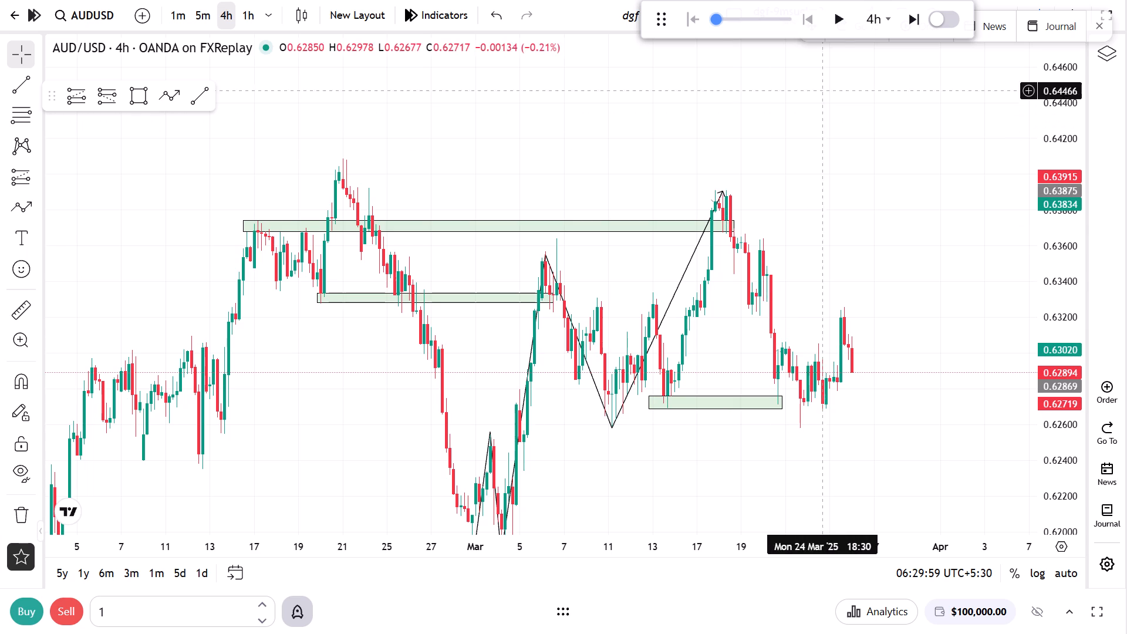
pyautogui.click(839, 29)
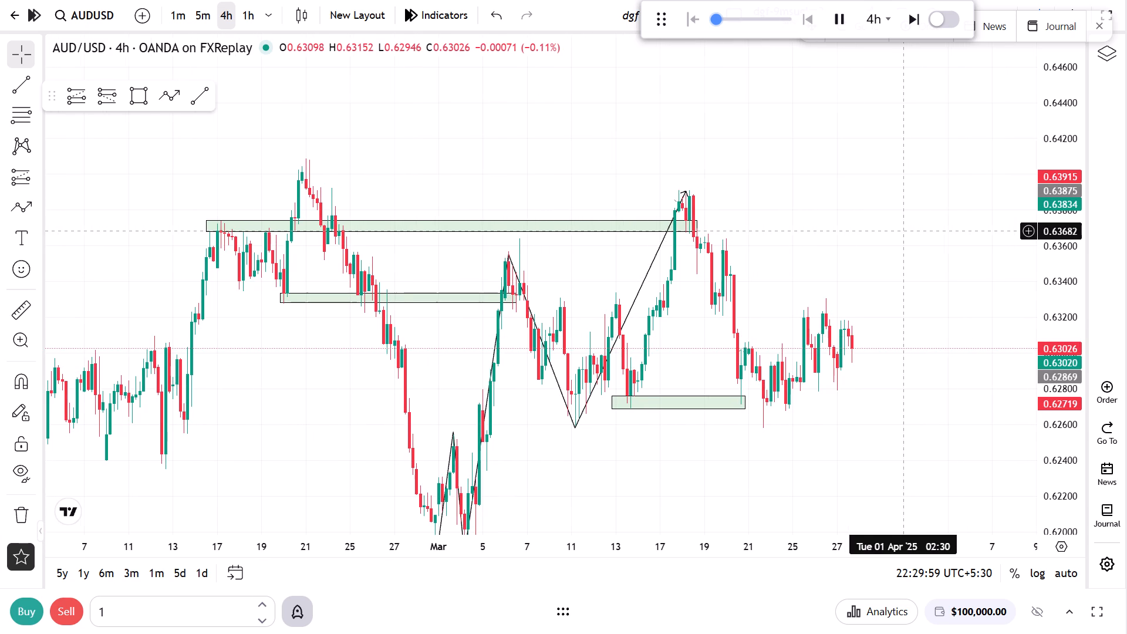
pyautogui.tripleClick(910, 32)
pyautogui.click(910, 32)
pyautogui.click(910, 32)
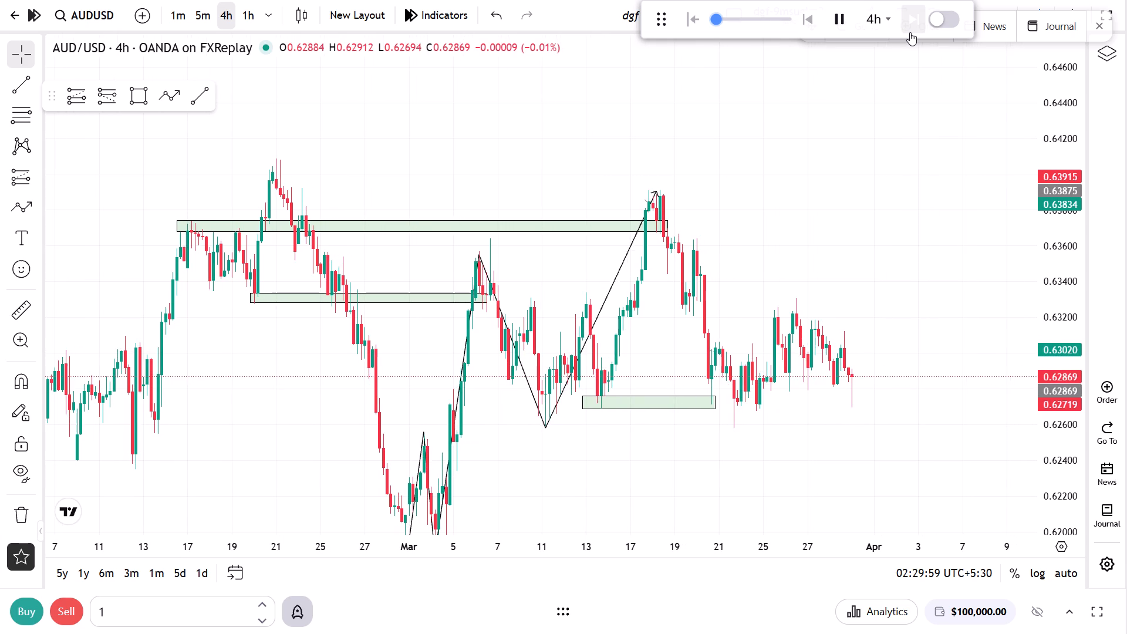
pyautogui.click(910, 32)
pyautogui.click(910, 32)
pyautogui.click(910, 32)
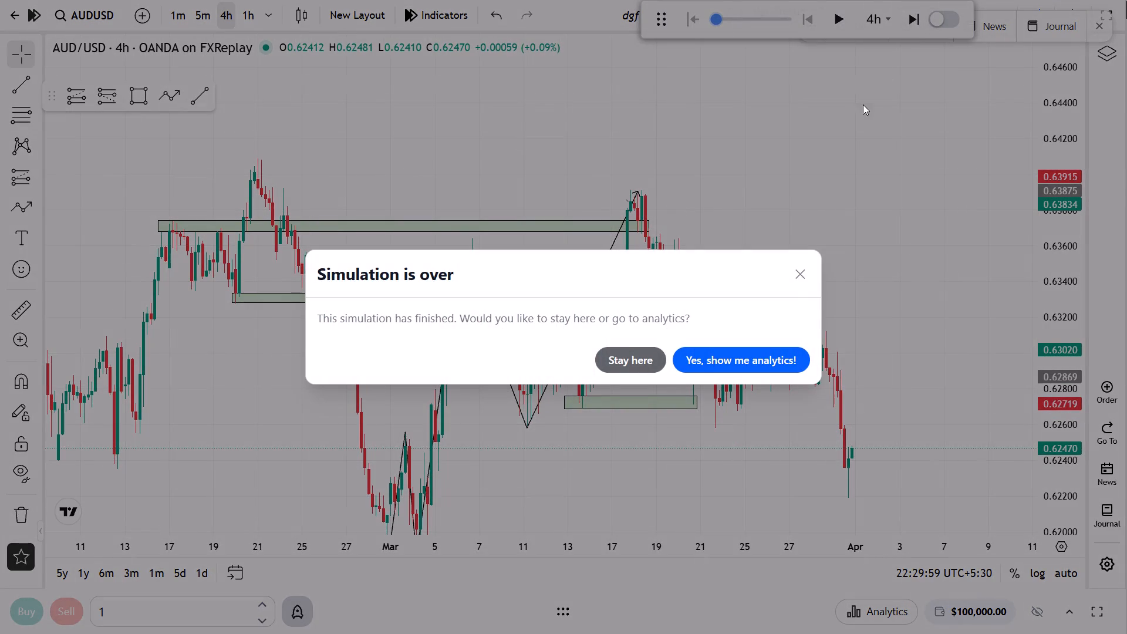
pyautogui.click(796, 278)
# Switch the chart to 5m and examine the price action from 31 March back to the 18 March short position.
pyautogui.click(202, 14)
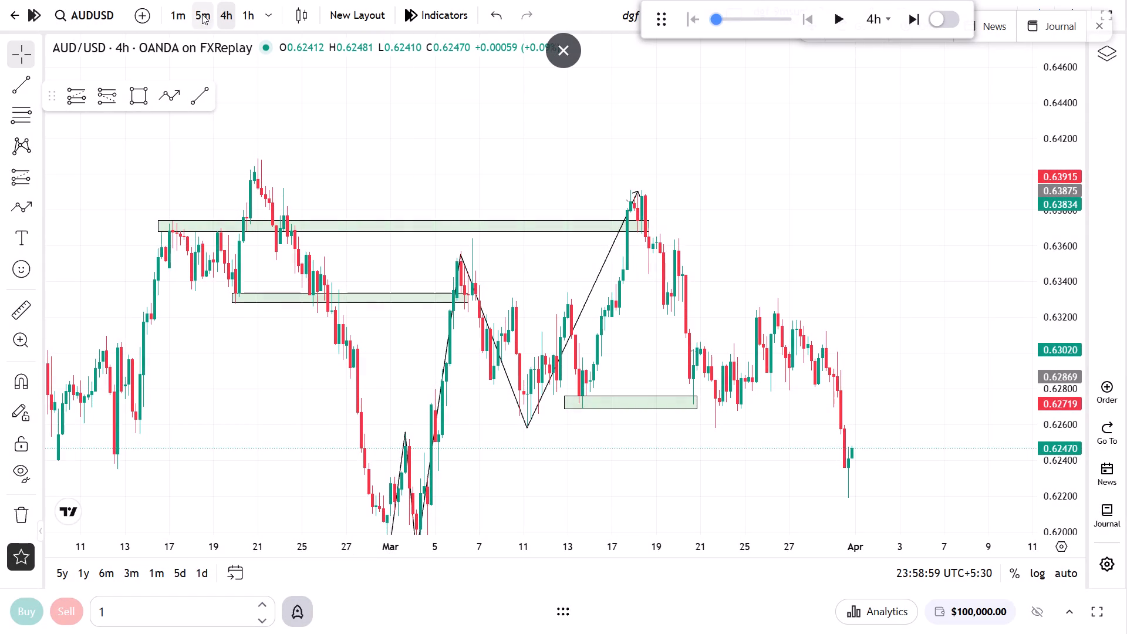
pyautogui.rightClick(686, 165)
pyautogui.click(739, 176)
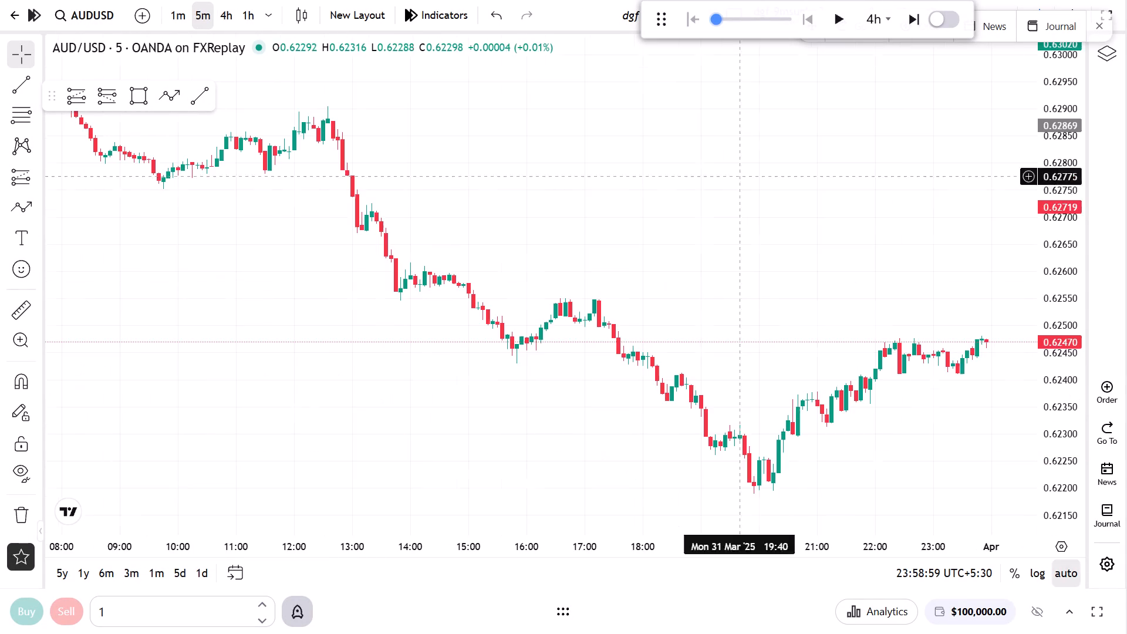
pyautogui.scroll(-7, 706, 232)
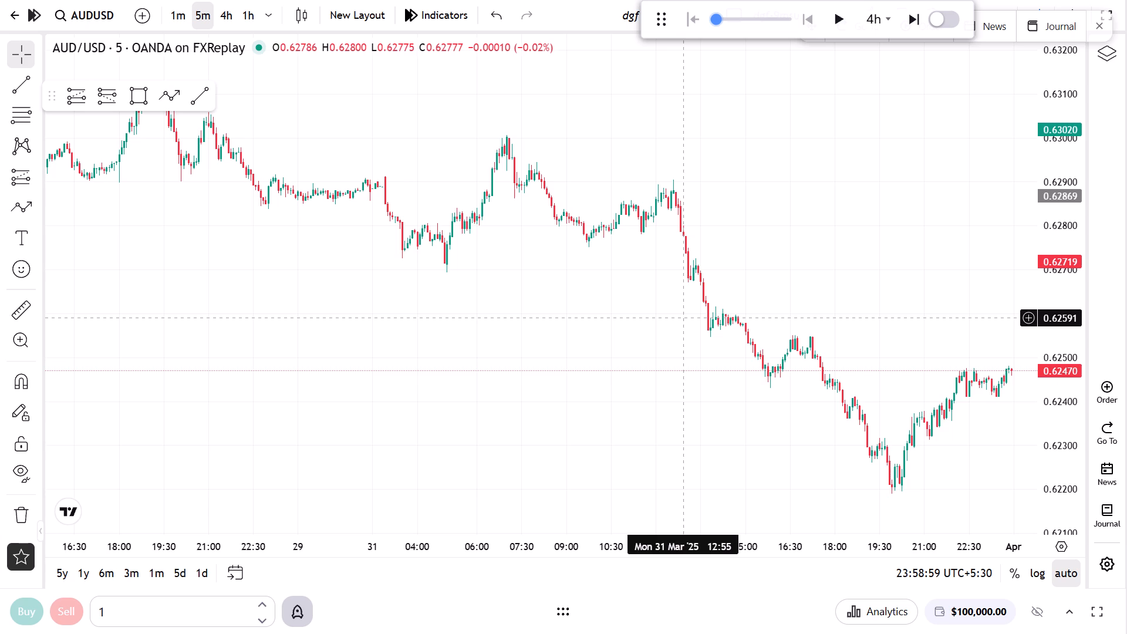
pyautogui.scroll(-10, 690, 322)
pyautogui.moveTo(623, 262); pyautogui.dragTo(653, 304)
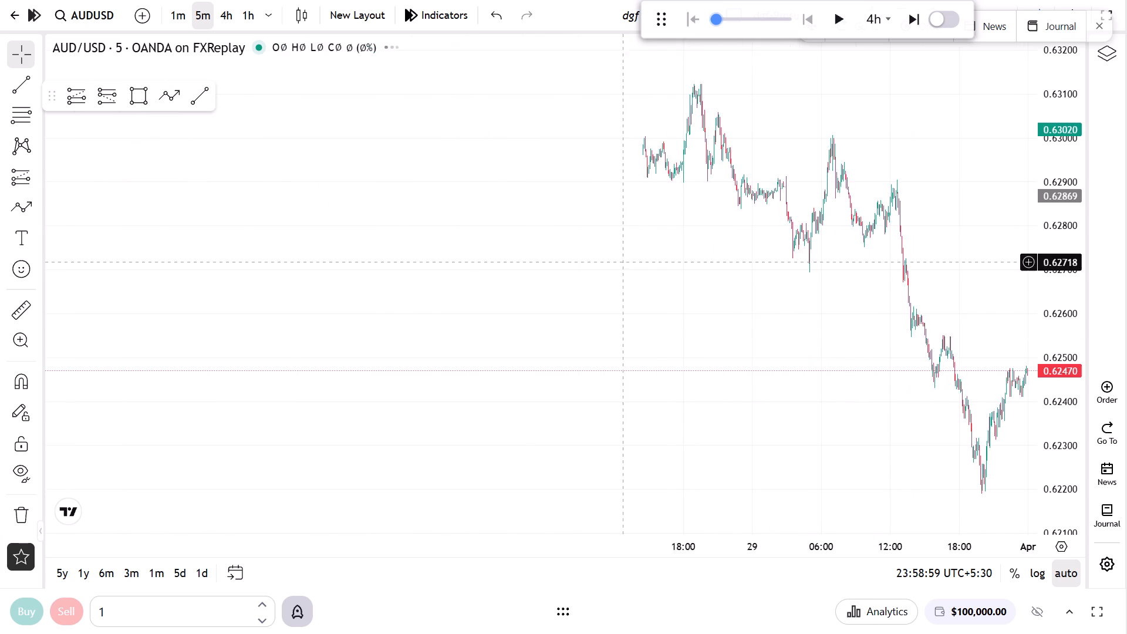
pyautogui.moveTo(653, 304); pyautogui.dragTo(833, 433)
pyautogui.moveTo(647, 319); pyautogui.dragTo(800, 376)
pyautogui.moveTo(1062, 242); pyautogui.dragTo(1056, 295)
pyautogui.moveTo(547, 299); pyautogui.dragTo(900, 346)
pyautogui.moveTo(591, 317); pyautogui.dragTo(876, 291)
pyautogui.moveTo(681, 334); pyautogui.dragTo(870, 197)
pyautogui.moveTo(677, 295); pyautogui.dragTo(956, 200)
pyautogui.moveTo(544, 300); pyautogui.dragTo(813, 302)
pyautogui.moveTo(606, 242); pyautogui.dragTo(802, 373)
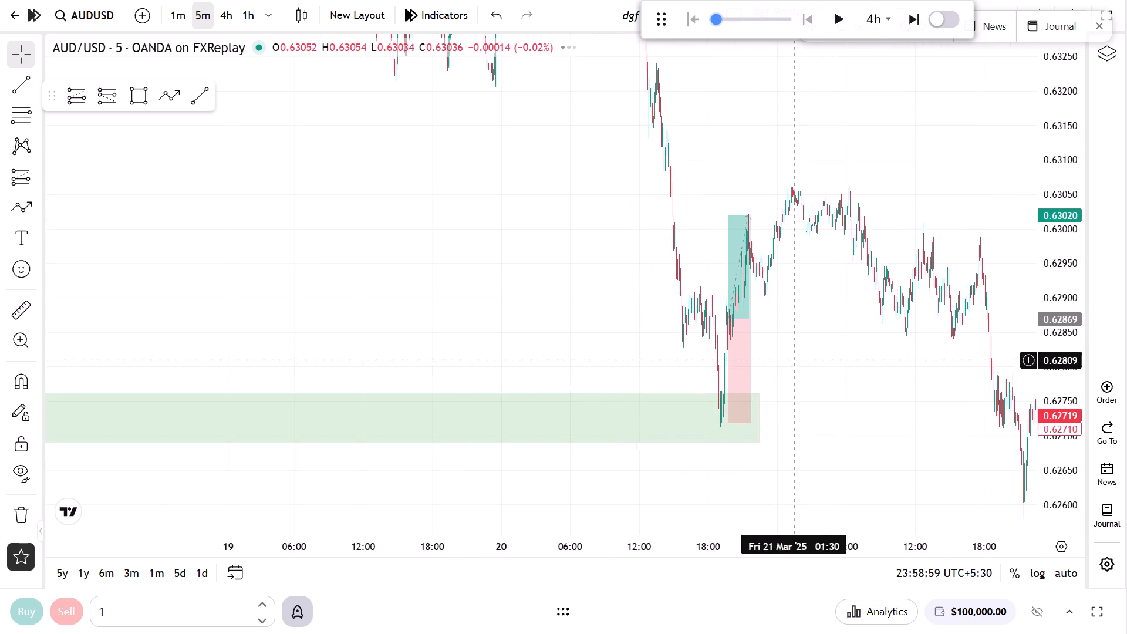
pyautogui.moveTo(537, 268); pyautogui.dragTo(855, 524)
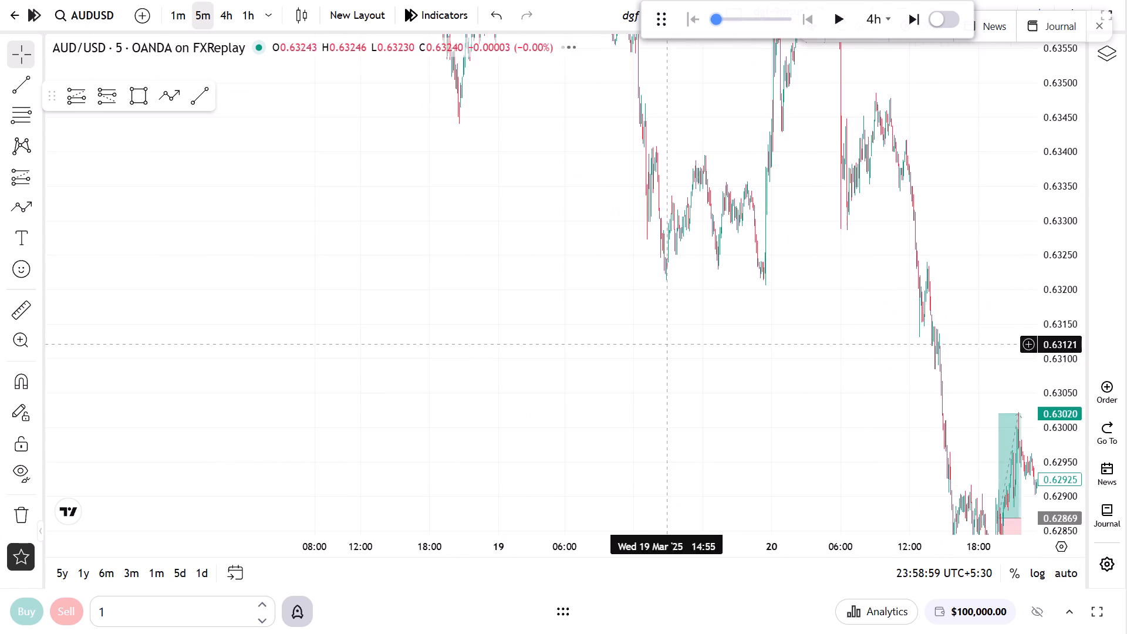
pyautogui.moveTo(668, 349); pyautogui.dragTo(983, 631)
pyautogui.moveTo(702, 370); pyautogui.dragTo(815, 488)
pyautogui.moveTo(703, 464); pyautogui.dragTo(1004, 383)
pyautogui.moveTo(784, 411); pyautogui.dragTo(1038, 308)
pyautogui.moveTo(785, 413); pyautogui.dragTo(971, 296)
pyautogui.moveTo(934, 319); pyautogui.dragTo(421, 466)
pyautogui.moveTo(878, 291); pyautogui.dragTo(704, 497)
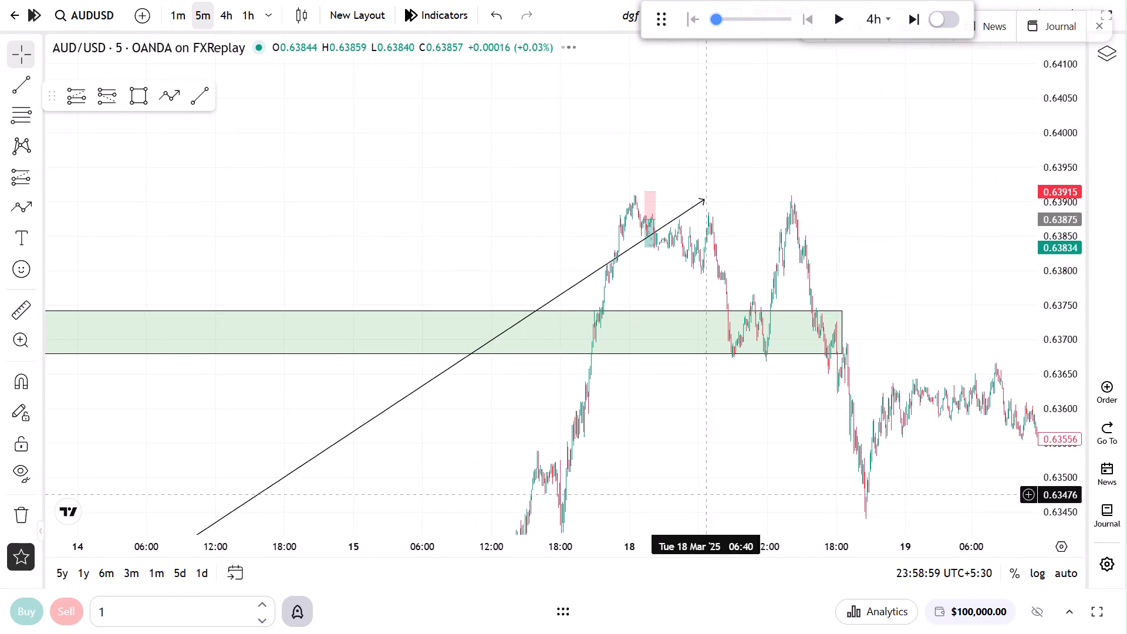
# Review the 5m moves from the 18 March high through the 20 March long position and on to 27 March.
pyautogui.moveTo(768, 464); pyautogui.dragTo(167, 122)
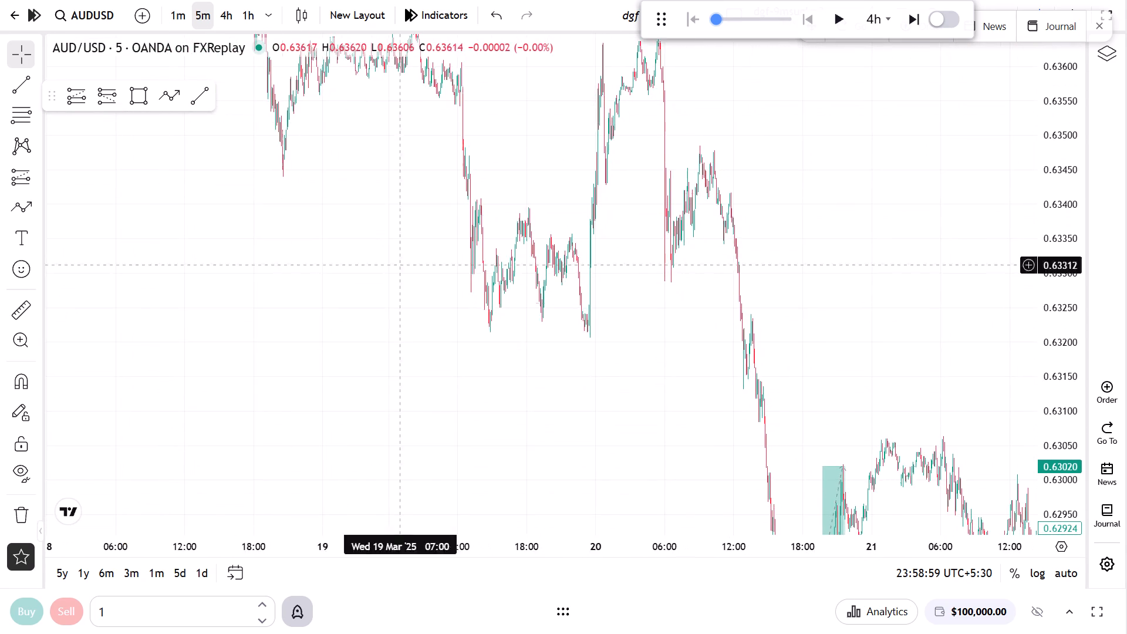
pyautogui.scroll(-5, 639, 380)
pyautogui.moveTo(1045, 226); pyautogui.dragTo(1048, 450)
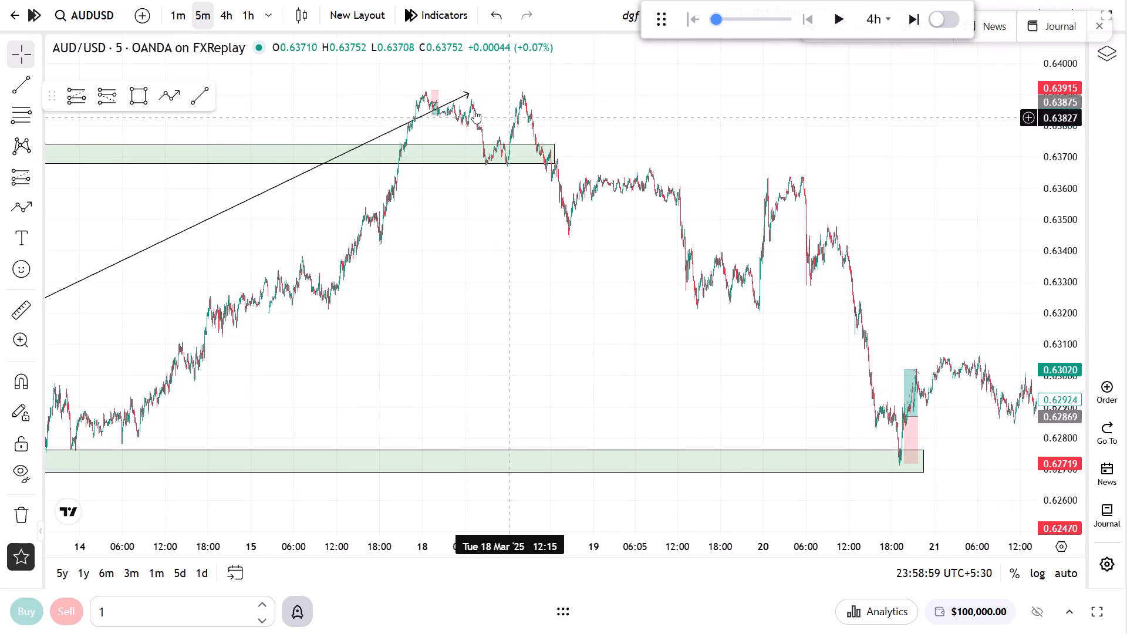
pyautogui.moveTo(836, 363); pyautogui.dragTo(301, 367)
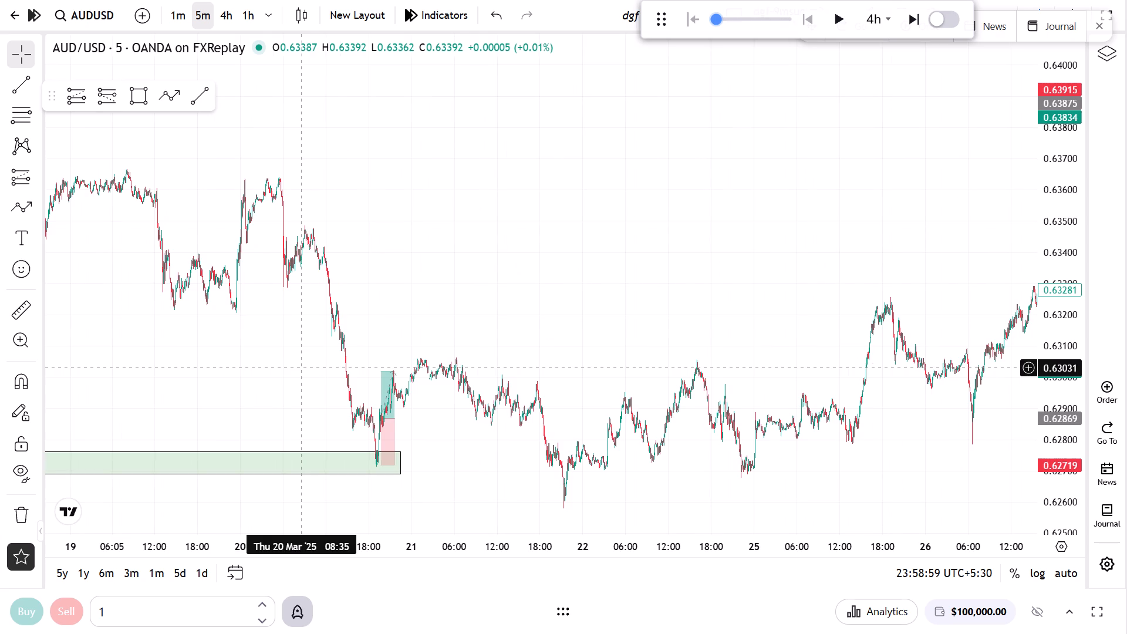
pyautogui.moveTo(870, 361); pyautogui.dragTo(441, 358)
pyautogui.moveTo(907, 339); pyautogui.dragTo(1081, 423)
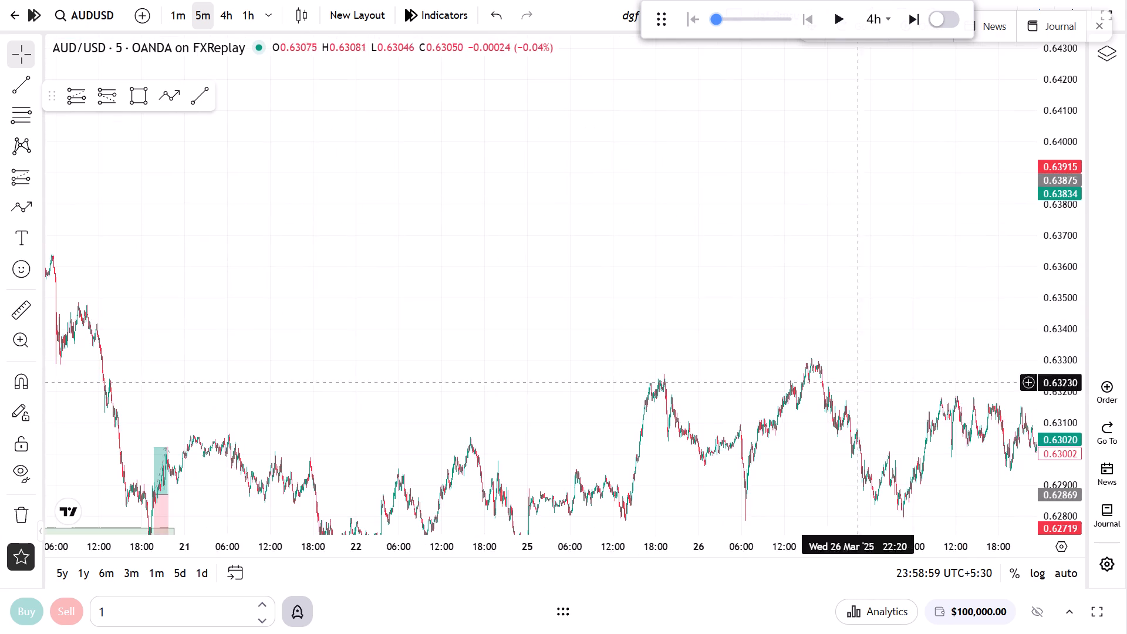
# Examine the 5m swings along the drawn path from mid-March back to the early-March lows.
pyautogui.moveTo(589, 339); pyautogui.dragTo(1126, 296)
pyautogui.moveTo(772, 301); pyautogui.dragTo(1126, 386)
pyautogui.moveTo(432, 336); pyautogui.dragTo(911, 321)
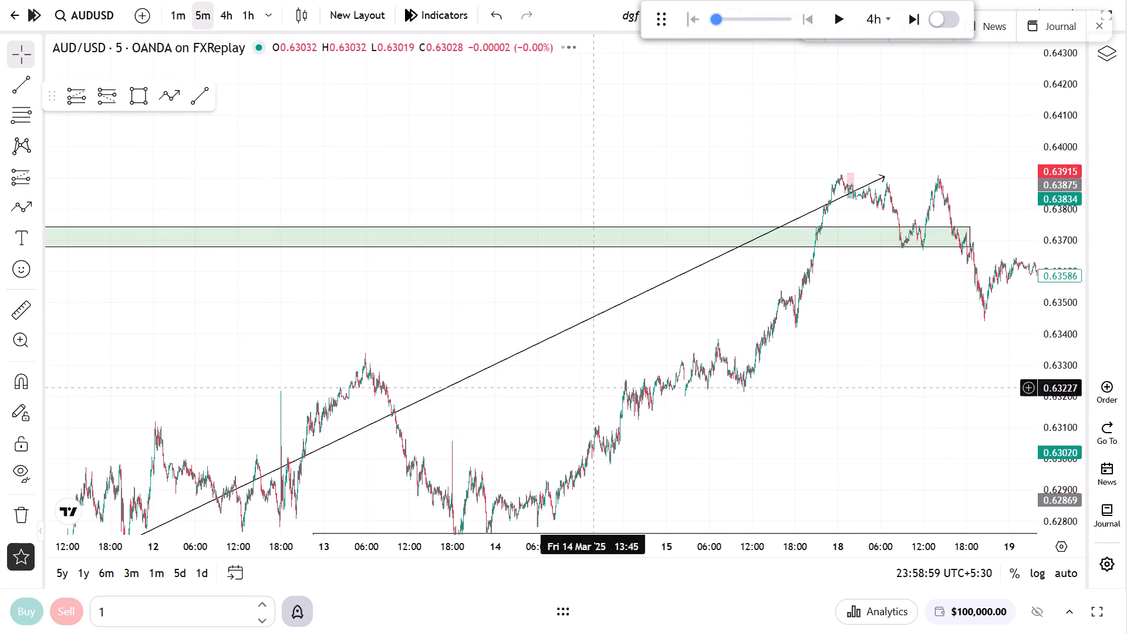
pyautogui.moveTo(570, 406); pyautogui.dragTo(888, 296)
pyautogui.moveTo(636, 370); pyautogui.dragTo(920, 272)
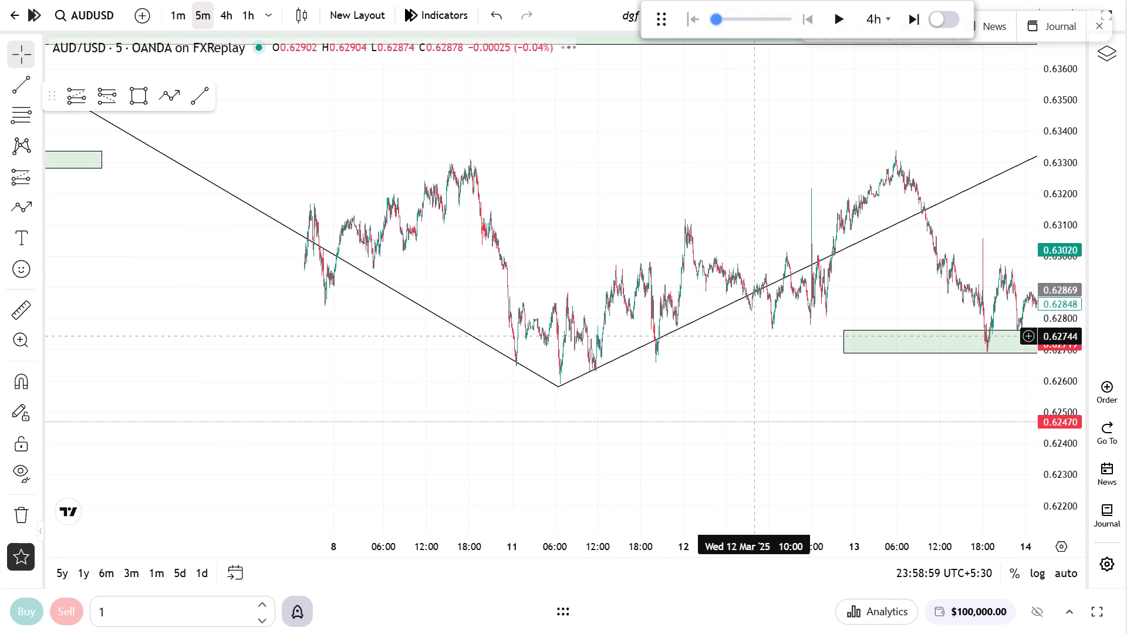
pyautogui.moveTo(482, 303); pyautogui.dragTo(823, 405)
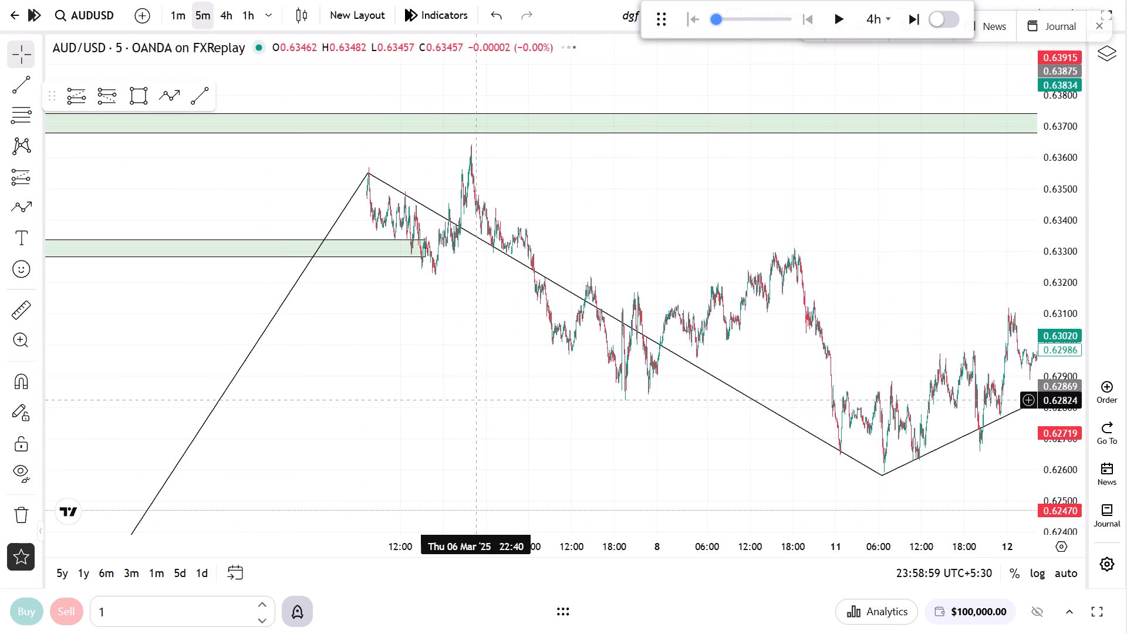
pyautogui.moveTo(477, 400); pyautogui.dragTo(845, 352)
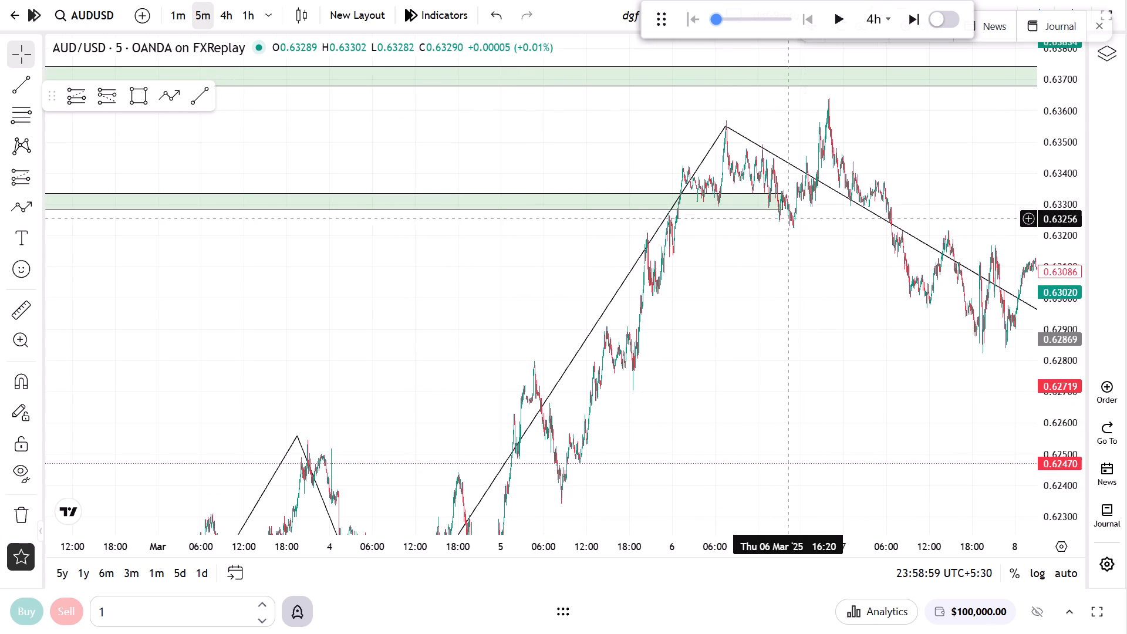
pyautogui.moveTo(808, 366); pyautogui.dragTo(797, 430)
pyautogui.moveTo(1065, 447); pyautogui.dragTo(1082, 160)
pyautogui.scroll(5, 778, 299)
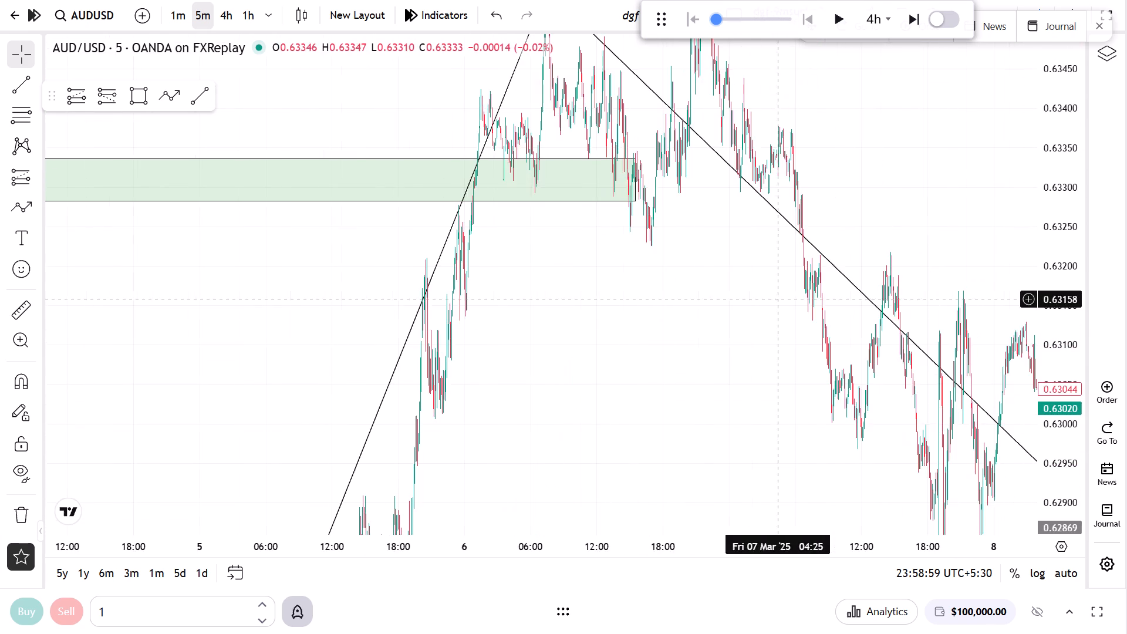
pyautogui.moveTo(636, 292); pyautogui.dragTo(583, 456)
pyautogui.scroll(3, 636, 390)
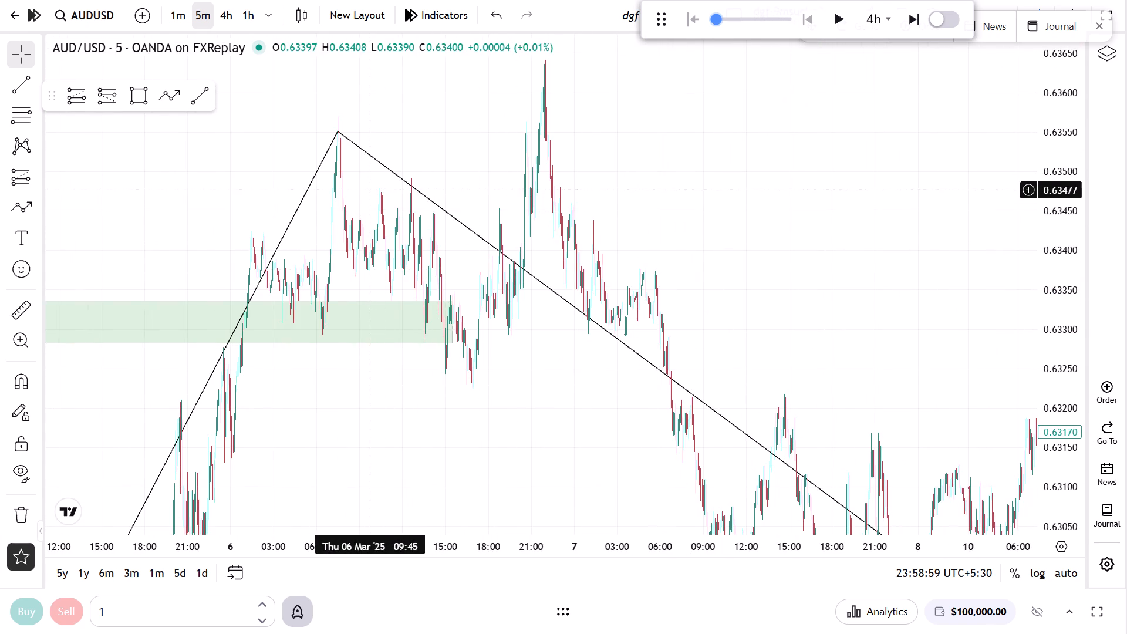
pyautogui.moveTo(457, 435); pyautogui.dragTo(939, 156)
pyautogui.moveTo(597, 333); pyautogui.dragTo(887, 134)
pyautogui.moveTo(646, 323); pyautogui.dragTo(799, 70)
pyautogui.moveTo(722, 236); pyautogui.dragTo(898, 18)
pyautogui.moveTo(677, 214); pyautogui.dragTo(808, 142)
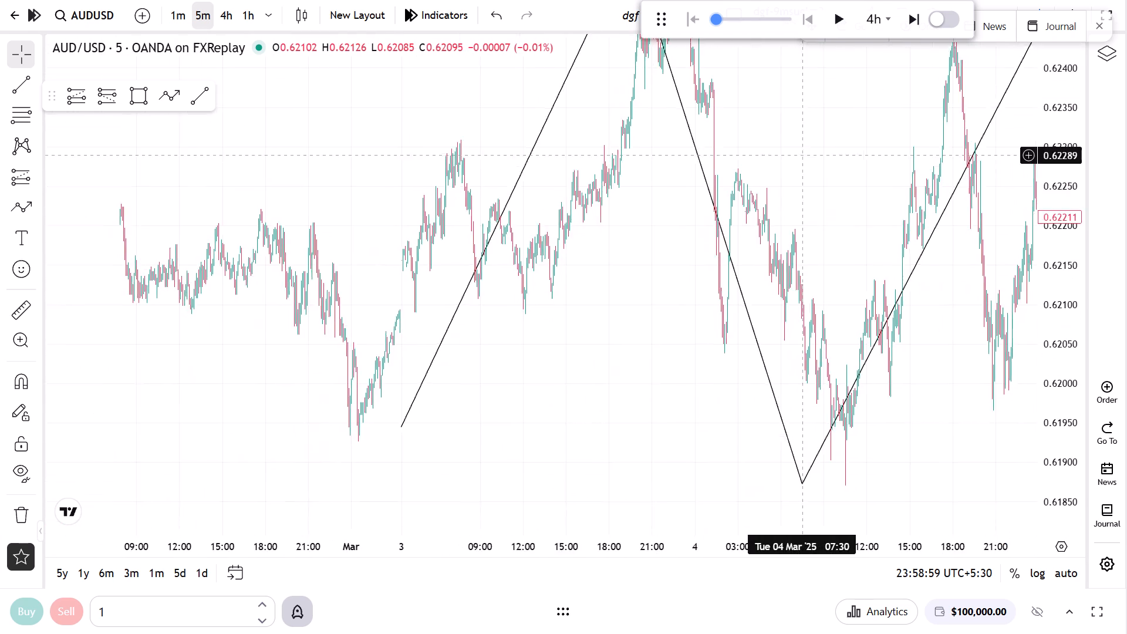
pyautogui.moveTo(808, 142); pyautogui.dragTo(924, 319)
pyautogui.moveTo(465, 233); pyautogui.dragTo(694, 361)
pyautogui.moveTo(706, 303); pyautogui.dragTo(576, 330)
# Switch the chart to 1h and open the object tree of the chart's drawings.
pyautogui.click(248, 19)
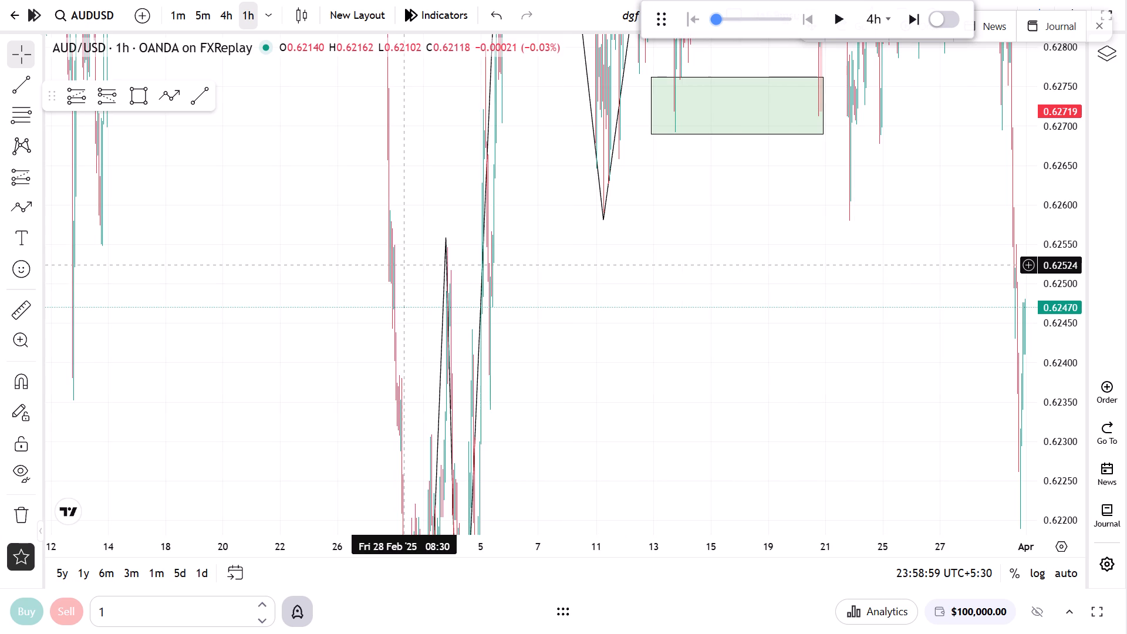
pyautogui.click(1106, 52)
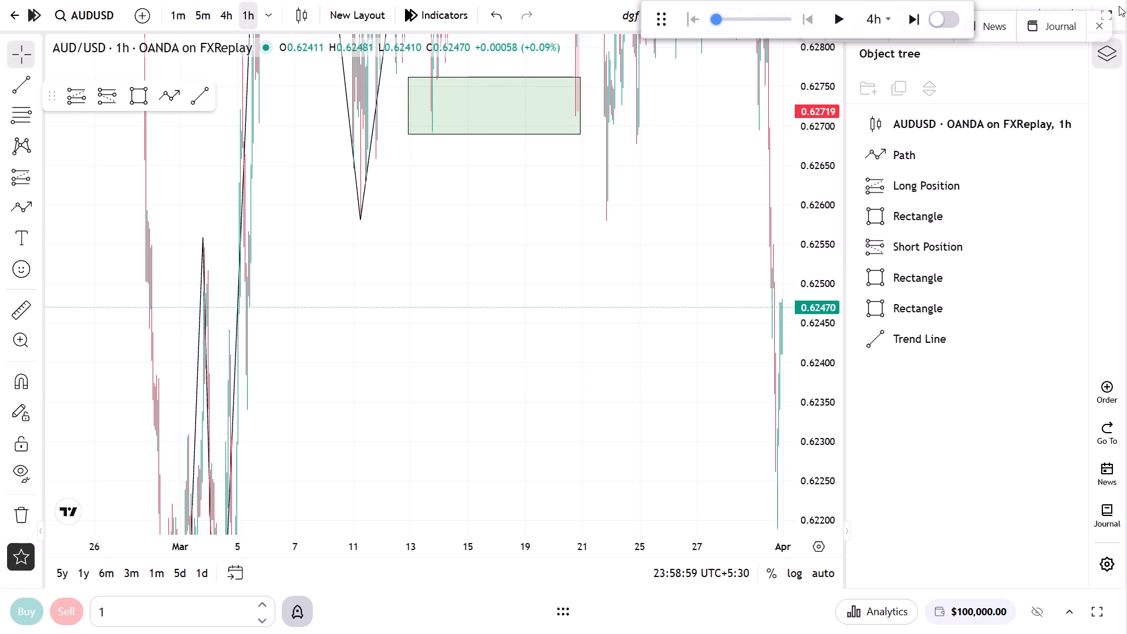
pyautogui.click(711, 233)
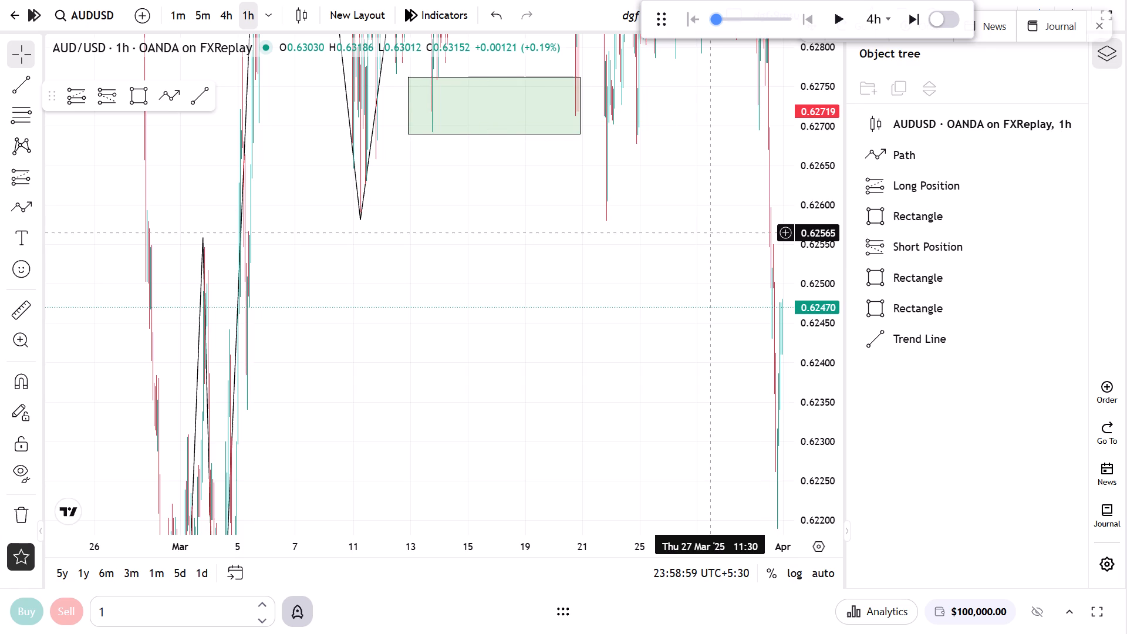
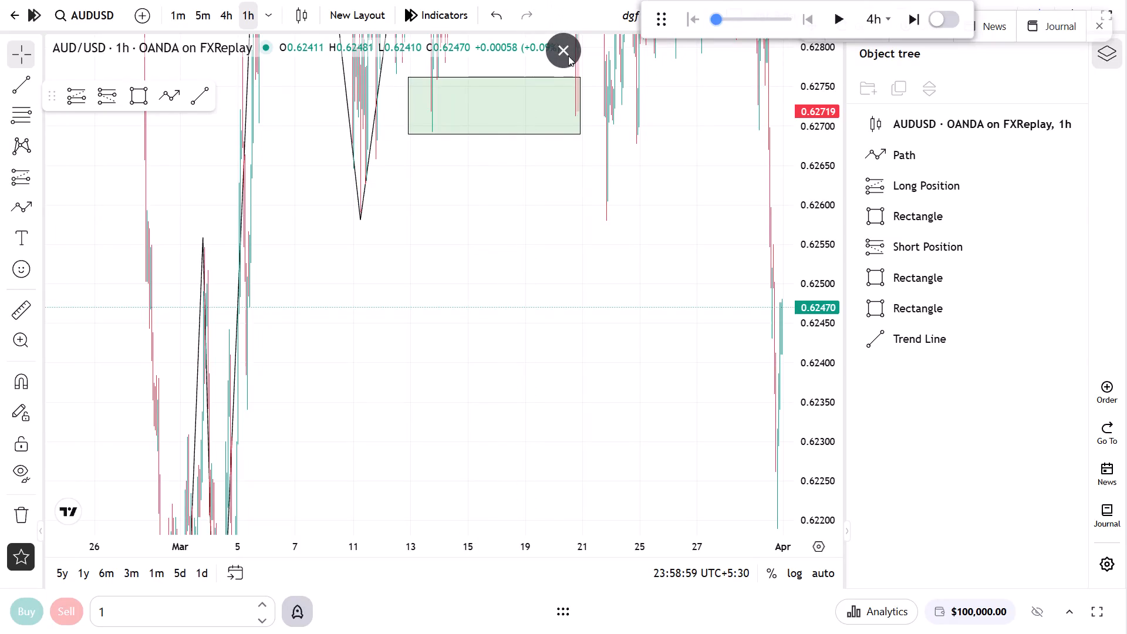
# Exit the full-screen view of the backtesting chart.
pyautogui.click(568, 56)
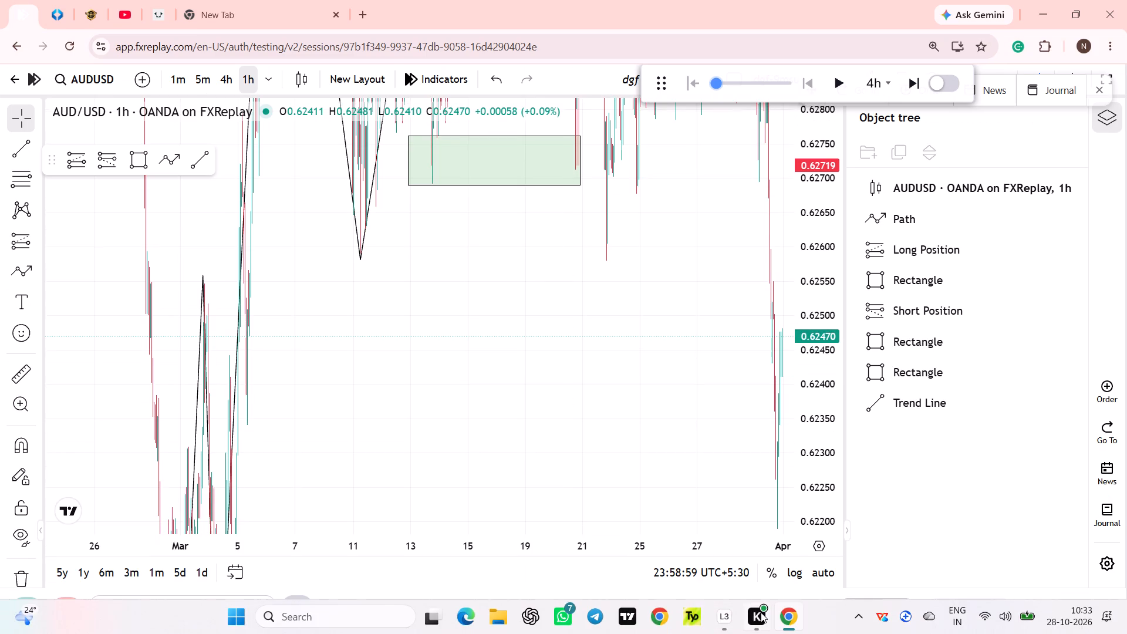
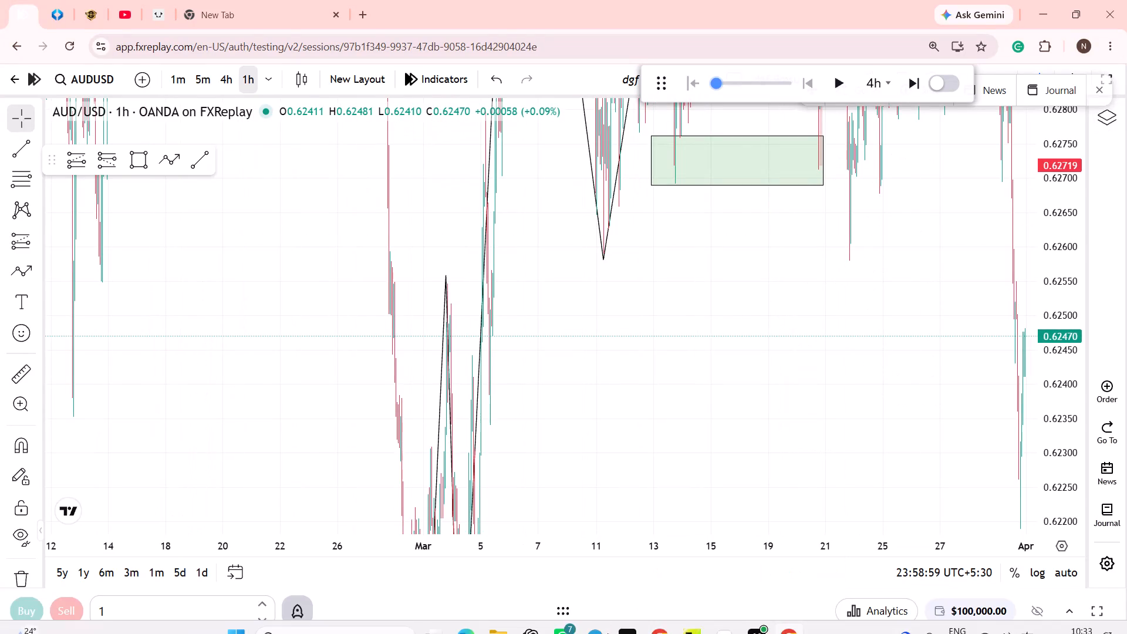
# Switch to Loggy3 and show the recording sessions overview by month instead of by pay period.
pyautogui.click(721, 613)
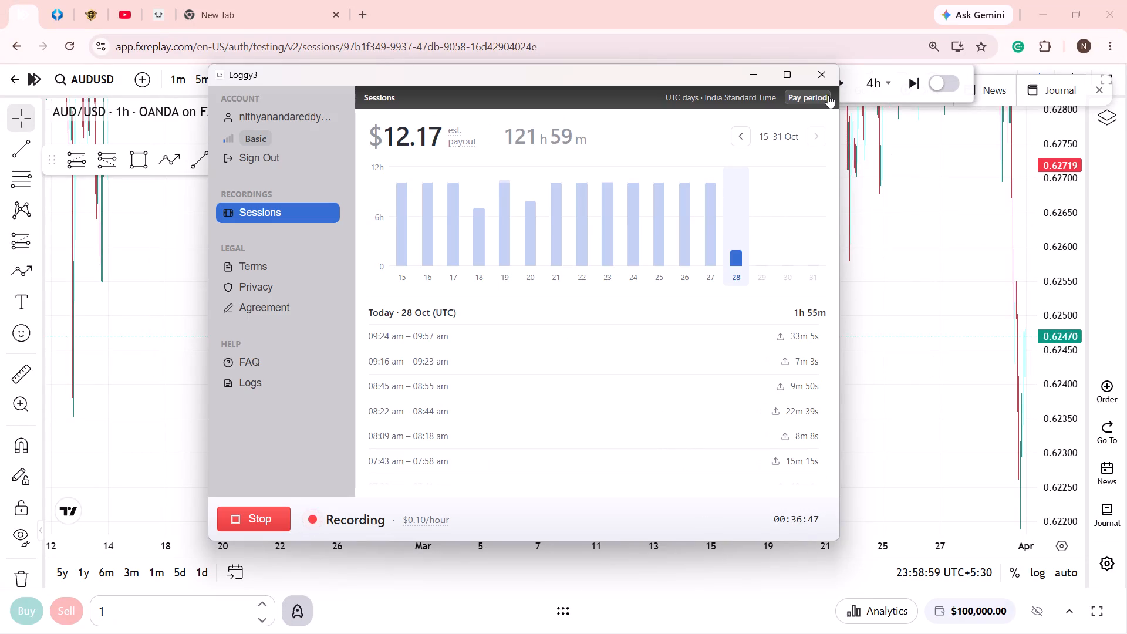
pyautogui.click(827, 95)
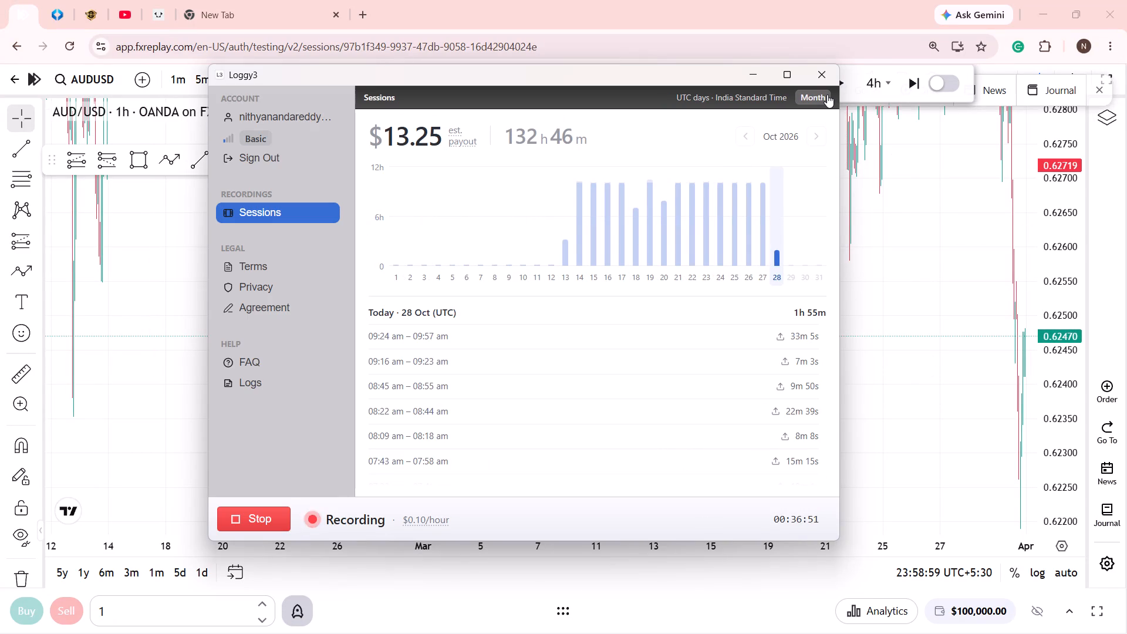
# Stop the current Loggy3 recording and start a new one.
pyautogui.click(249, 525)
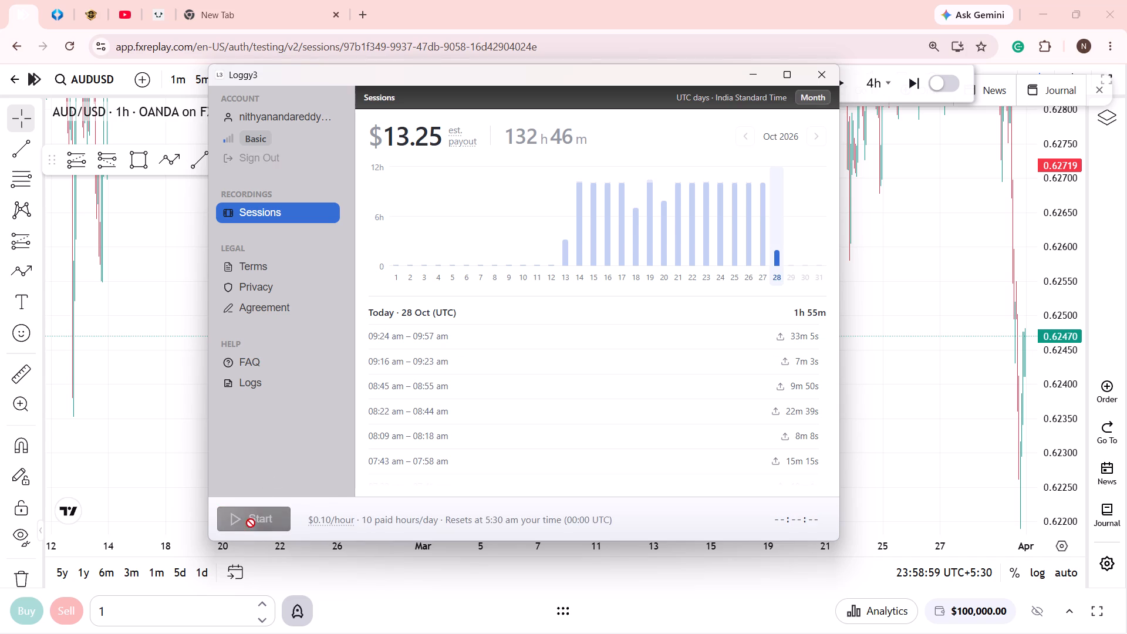
pyautogui.click(252, 522)
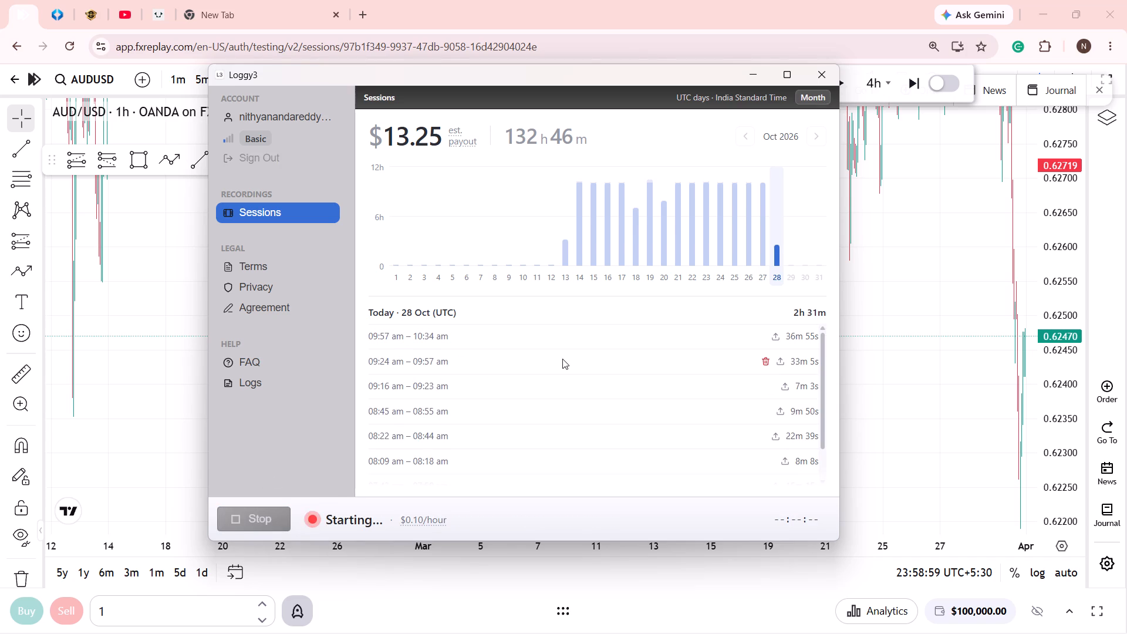
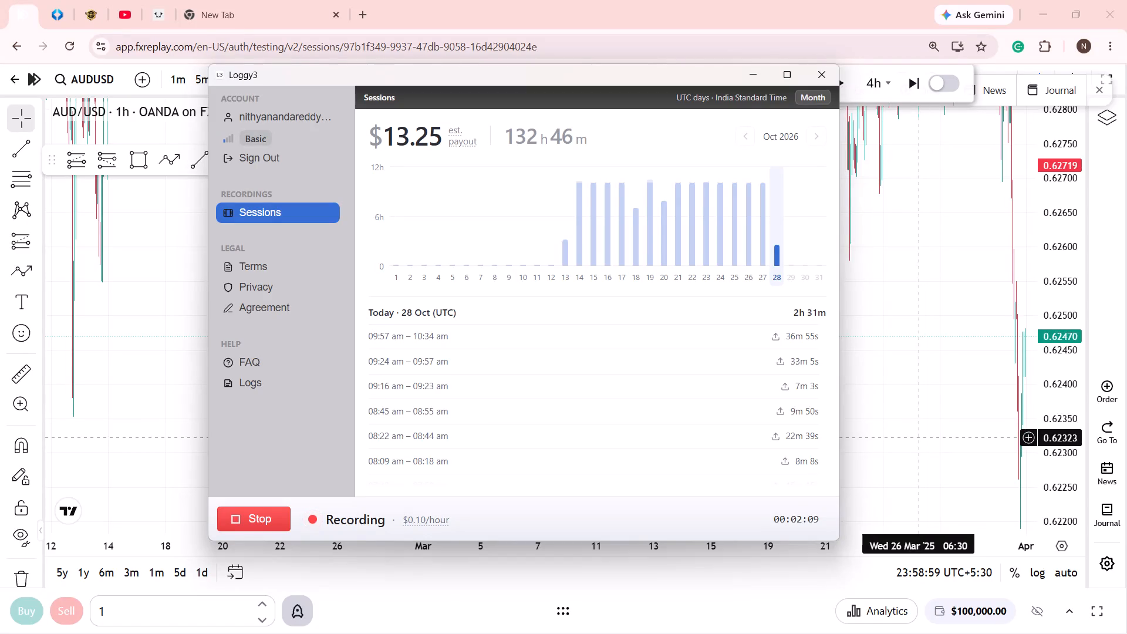
# Return to the FX Replay chart and close the floating bar that holds News and Journal.
pyautogui.click(949, 329)
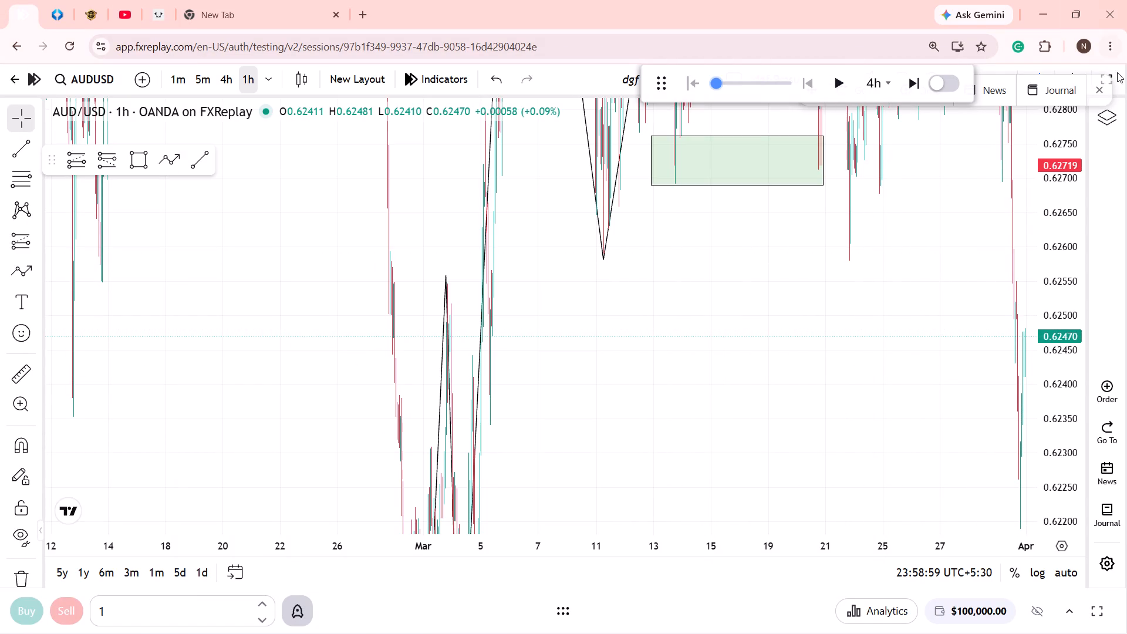
pyautogui.click(1094, 92)
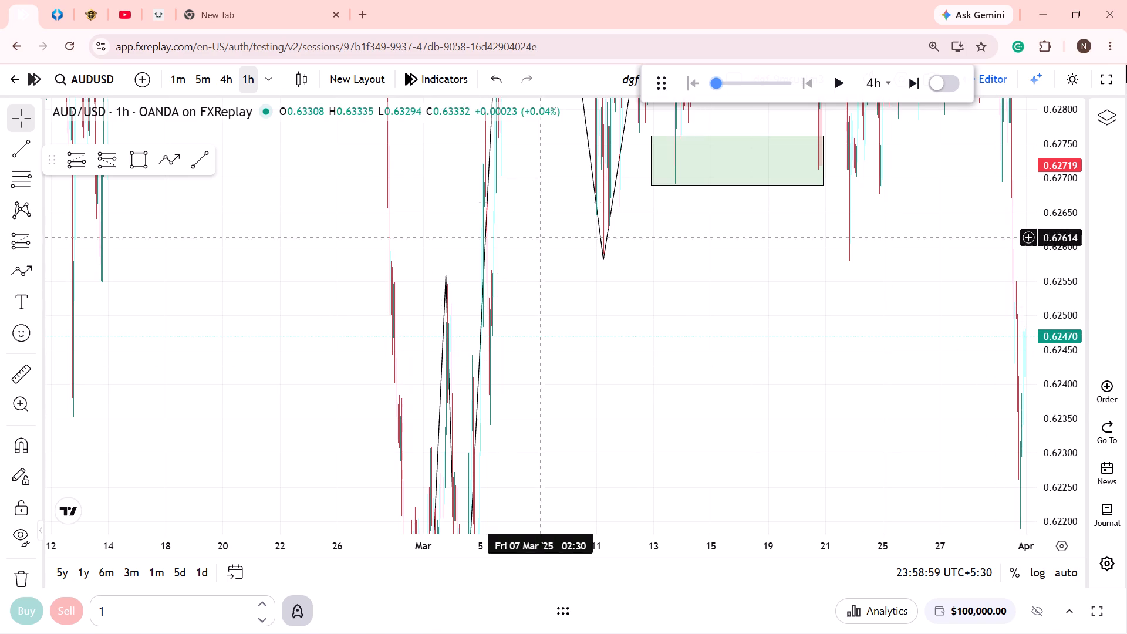
# Switch to the Vest Markets page and review the funded account steps and the Claim Your Capital evaluation account plans.
pyautogui.click(158, 5)
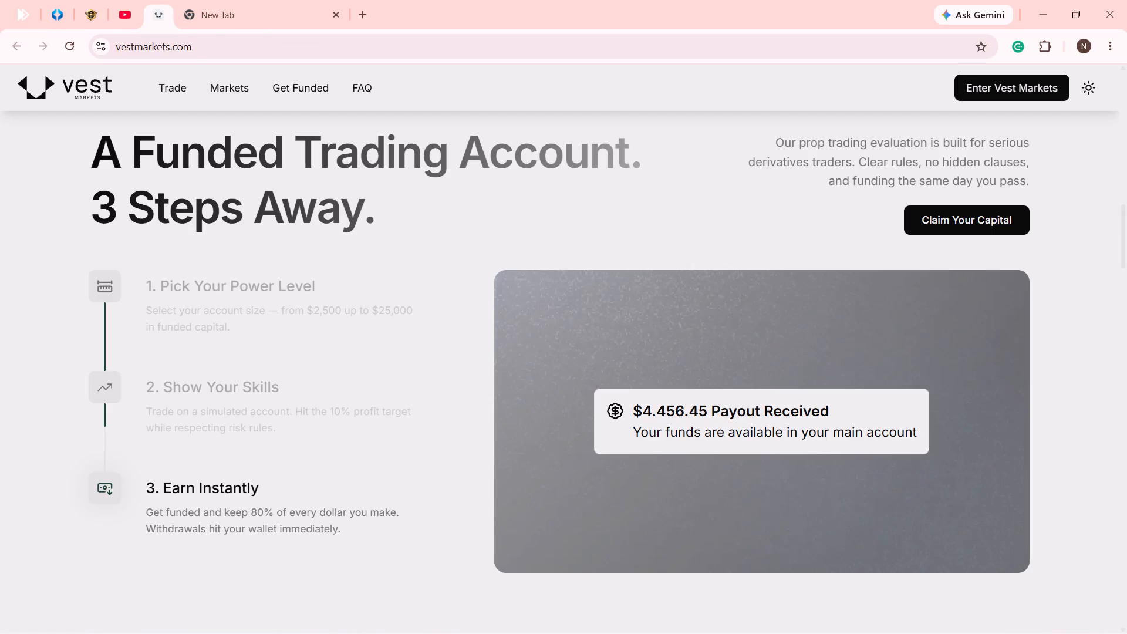
pyautogui.scroll(6, 516, 454)
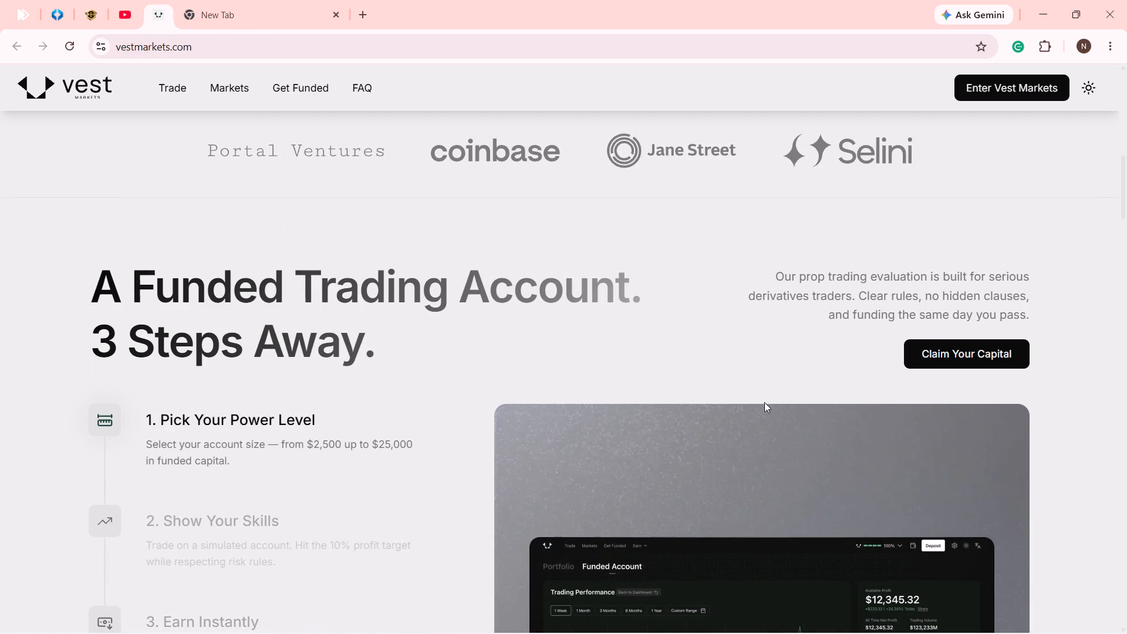
pyautogui.scroll(13, 695, 438)
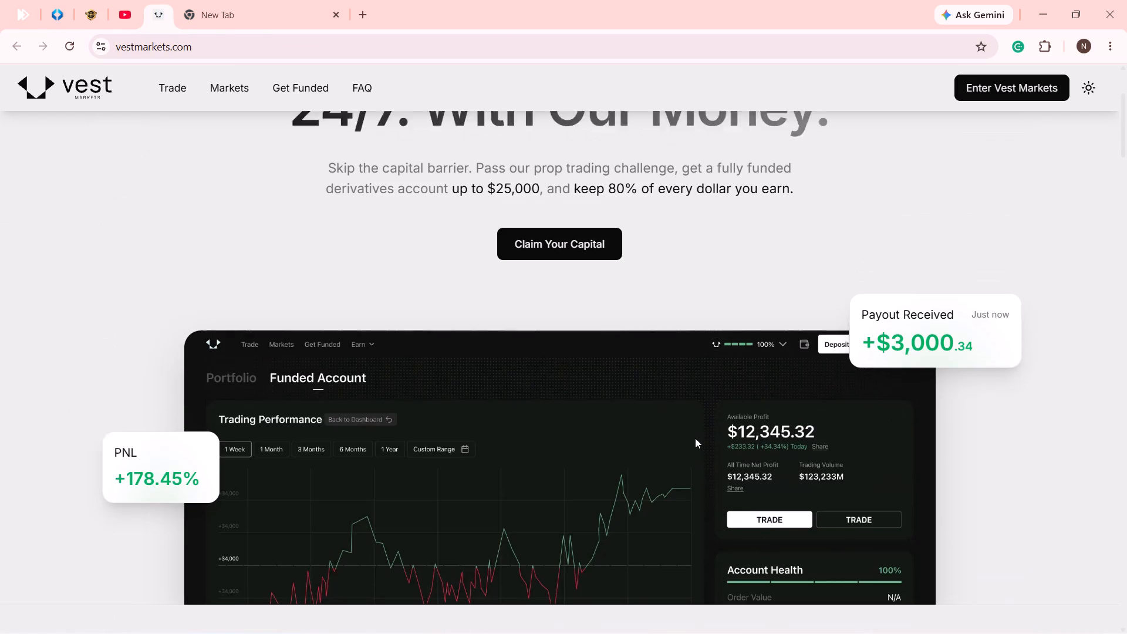
pyautogui.scroll(6, 695, 438)
pyautogui.scroll(-11, 695, 438)
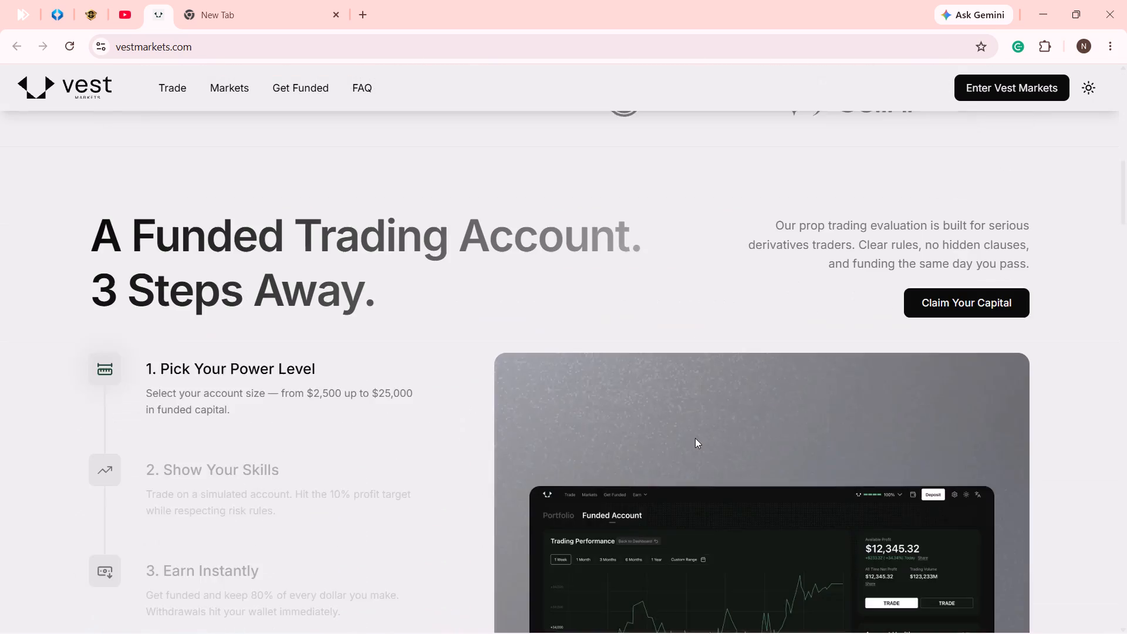
pyautogui.scroll(-12, 698, 438)
pyautogui.scroll(6, 698, 438)
pyautogui.scroll(-12, 698, 438)
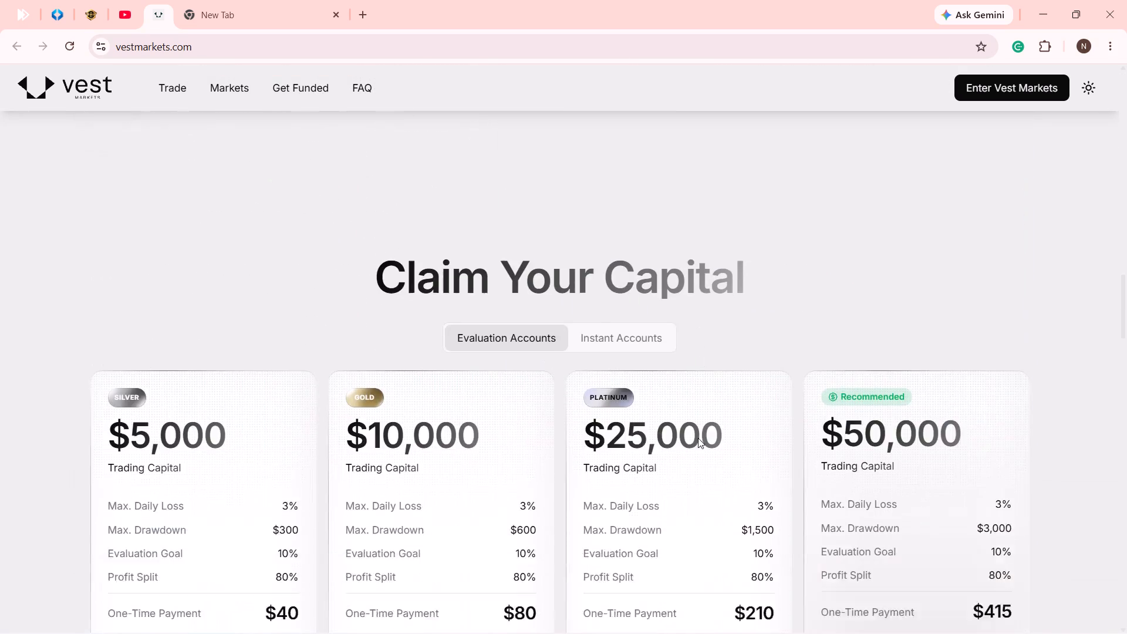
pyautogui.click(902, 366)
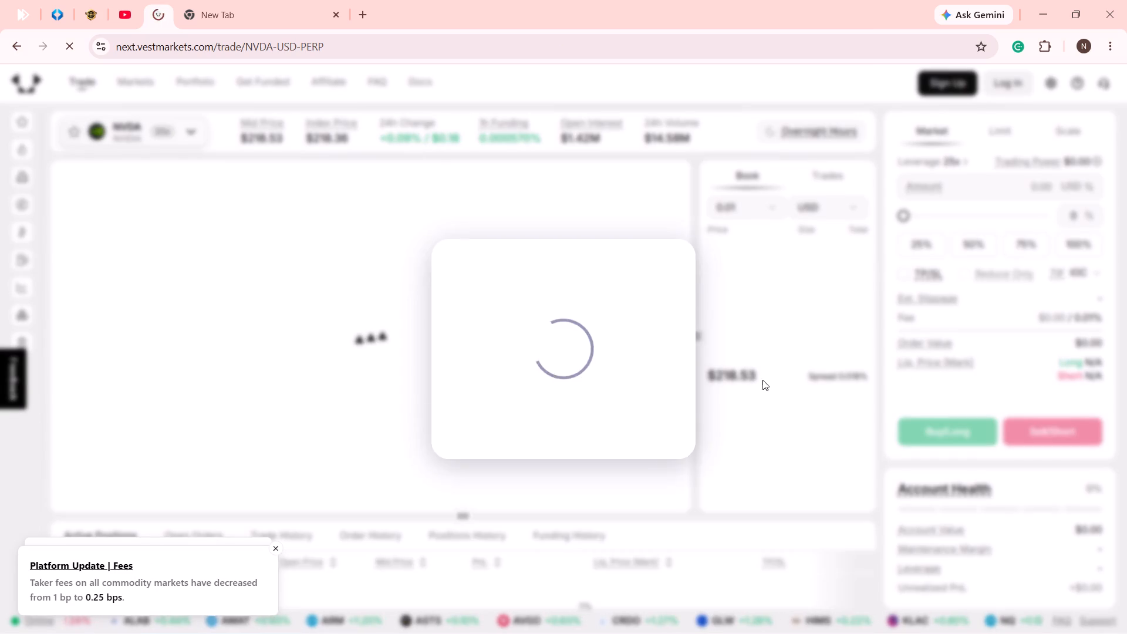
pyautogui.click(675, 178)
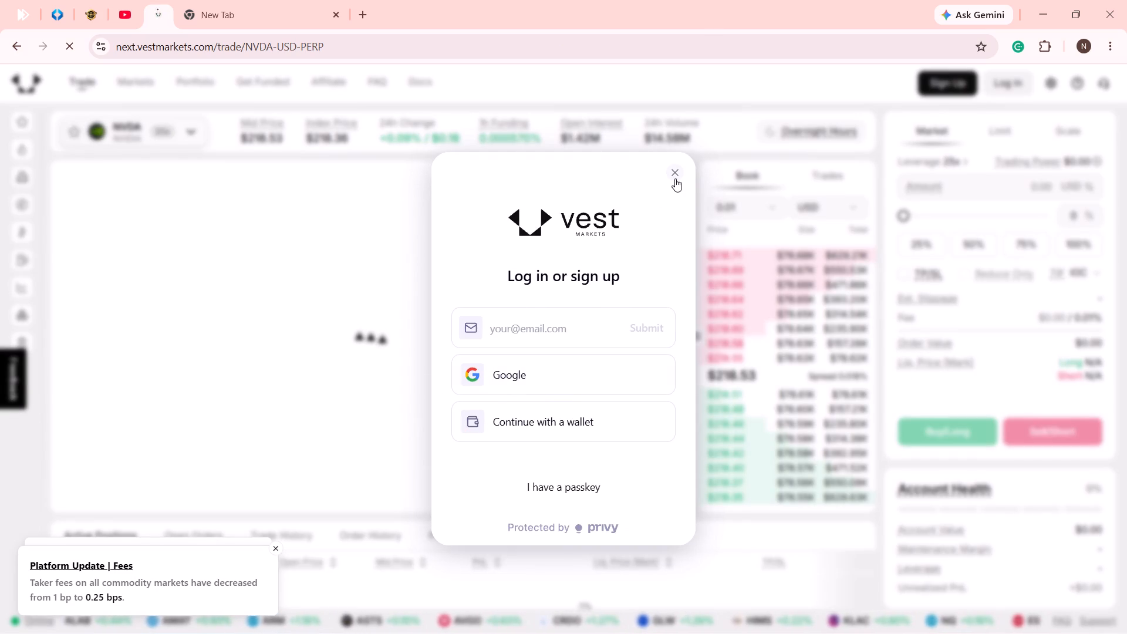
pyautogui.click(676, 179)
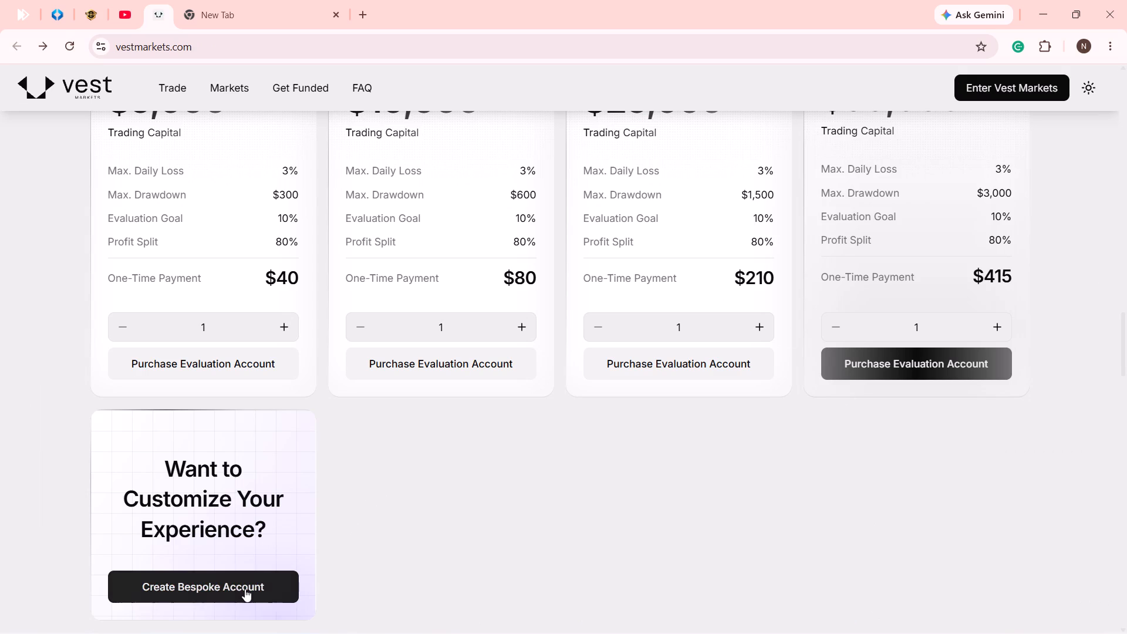
# Open the bespoke account builder and compare the 1-Step, Instant and 2-Step evaluation types for a $10,000 account, ending on 1-Step.
pyautogui.click(245, 589)
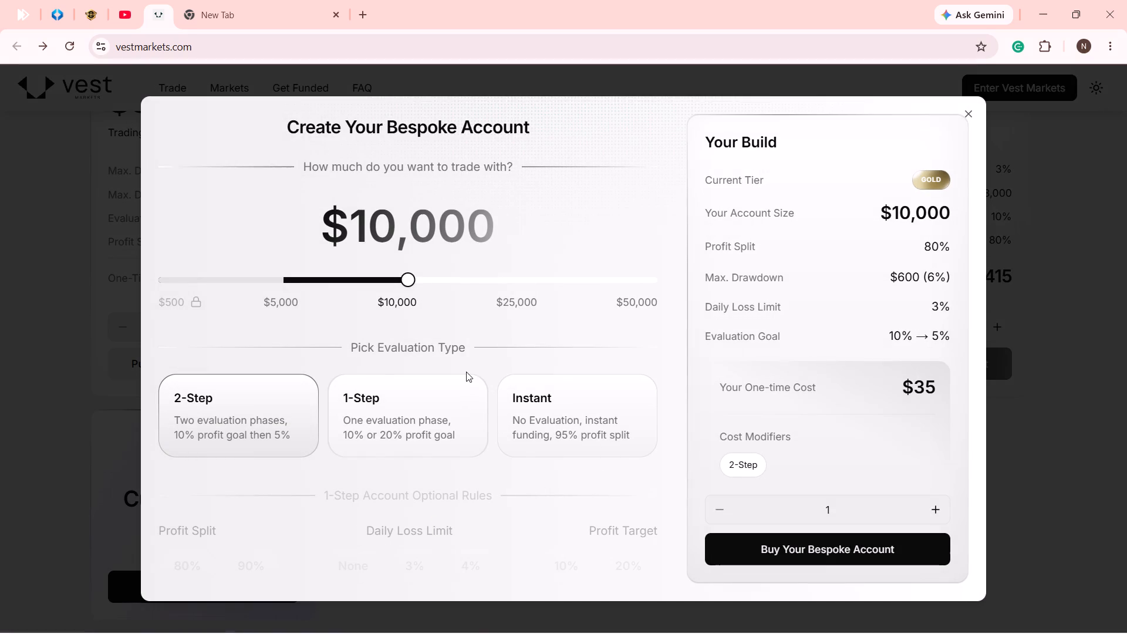
pyautogui.click(443, 407)
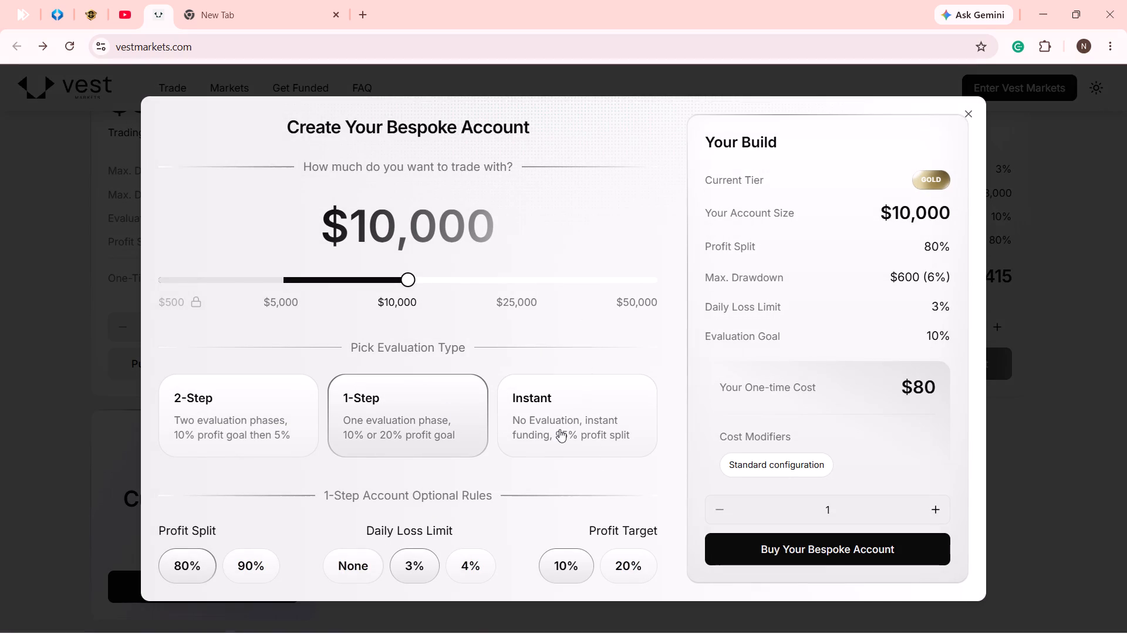
pyautogui.click(541, 430)
pyautogui.click(252, 429)
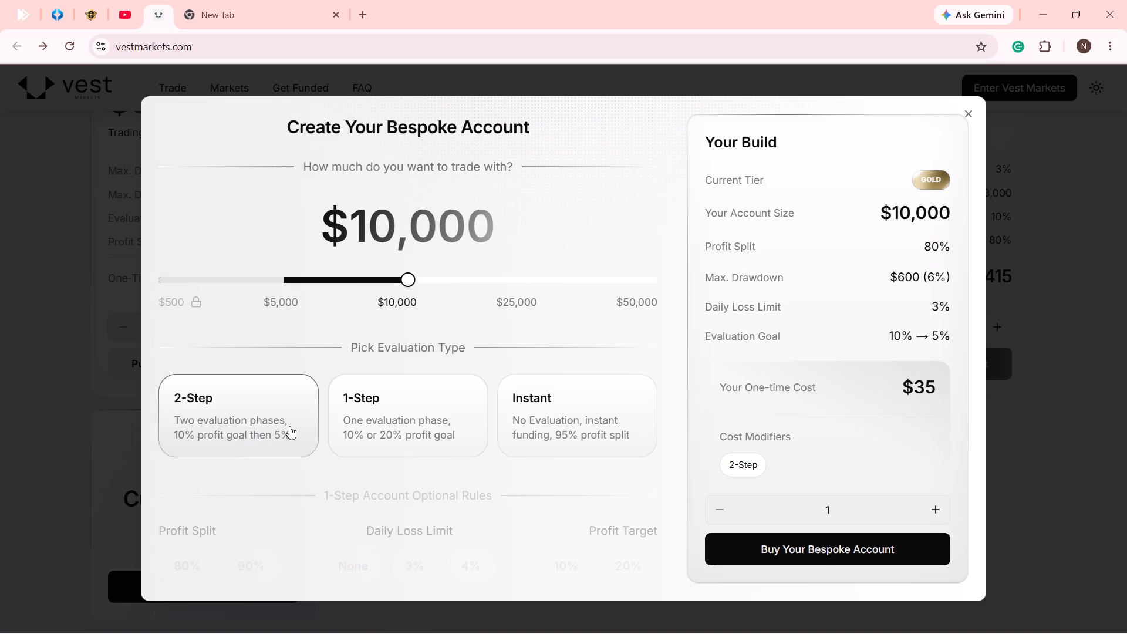
pyautogui.click(400, 436)
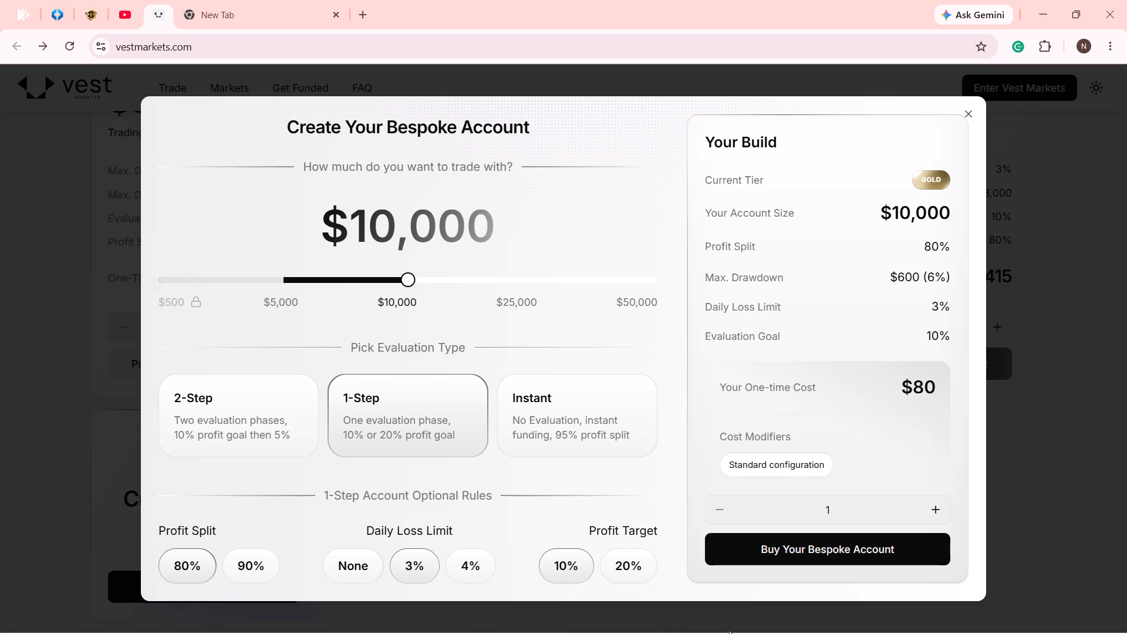
# Switch to Loggy3 to check the recording session, and return to the bespoke account builder in the browser.
pyautogui.click(728, 616)
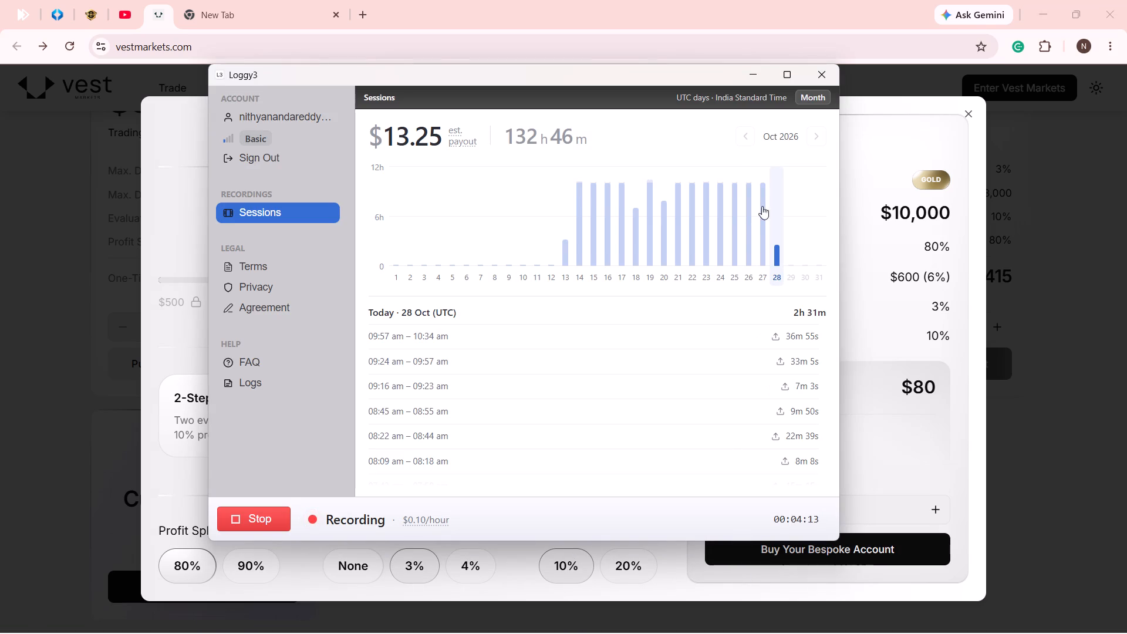
pyautogui.click(1058, 244)
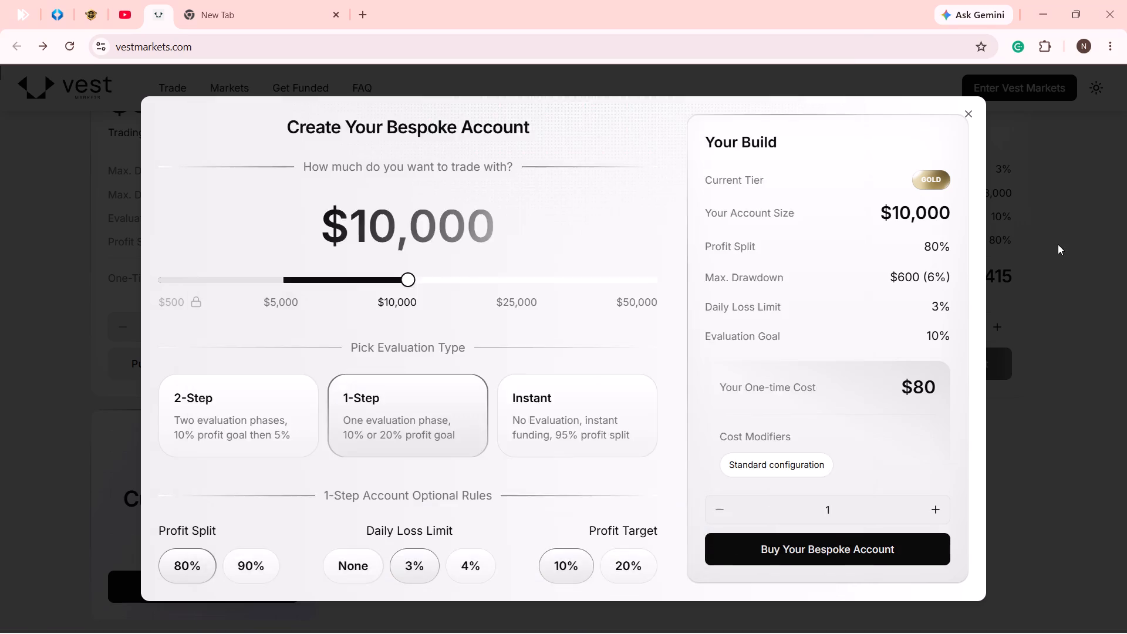
# Show the Instant Accounts under Claim Your Capital and examine their drawdown, profit split and one-time payment terms.
pyautogui.scroll(5, 678, 468)
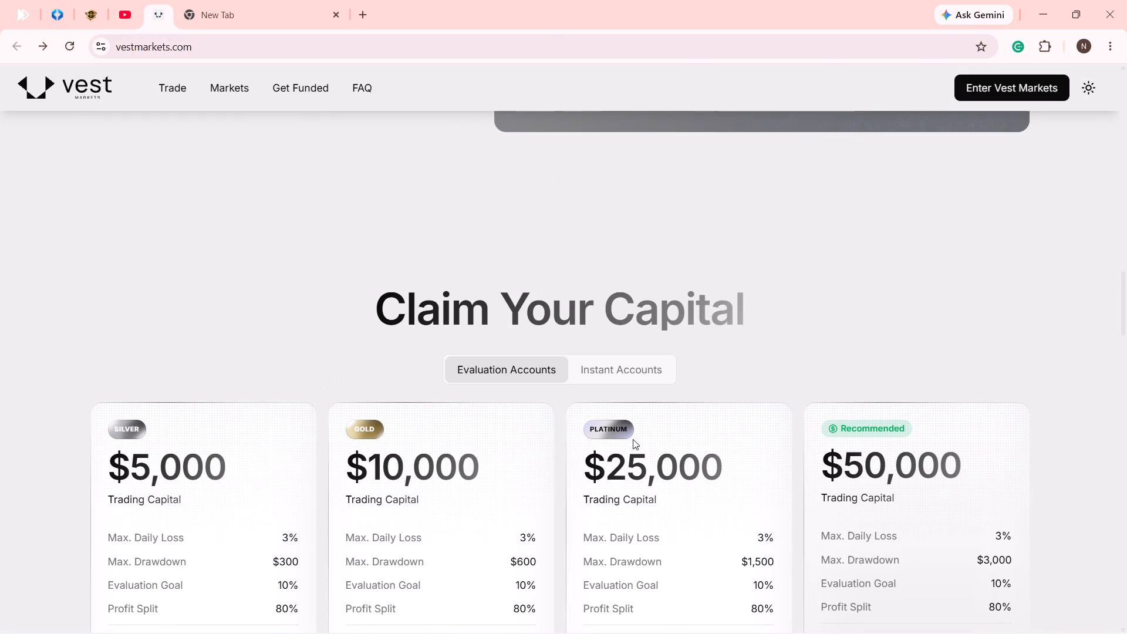
pyautogui.click(608, 365)
pyautogui.scroll(-3, 610, 366)
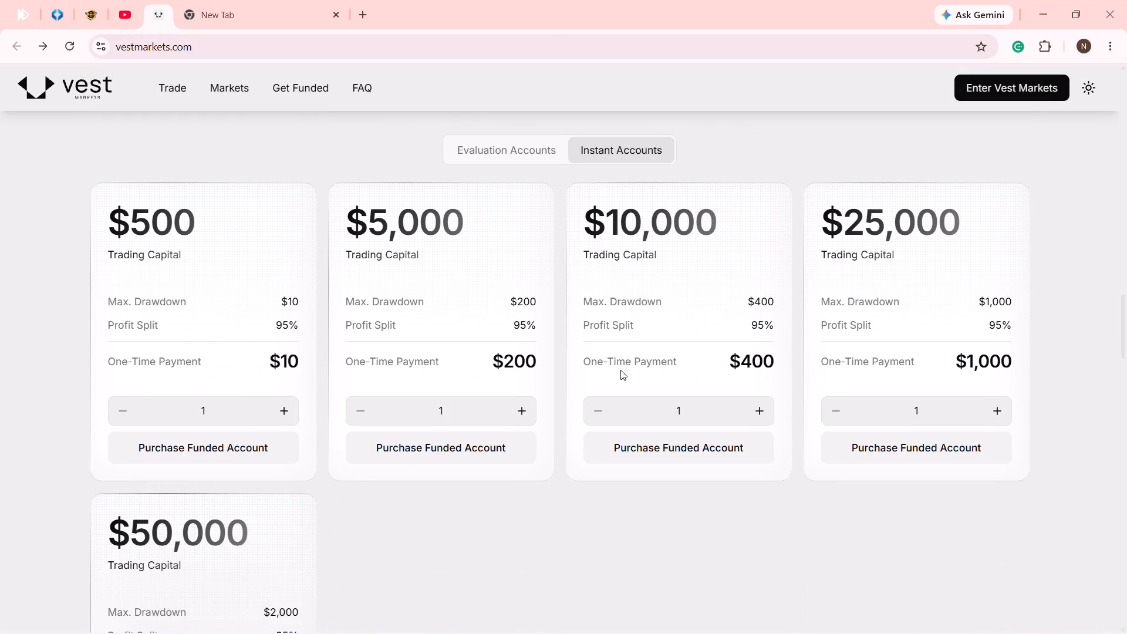
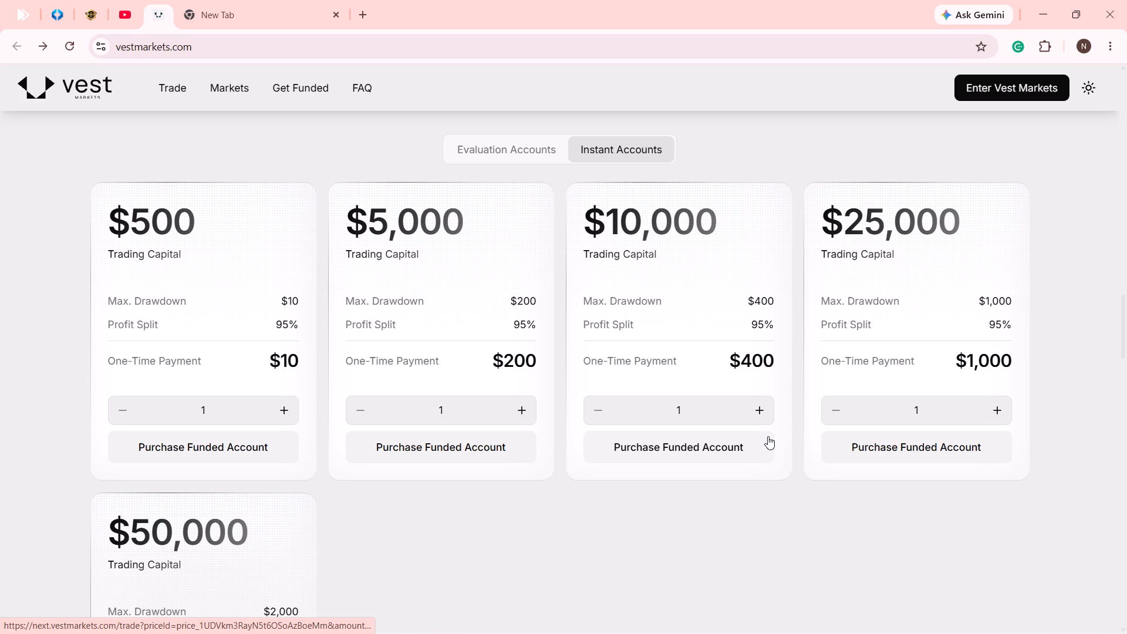
# Review the Vest Markets landing page's funded account steps, headline offer, sample trading dashboard and list of backers.
pyautogui.scroll(13, 686, 402)
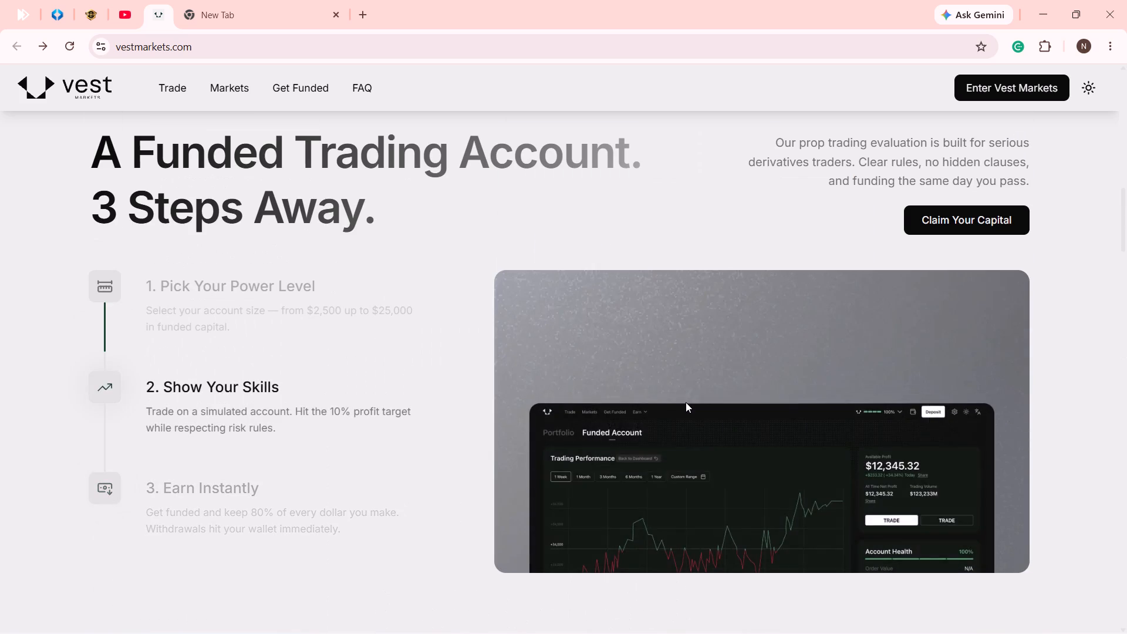
pyautogui.scroll(3, 686, 402)
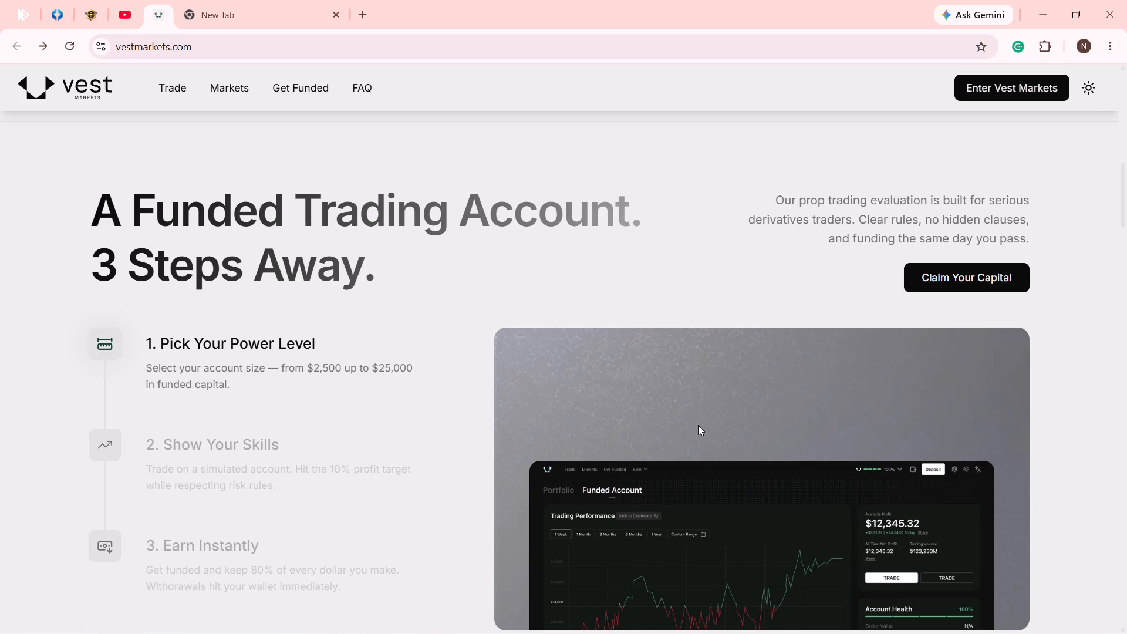
pyautogui.scroll(18, 677, 412)
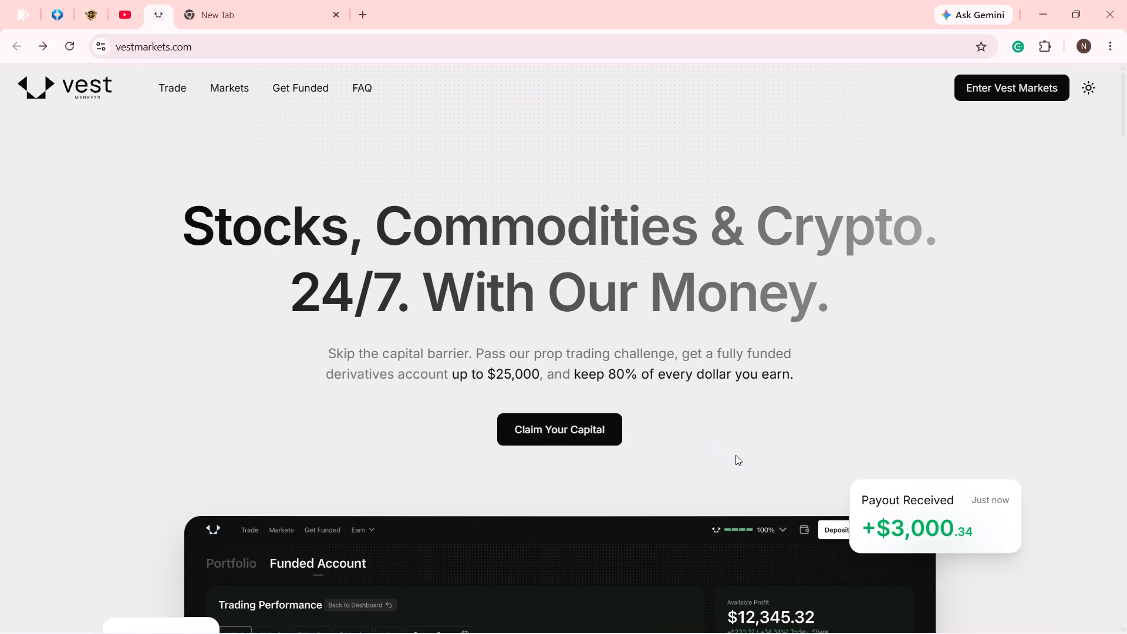
pyautogui.scroll(-4, 748, 444)
pyautogui.scroll(3, 748, 444)
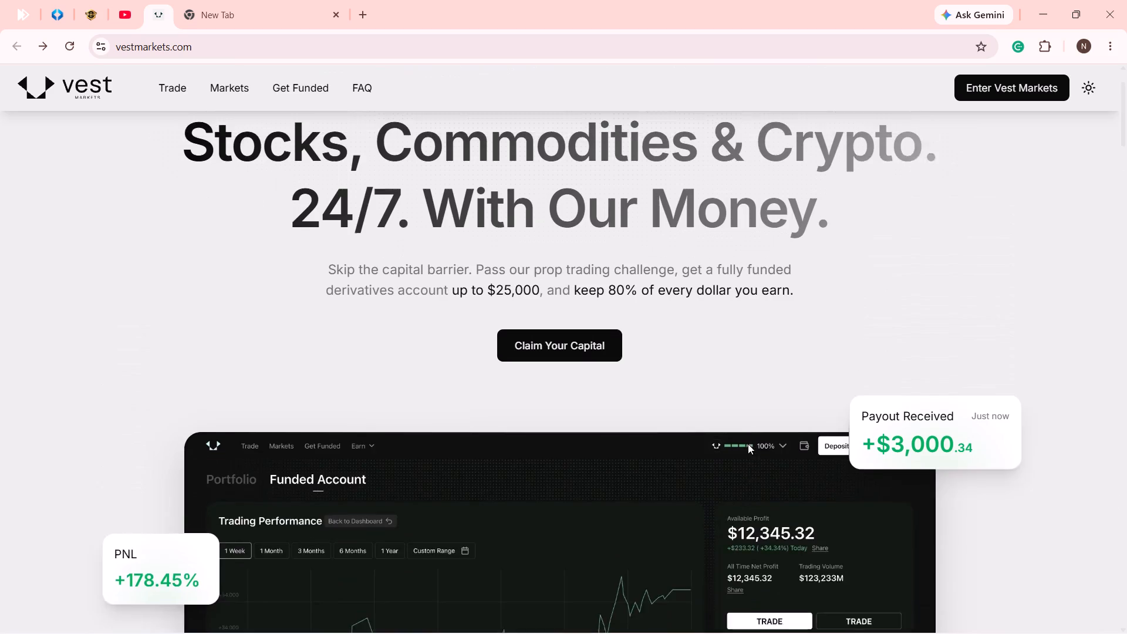
pyautogui.scroll(1, 748, 444)
pyautogui.scroll(-11, 748, 444)
pyautogui.scroll(6, 748, 444)
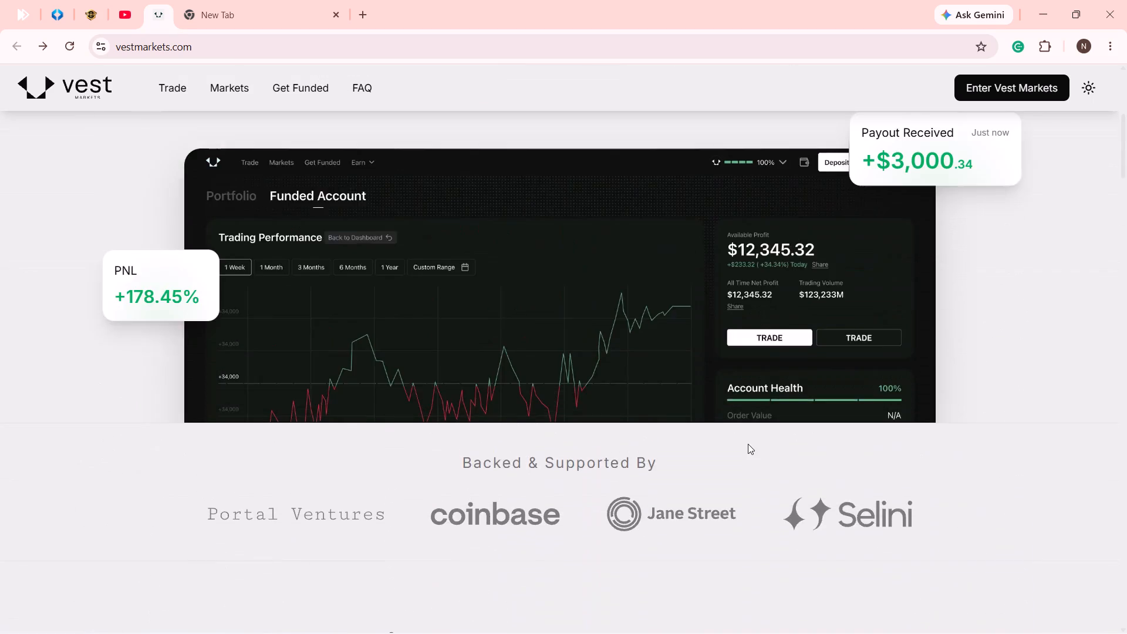
pyautogui.scroll(-3, 748, 444)
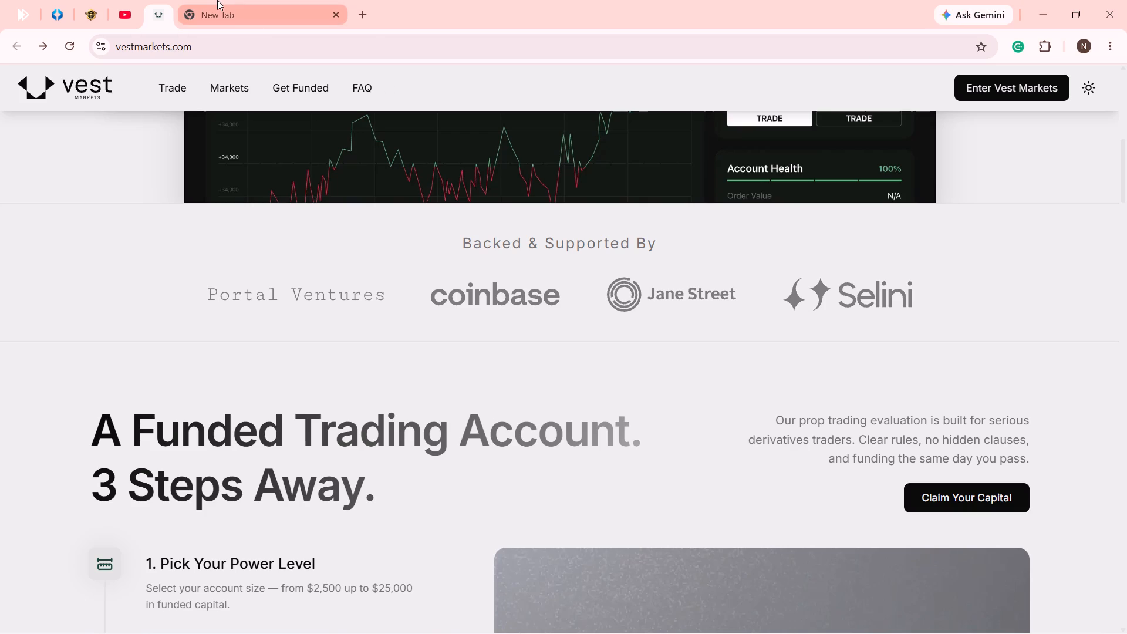
# Switch to YouTube, open the Home feed from the FX TEJ channel page, and browse the recommended videos.
pyautogui.click(124, 9)
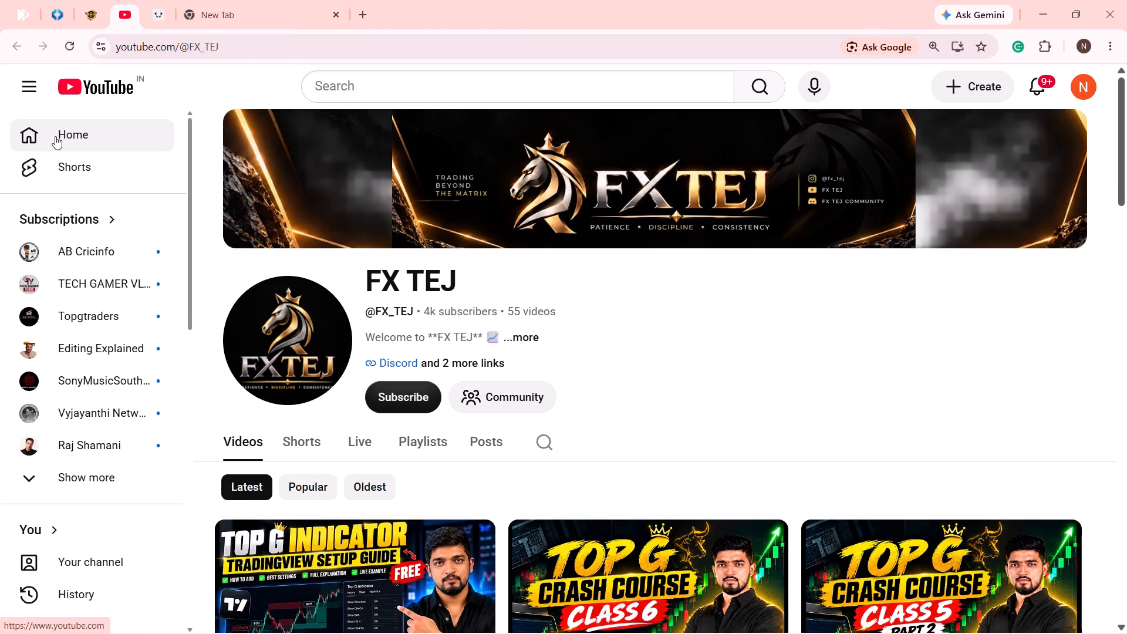
pyautogui.click(56, 136)
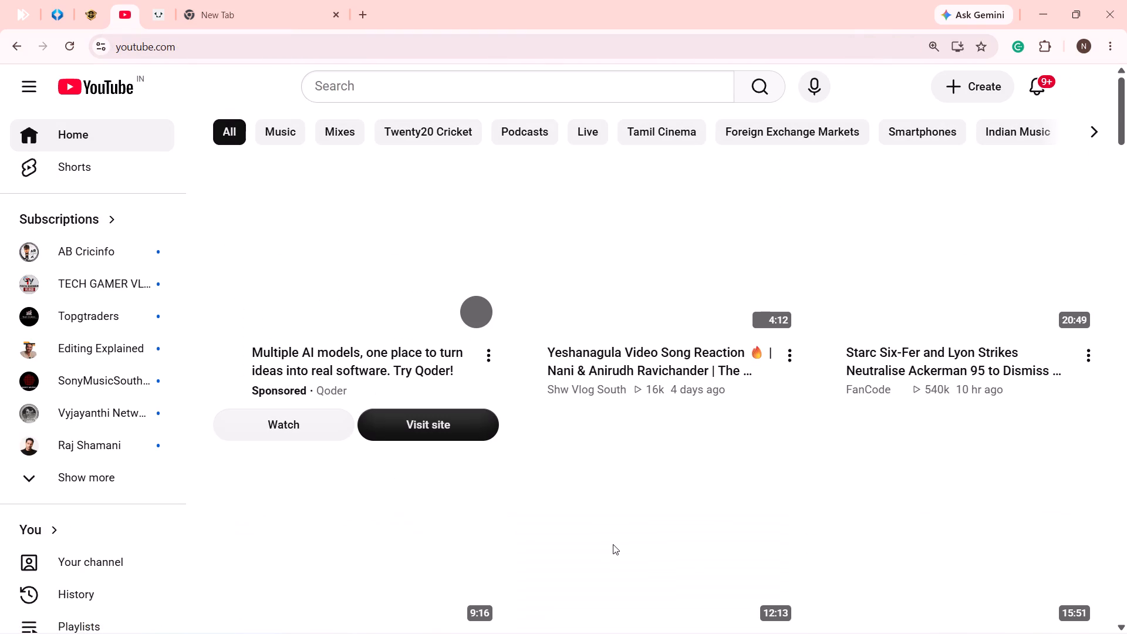
pyautogui.scroll(-1, 598, 538)
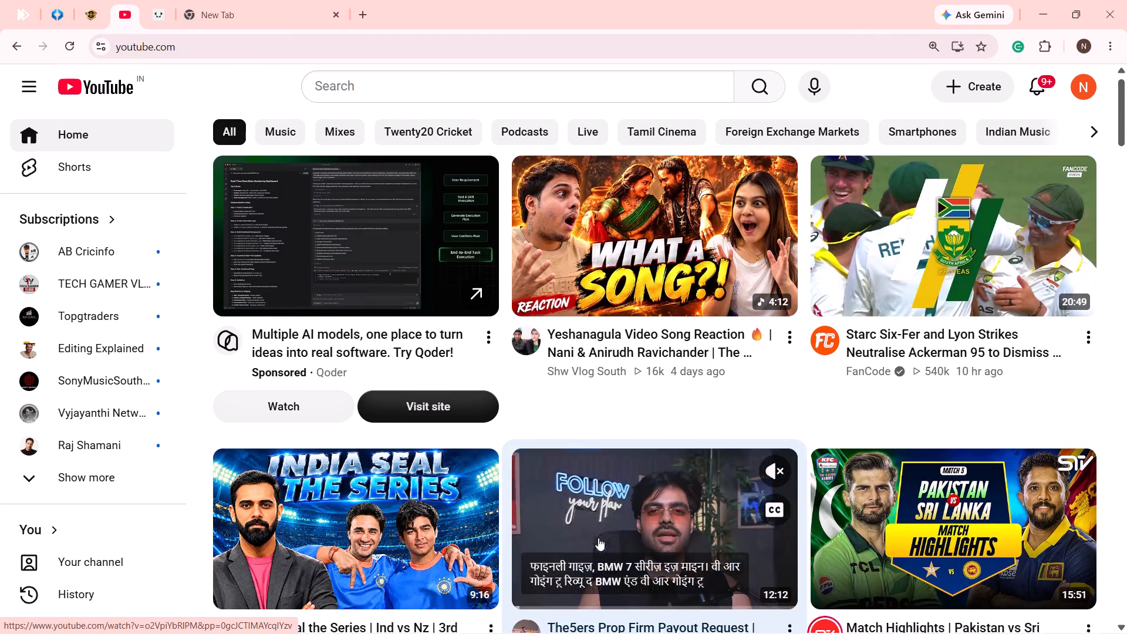
pyautogui.scroll(-3, 598, 538)
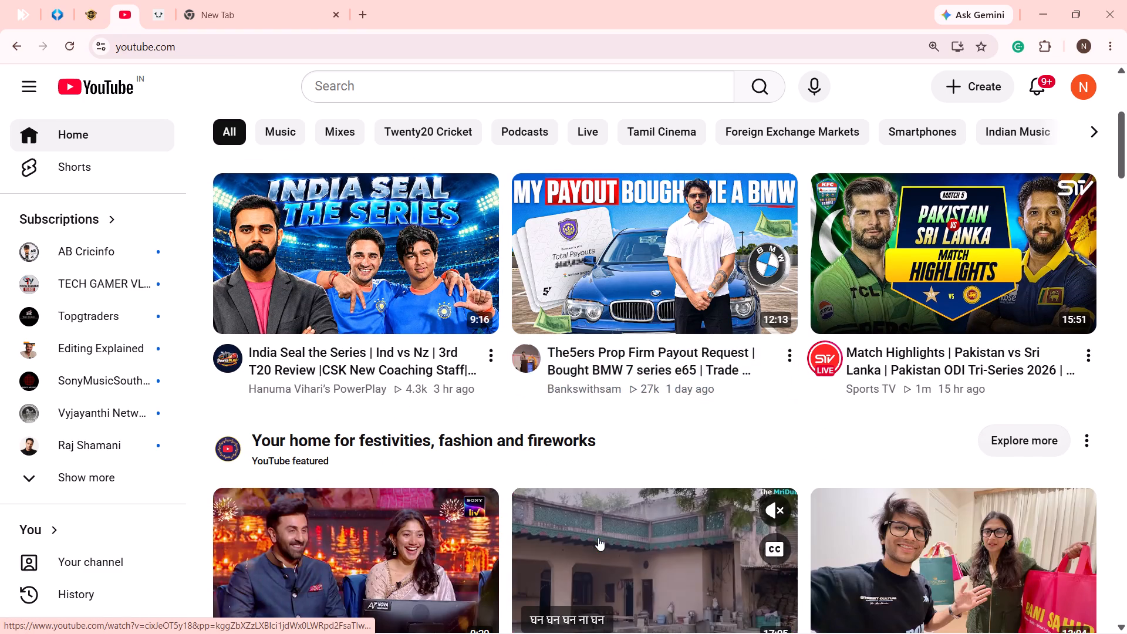
pyautogui.scroll(-3, 598, 538)
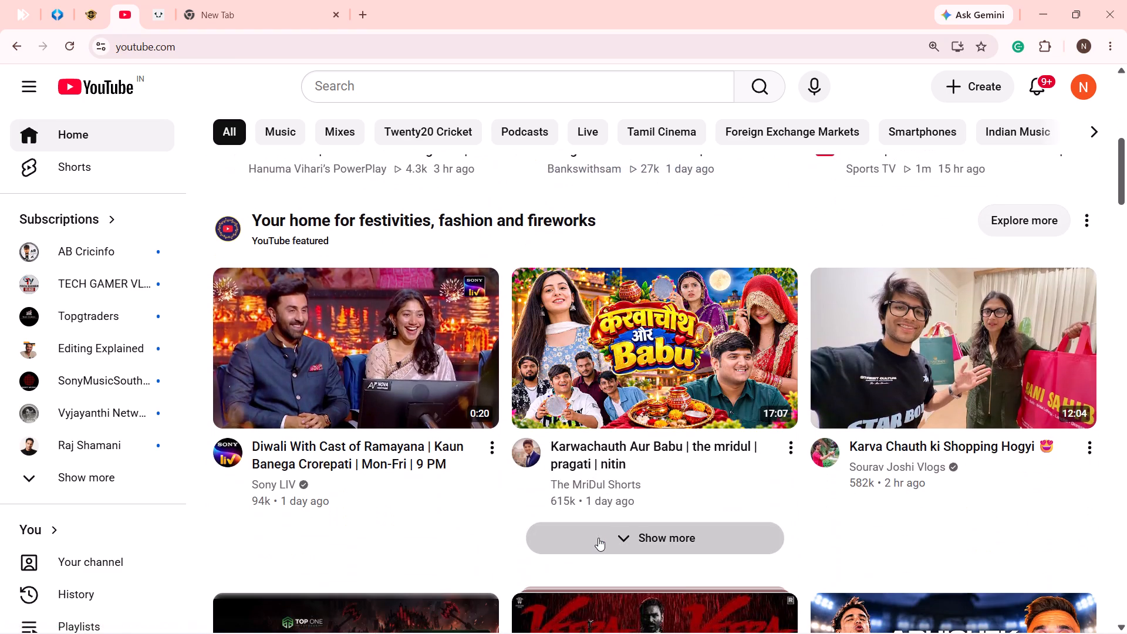
pyautogui.scroll(-7, 598, 538)
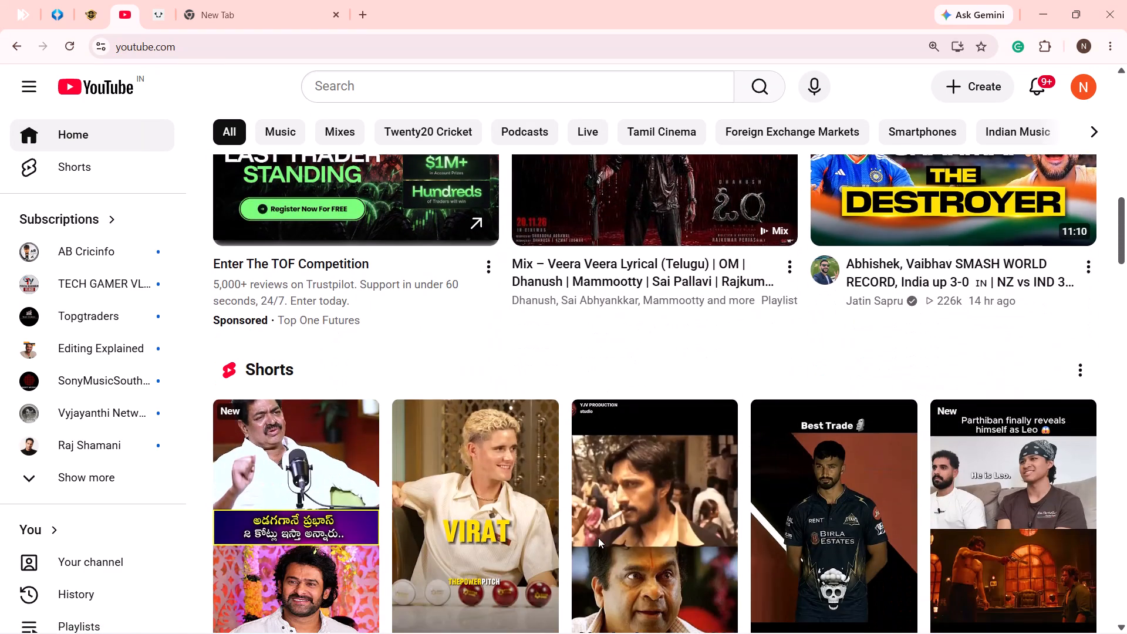
pyautogui.scroll(3, 598, 538)
pyautogui.scroll(-5, 598, 538)
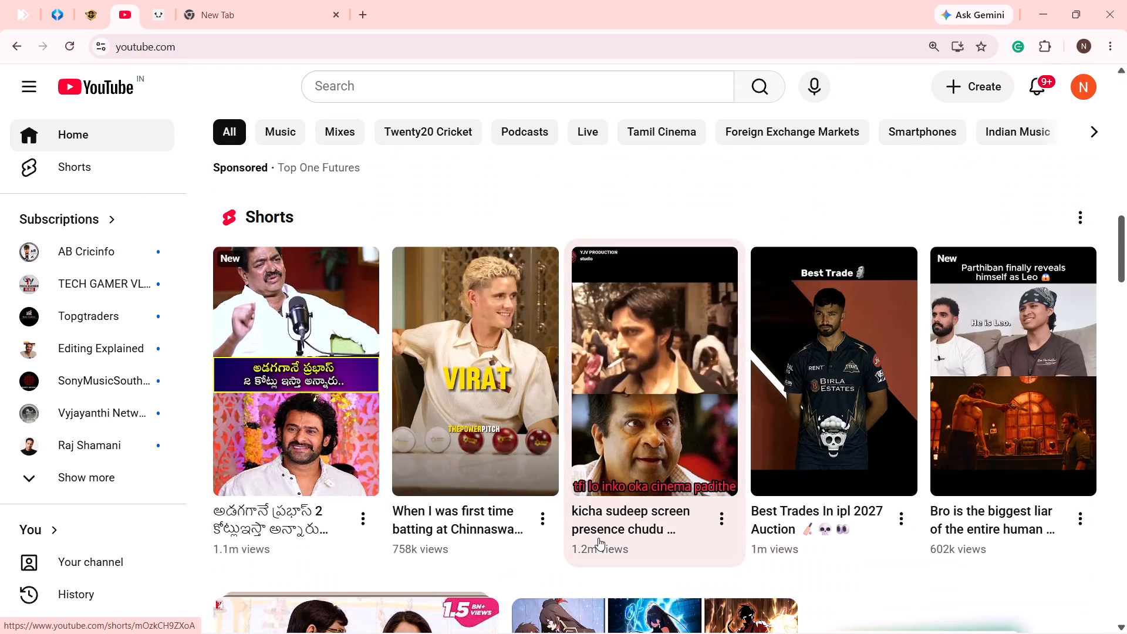
pyautogui.scroll(-5, 598, 538)
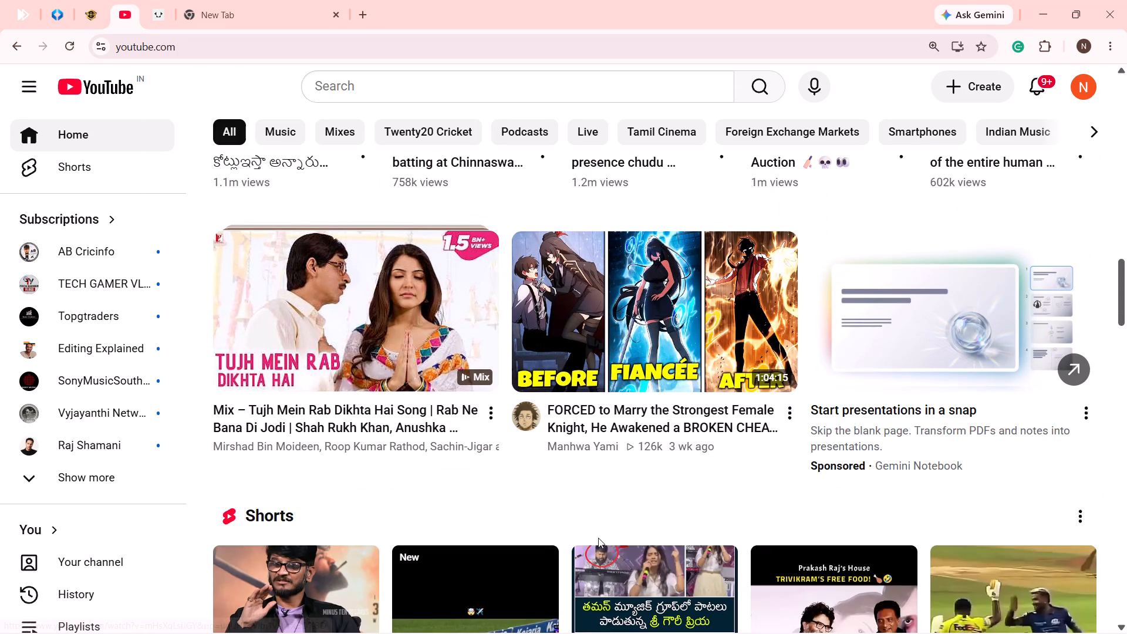
pyautogui.scroll(-1, 598, 538)
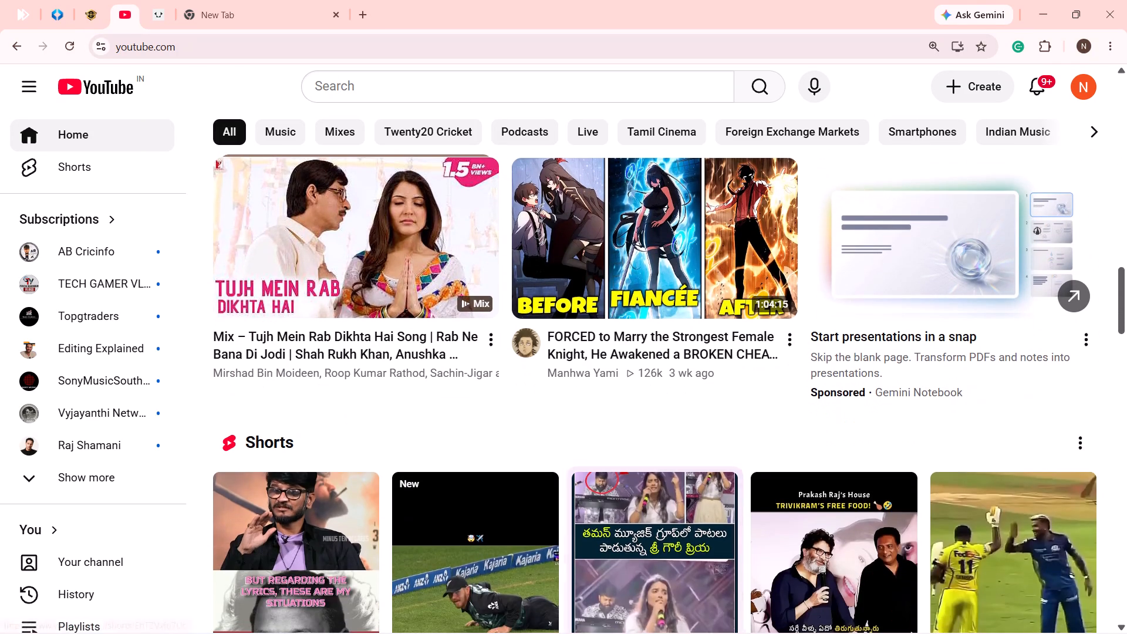
pyautogui.scroll(-8, 655, 467)
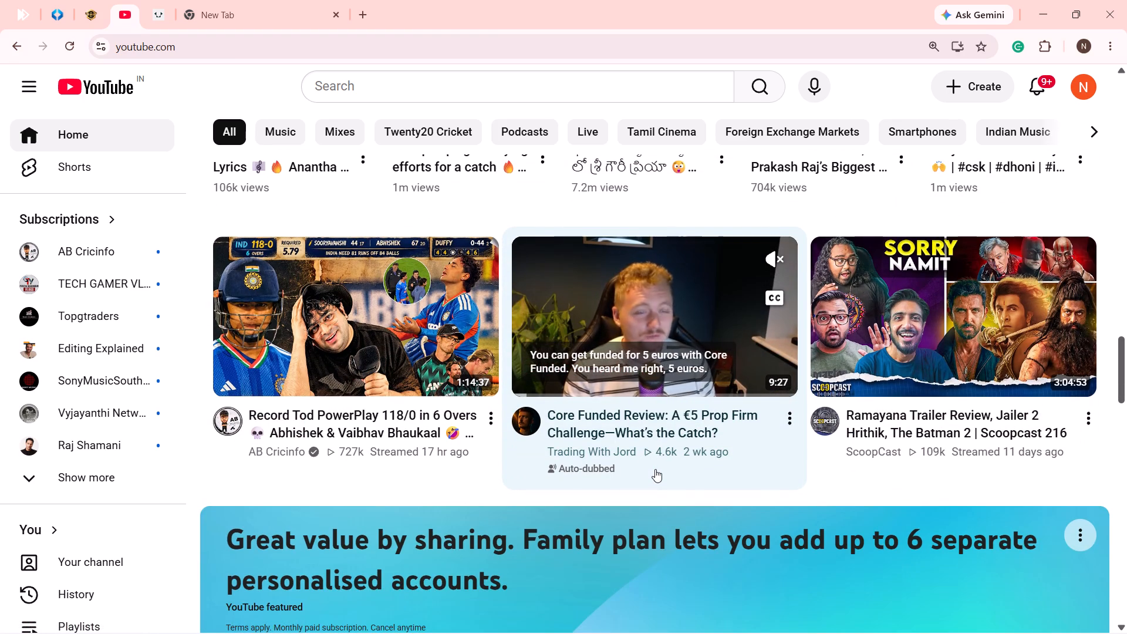
pyautogui.scroll(-8, 655, 469)
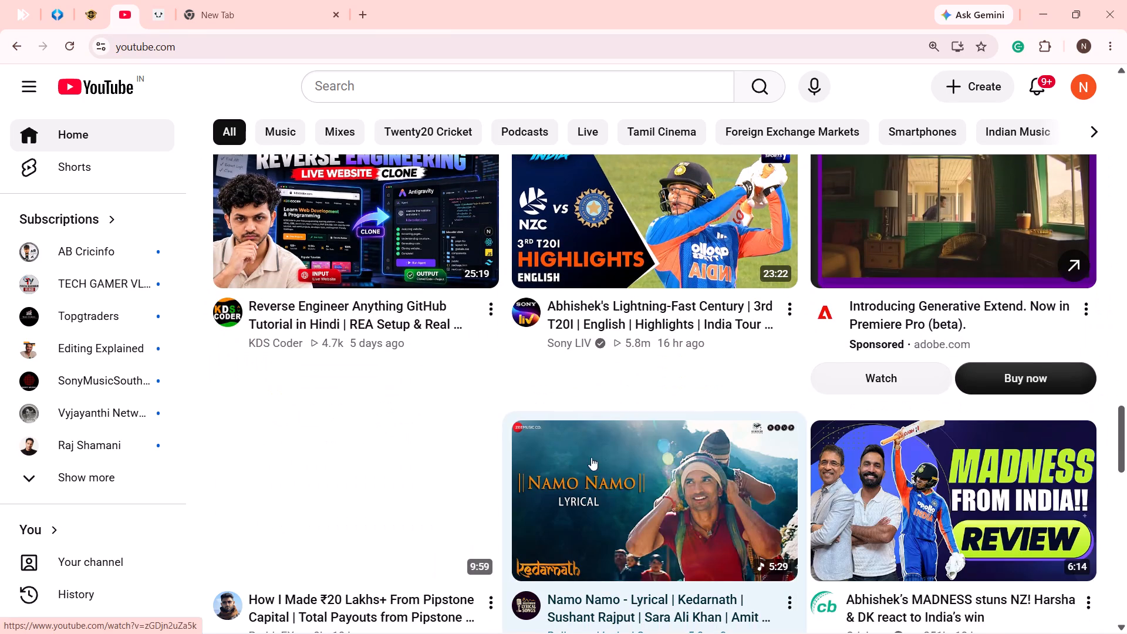
# Mark the ParidaFX video about Pipstone Capital payouts as Not interested in the Home feed.
pyautogui.scroll(1, 562, 412)
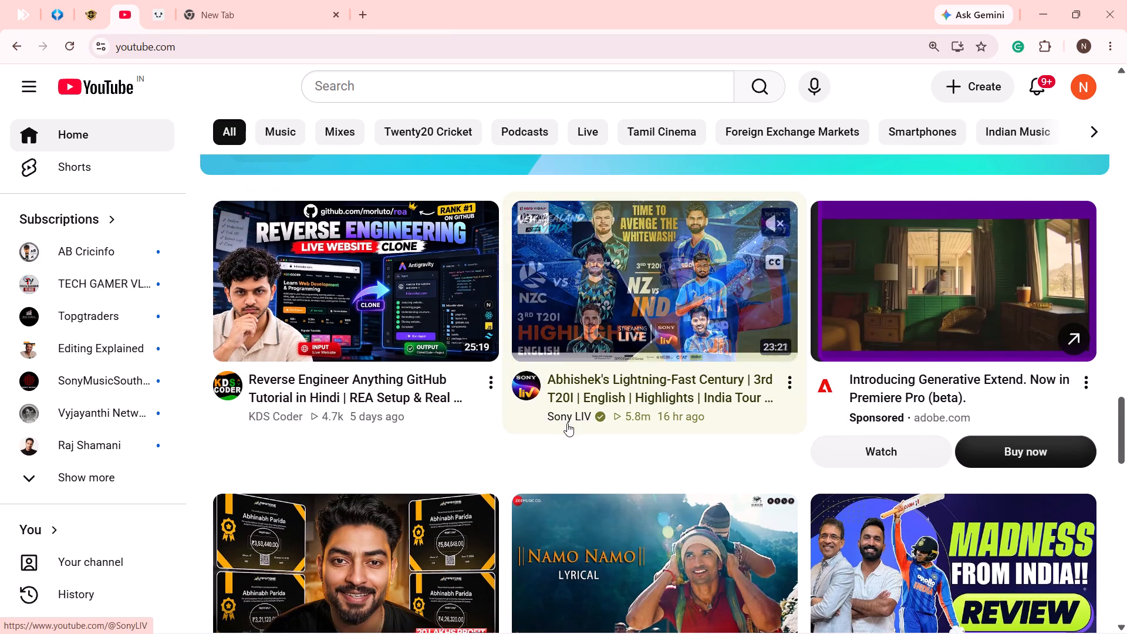
pyautogui.scroll(-4, 570, 425)
pyautogui.scroll(1, 571, 426)
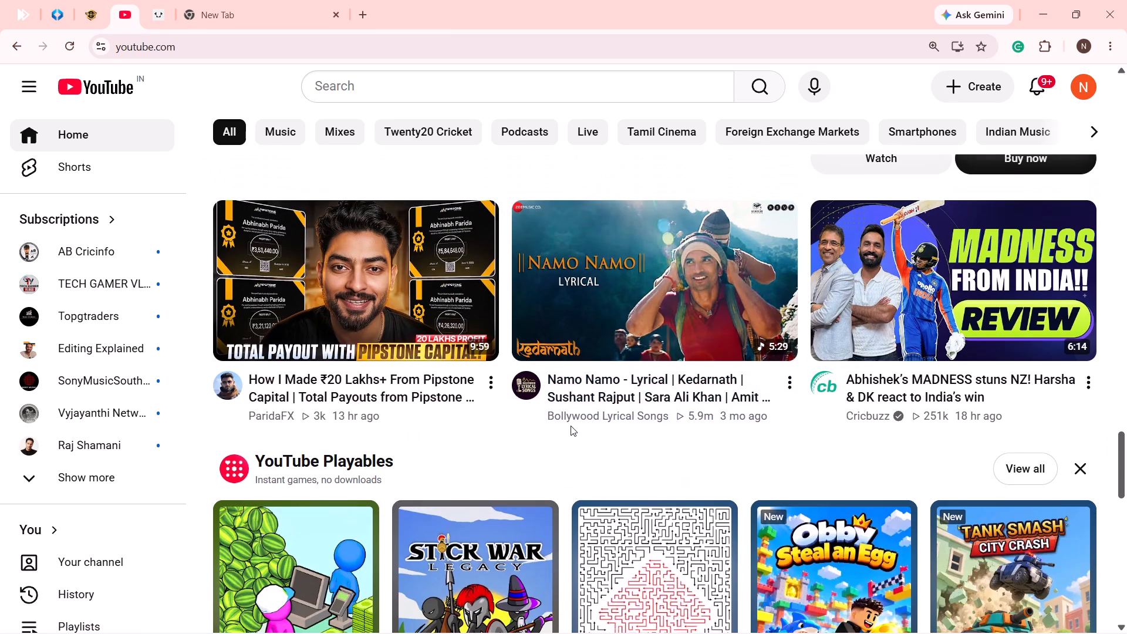
pyautogui.scroll(4, 571, 426)
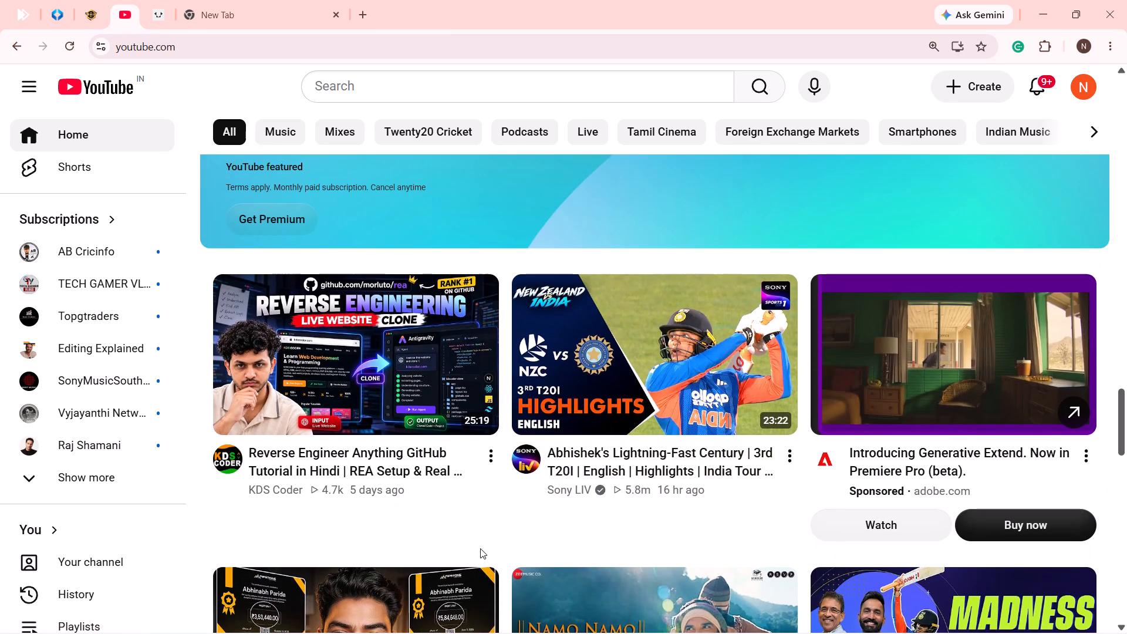
pyautogui.scroll(-3, 480, 547)
pyautogui.click(490, 541)
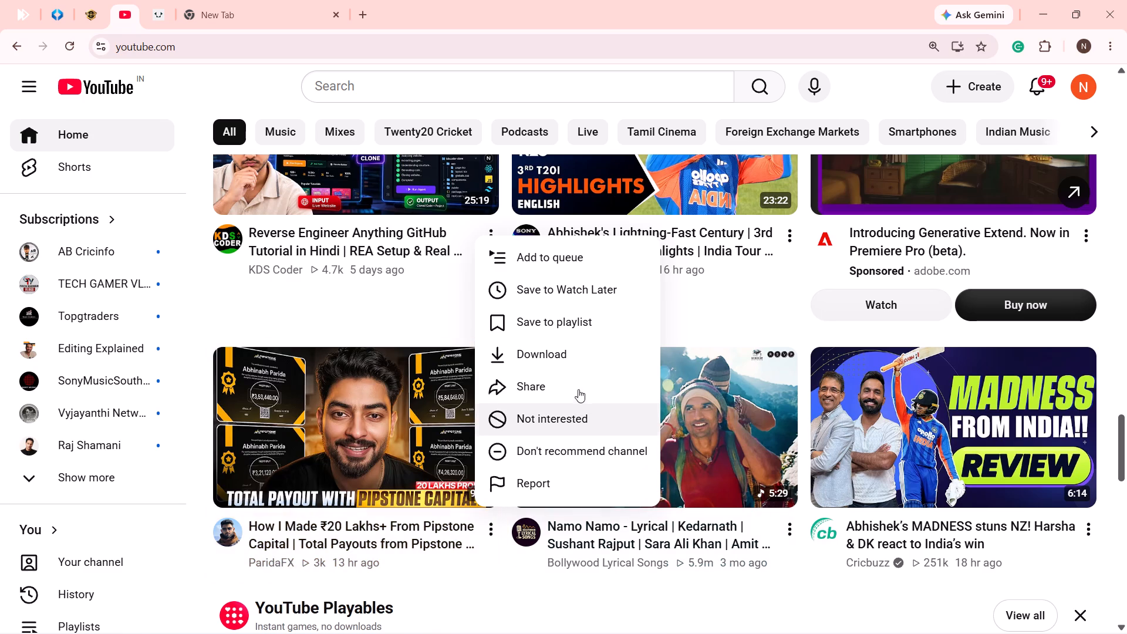
pyautogui.click(581, 412)
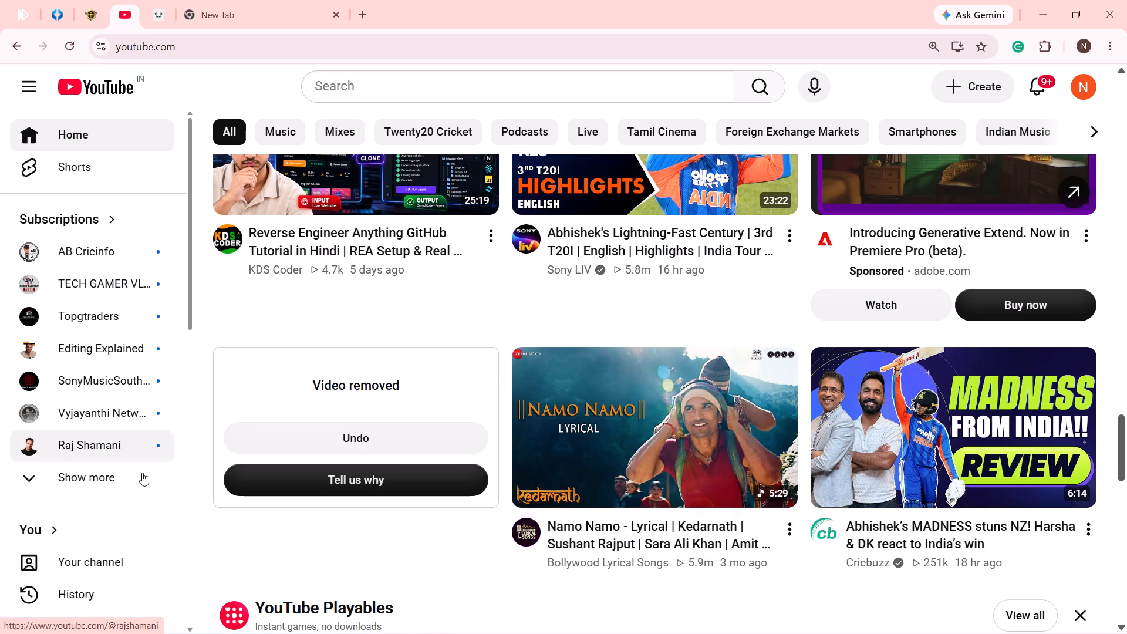
# Expand the subscriptions list, open the ParidaFX channel, and unsubscribe from it.
pyautogui.click(142, 473)
pyautogui.scroll(-4, 148, 461)
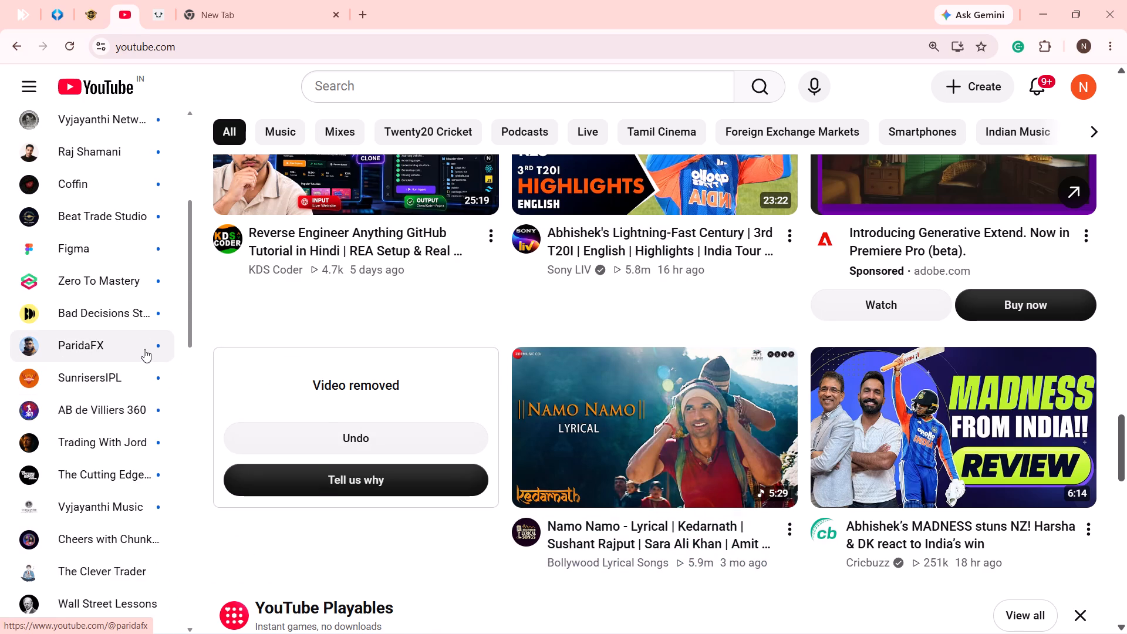
pyautogui.rightClick(144, 349)
pyautogui.click(123, 344)
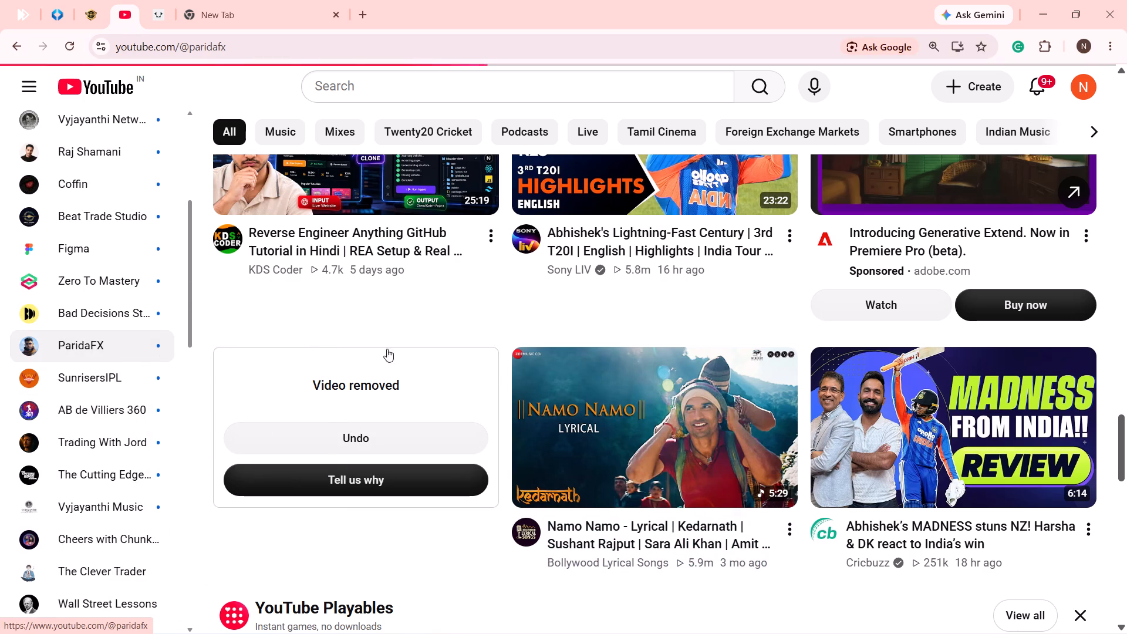
pyautogui.click(453, 404)
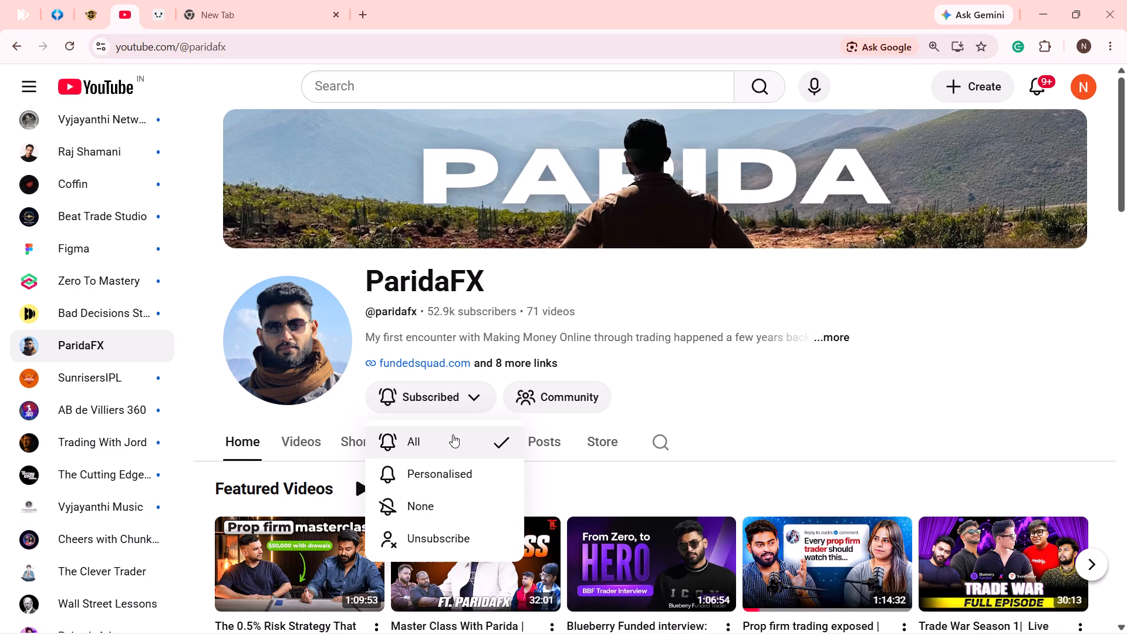
pyautogui.click(441, 543)
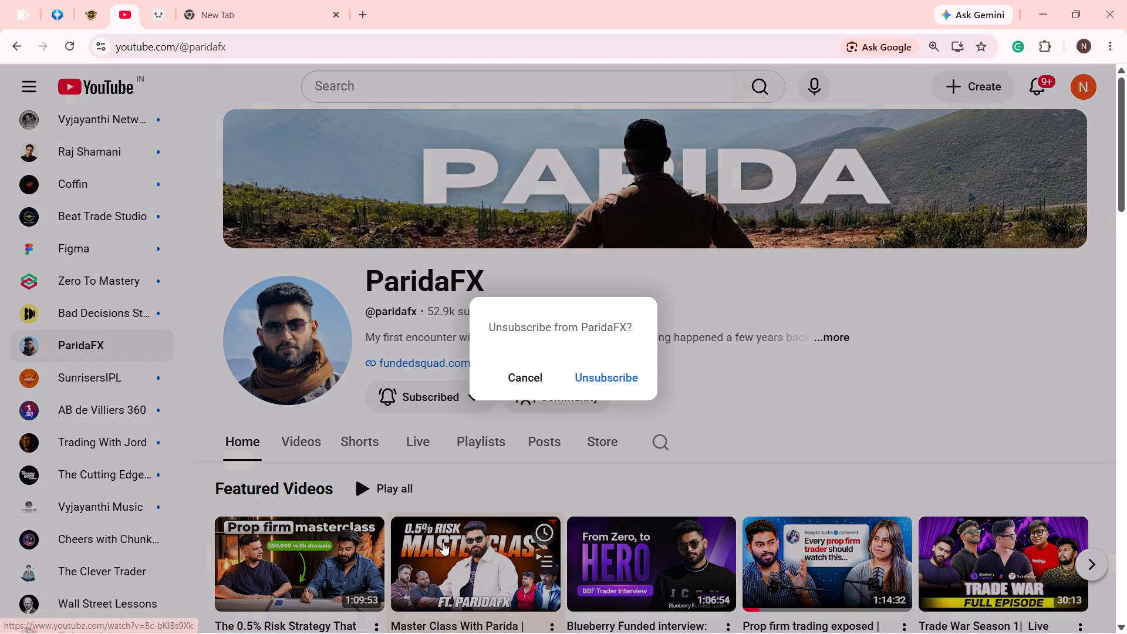
pyautogui.click(616, 382)
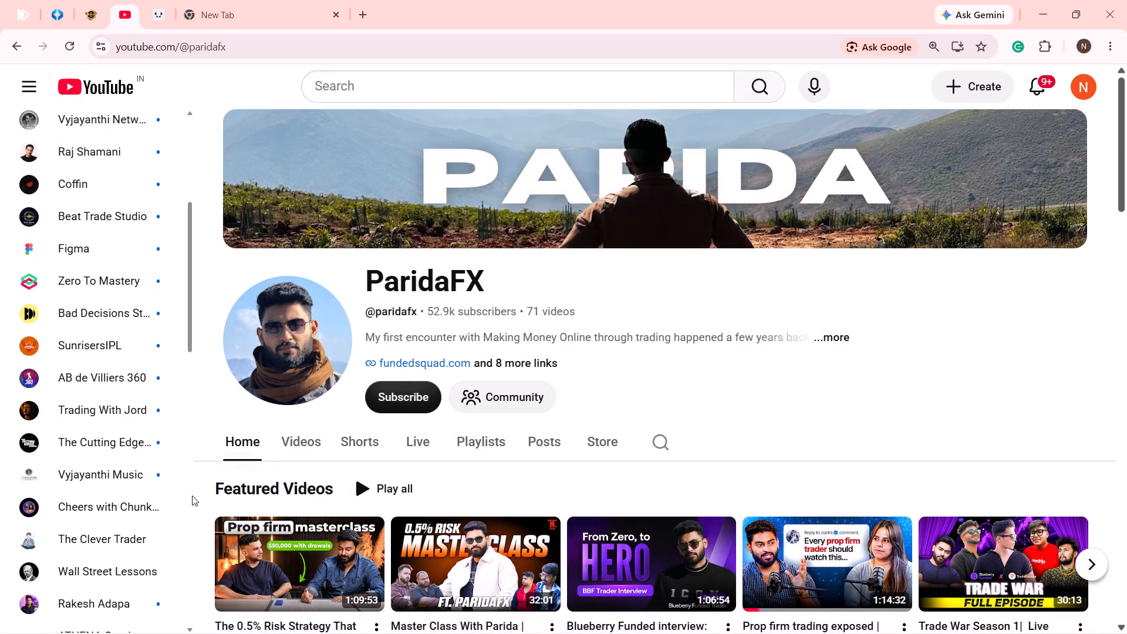
# Look through the remaining channels in the expanded subscriptions list.
pyautogui.scroll(-3, 160, 510)
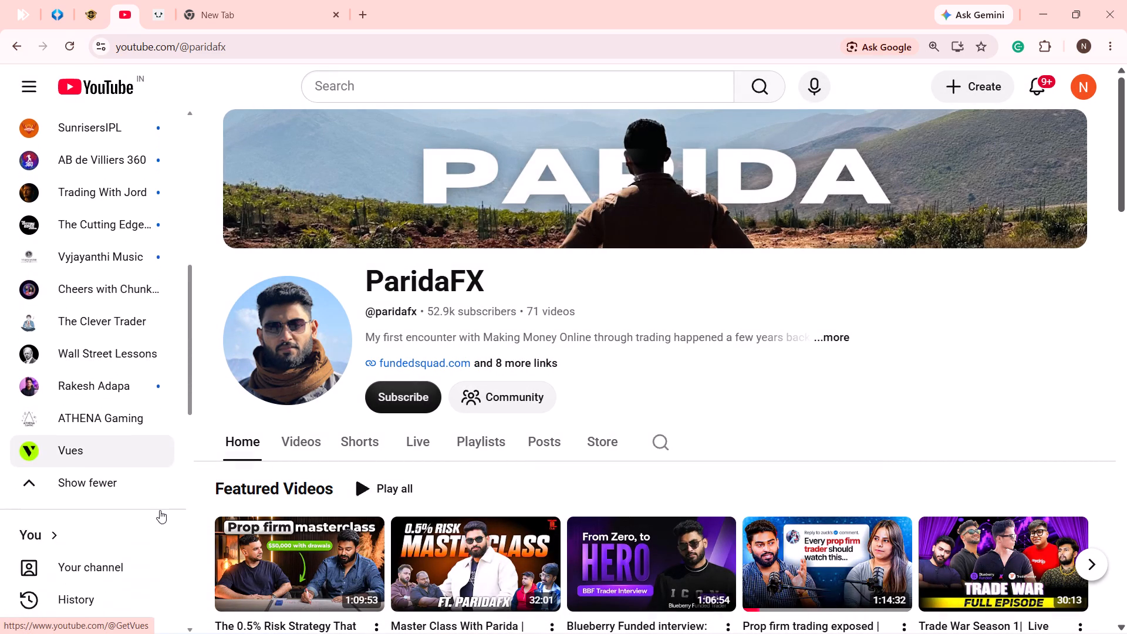
pyautogui.scroll(3, 160, 510)
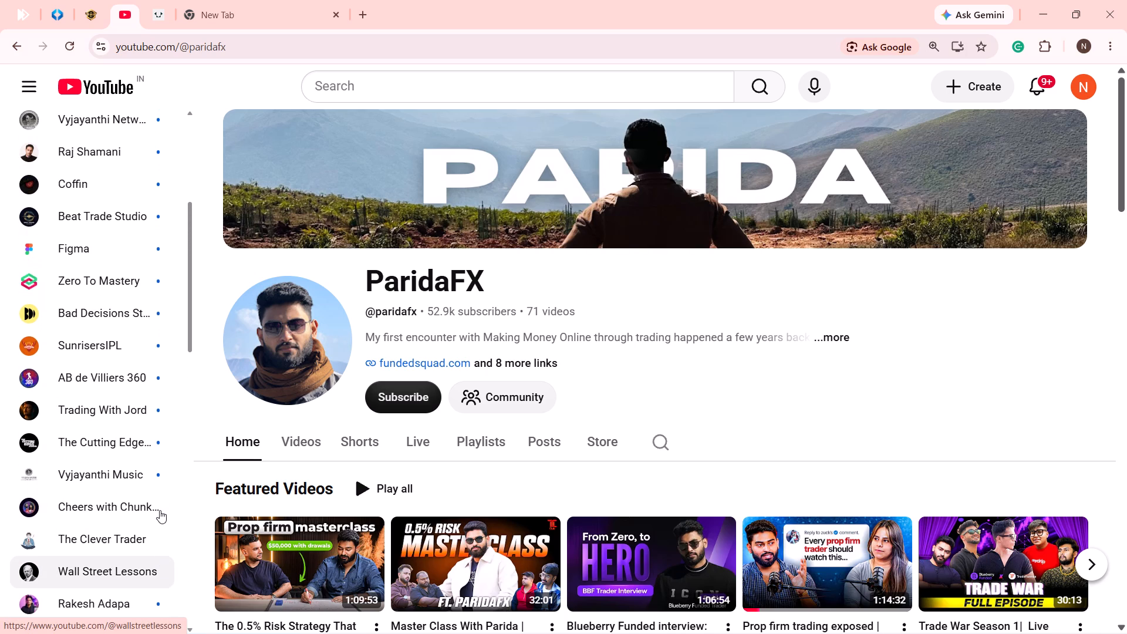
pyautogui.scroll(5, 160, 510)
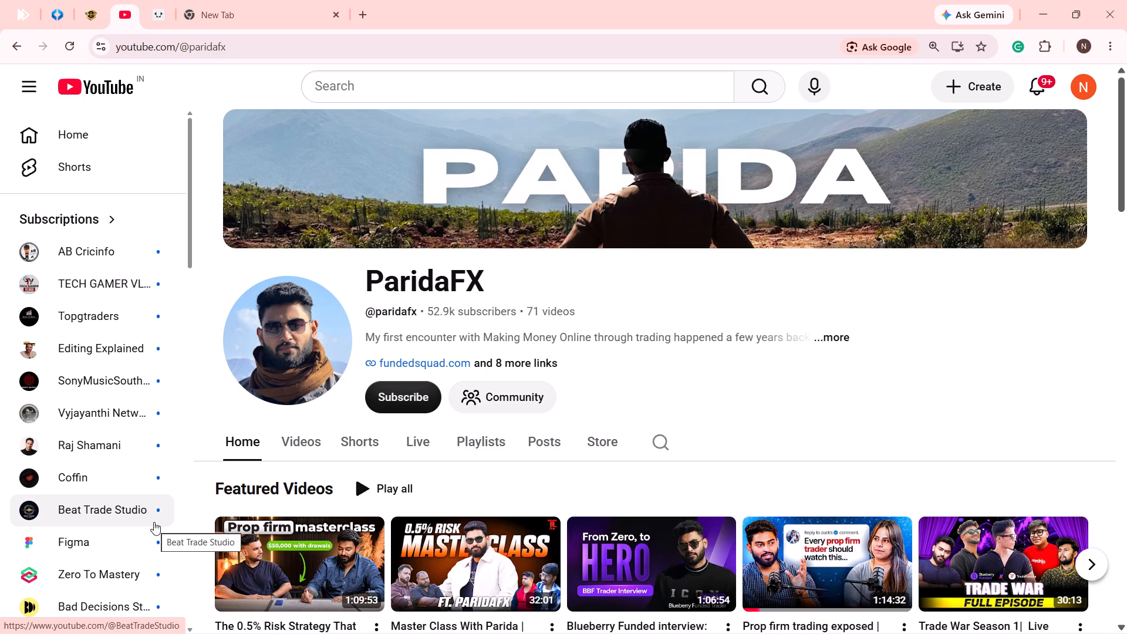
pyautogui.scroll(6, 155, 528)
# Return to the YouTube Home feed and look over the recommendations back to the start of the feed.
pyautogui.click(161, 138)
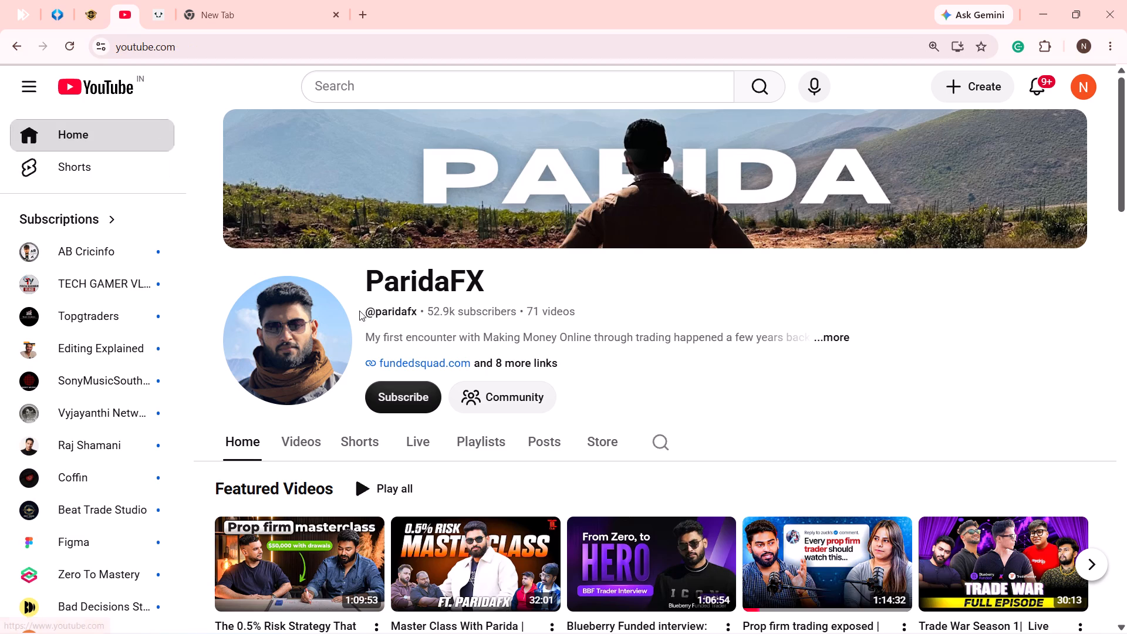
pyautogui.scroll(2, 467, 383)
pyautogui.scroll(-1, 467, 383)
pyautogui.scroll(4, 467, 383)
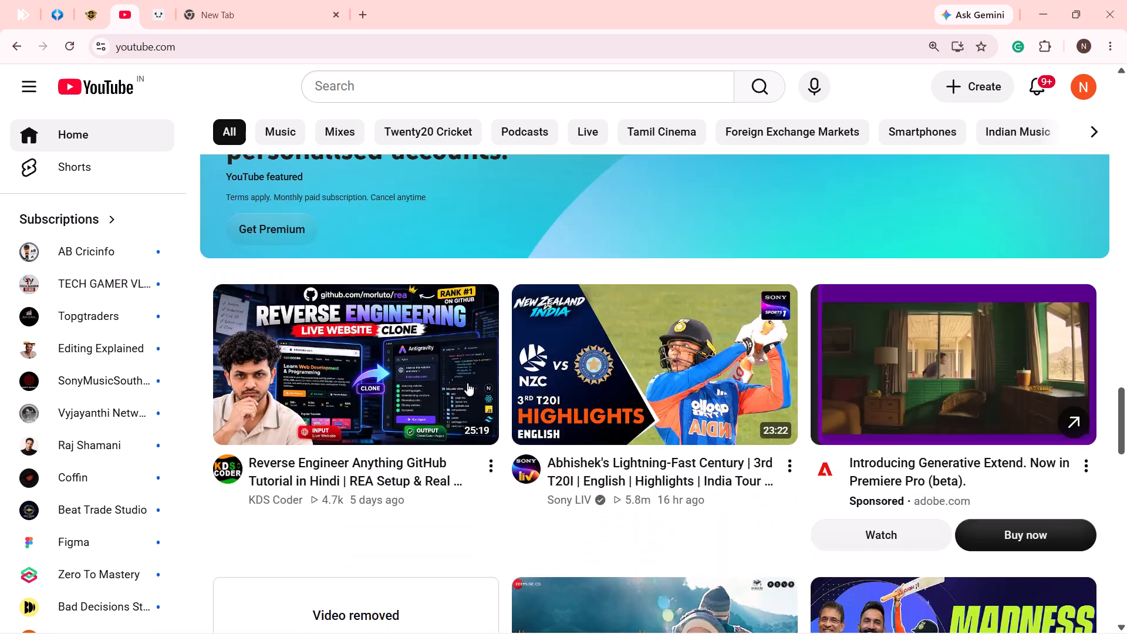
pyautogui.scroll(19, 467, 383)
pyautogui.scroll(5, 468, 385)
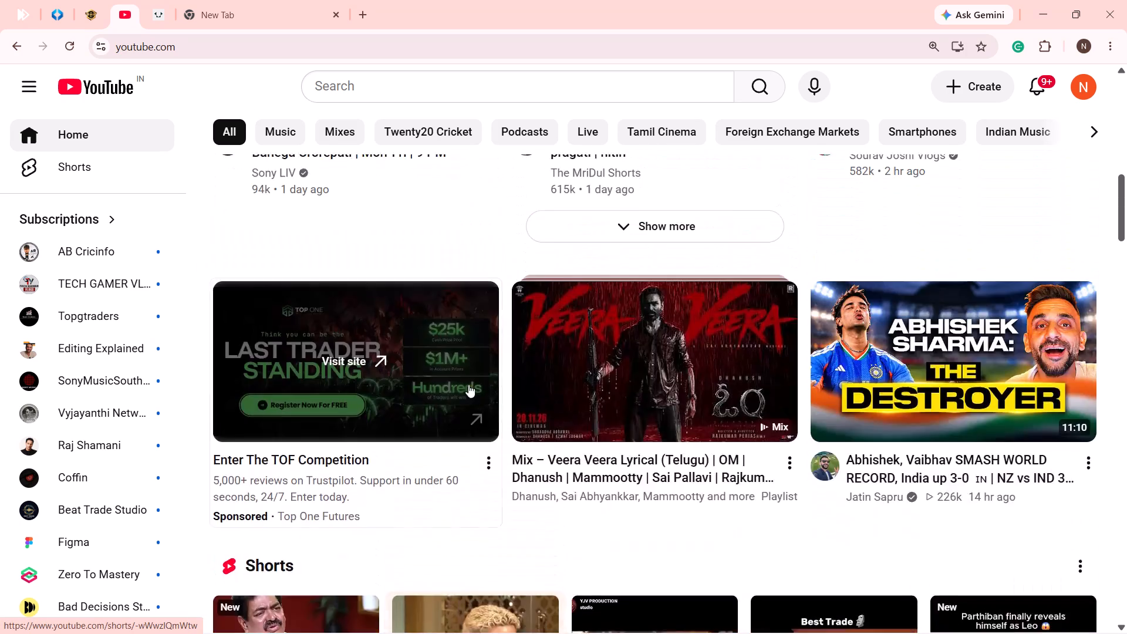
pyautogui.scroll(15, 468, 385)
pyautogui.scroll(6, 470, 384)
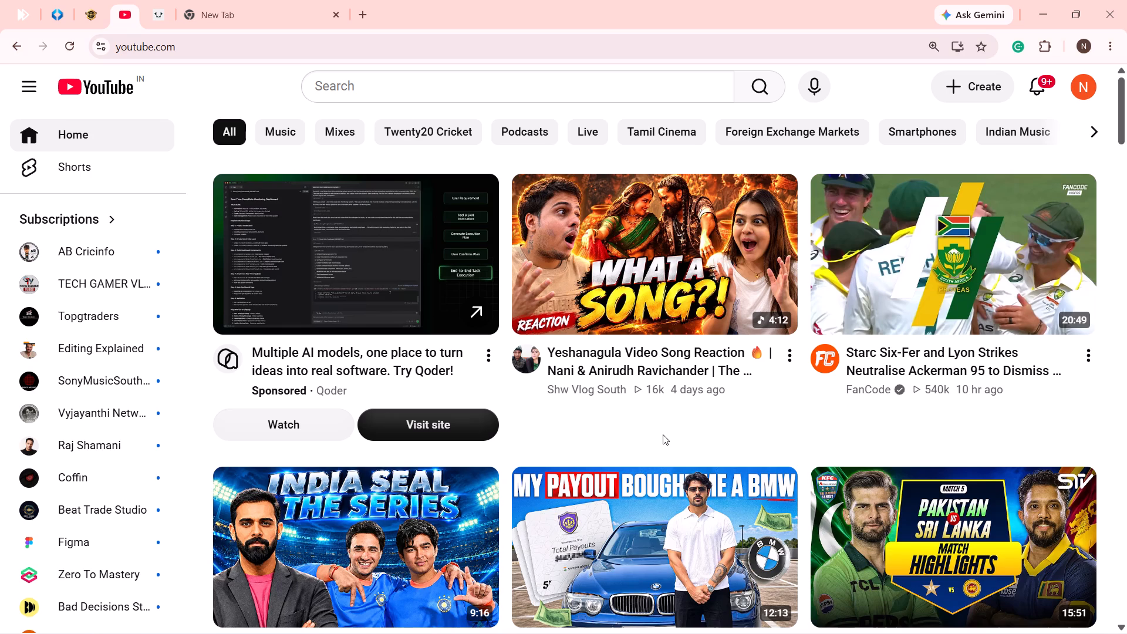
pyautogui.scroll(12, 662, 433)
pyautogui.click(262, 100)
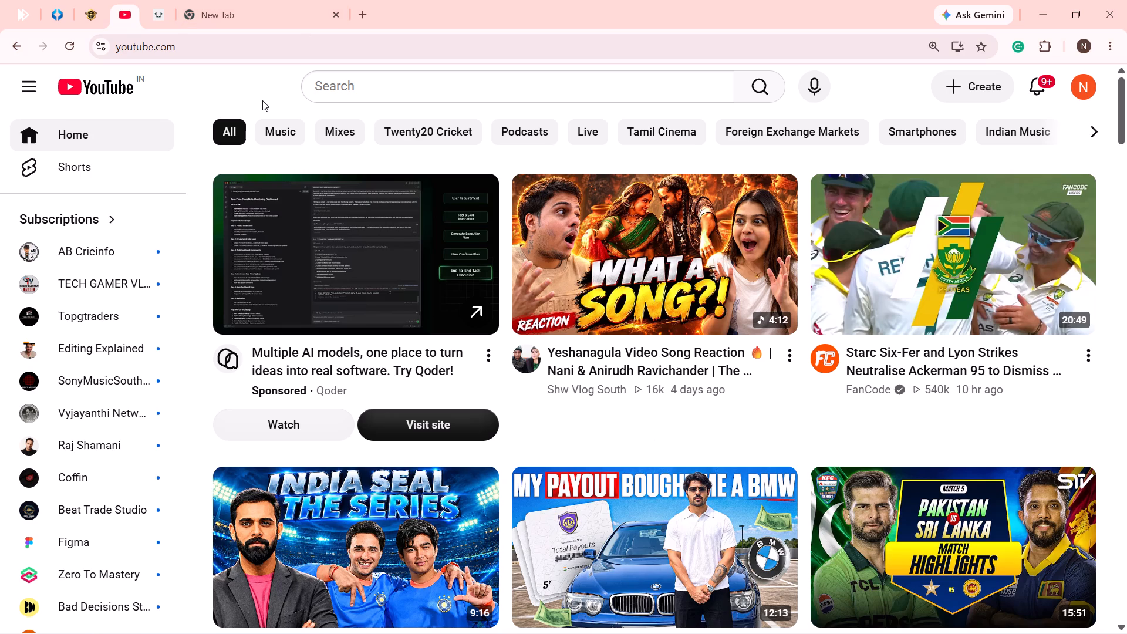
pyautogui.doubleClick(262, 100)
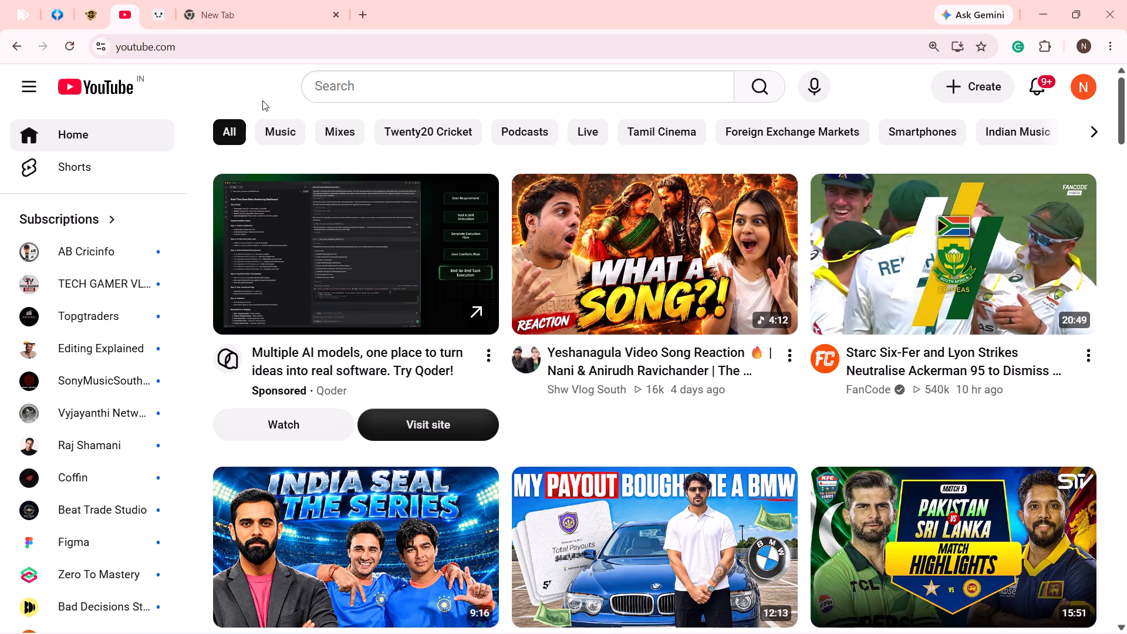